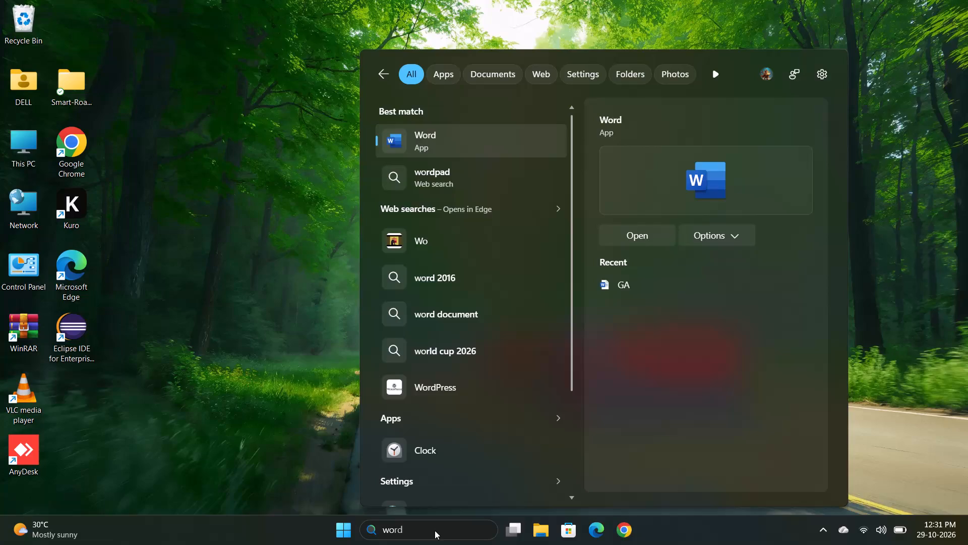
Launch Word and open the most recent Seminar_Report_Final document from the recent files.
key(r)
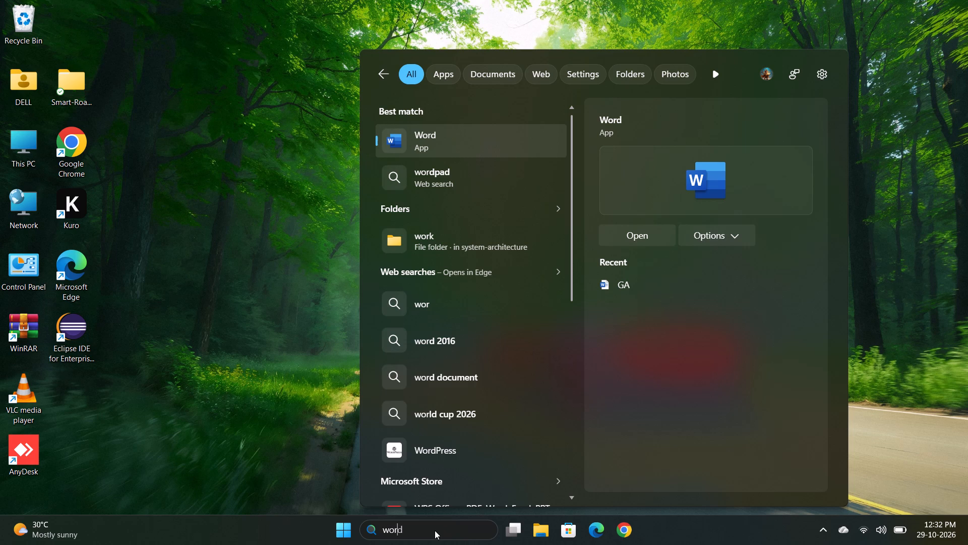
key(Return)
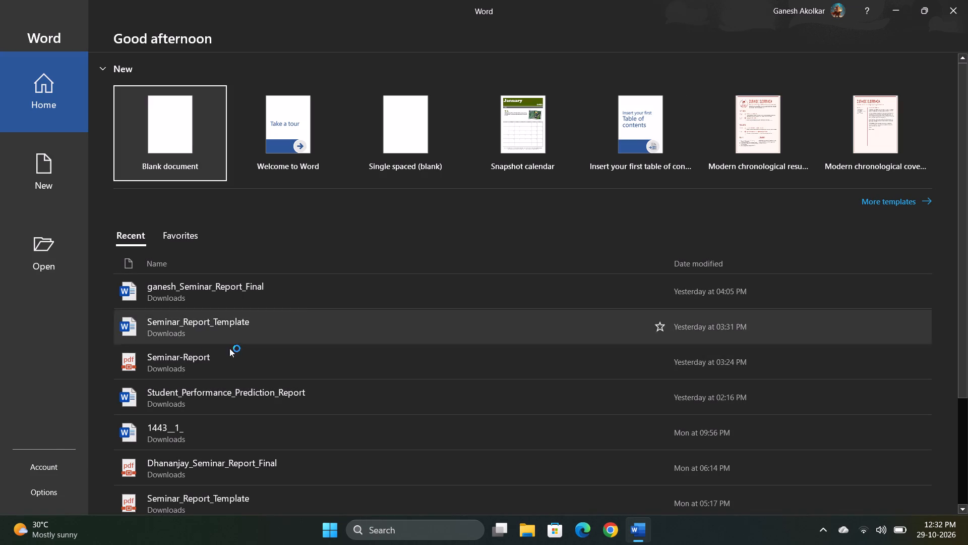
scroll(268, 369, up, 1)
double_click(243, 281)
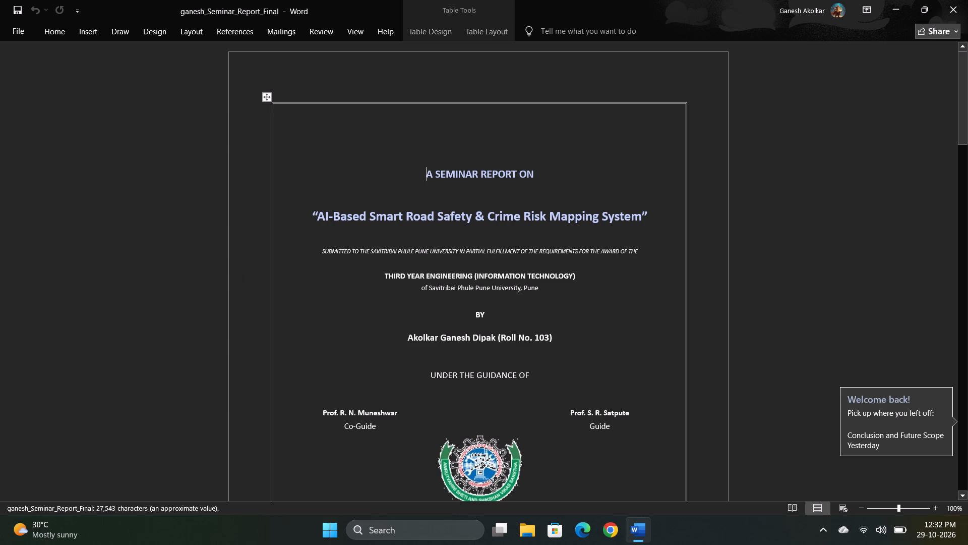
Look through the final seminar report, examining its cover page, certificate and table of contents layout.
scroll(381, 254, down, 8)
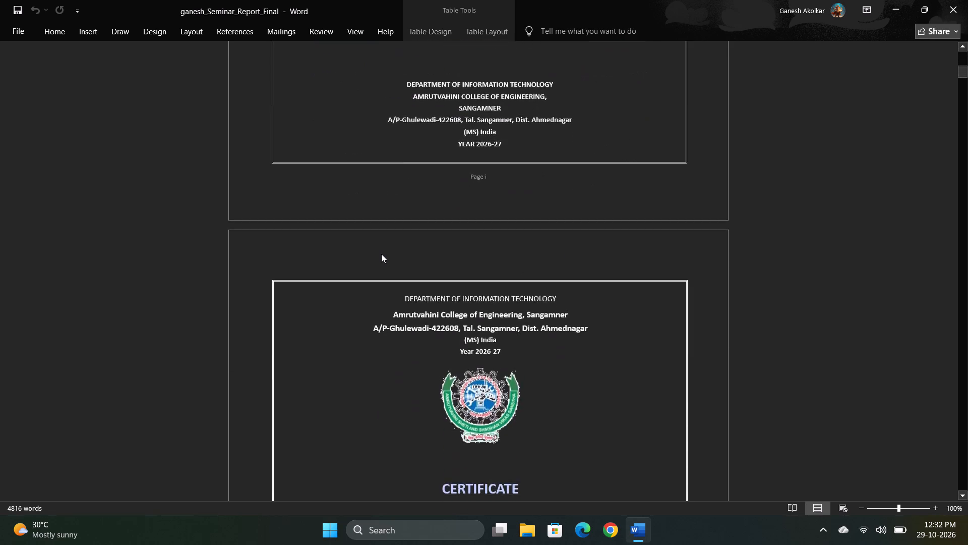
scroll(381, 254, down, 7)
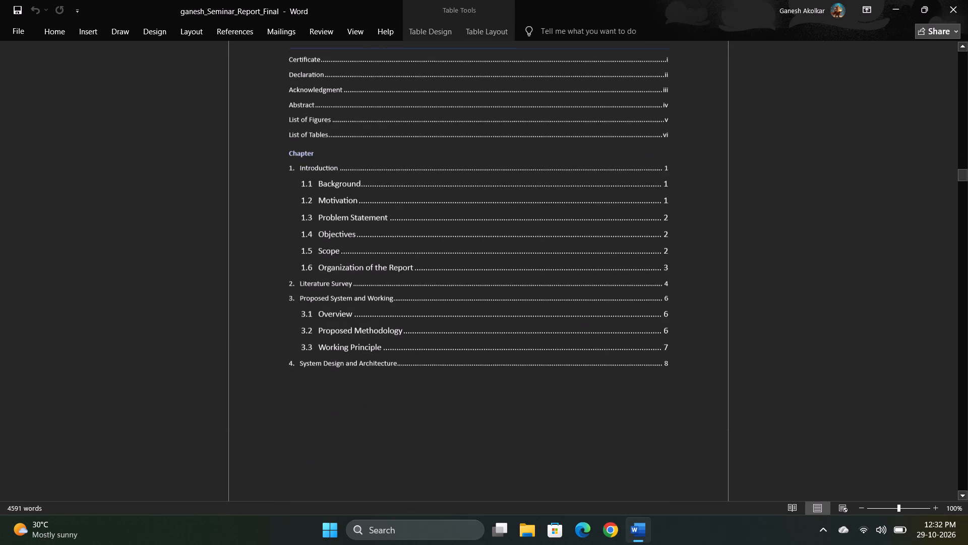
scroll(381, 254, down, 8)
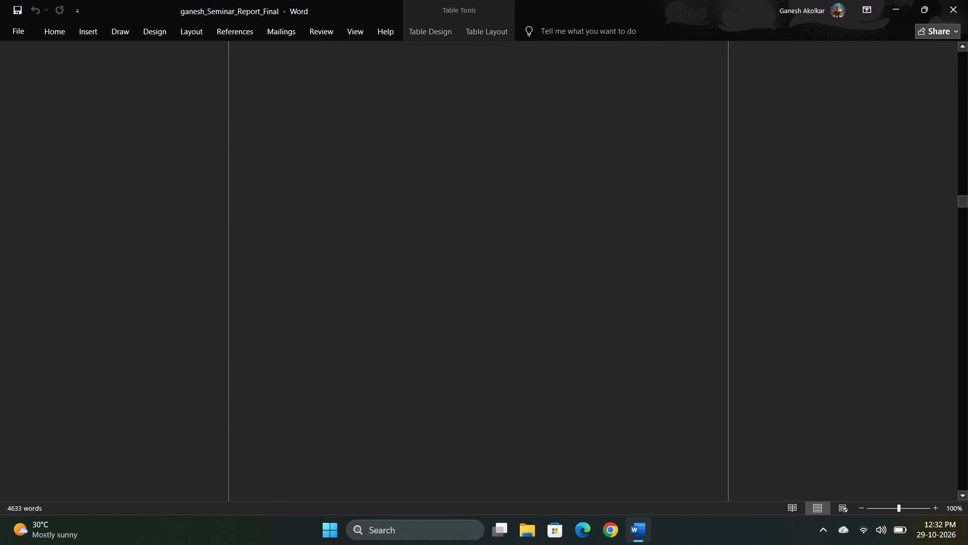
scroll(381, 254, down, 9)
scroll(381, 254, up, 16)
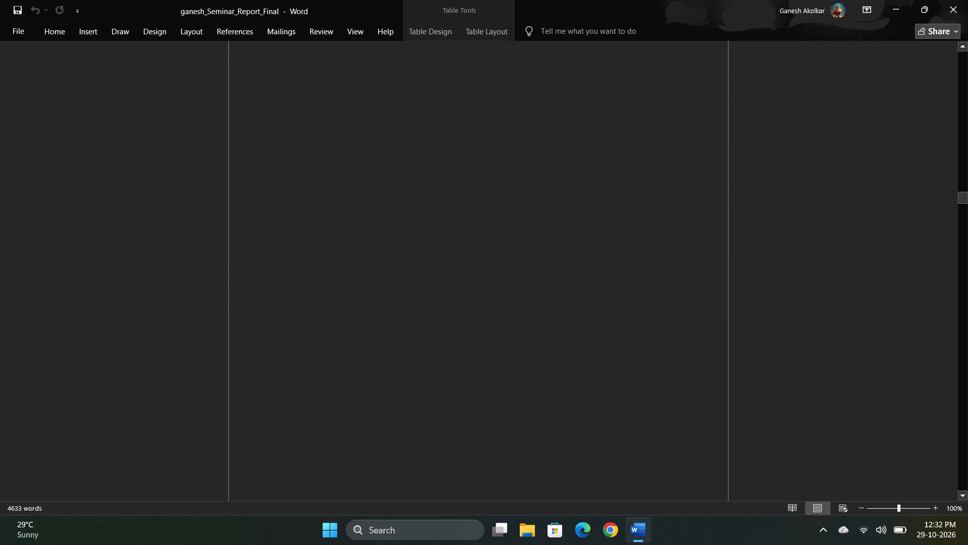
scroll(381, 254, up, 9)
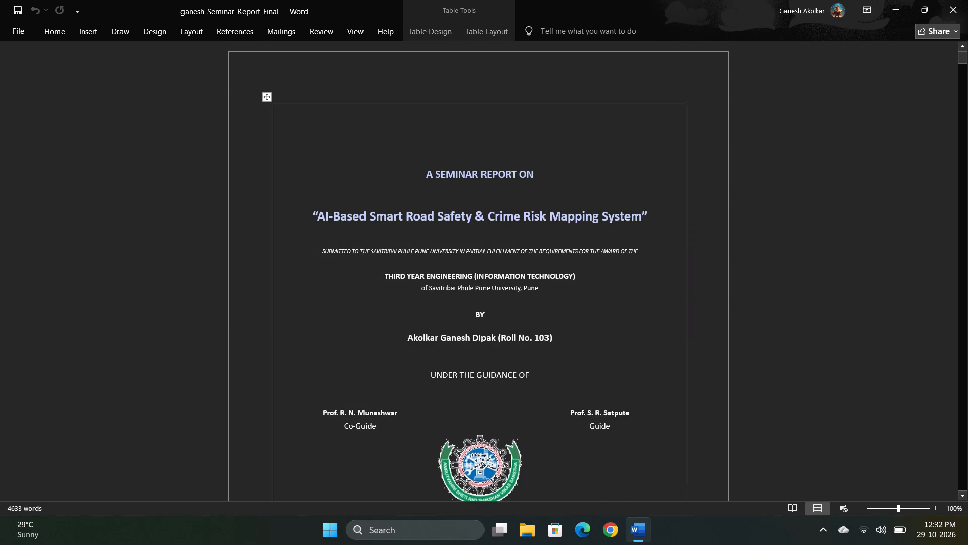
Open the Word document Seminar_Report_Template from the recent files.
click(11, 1)
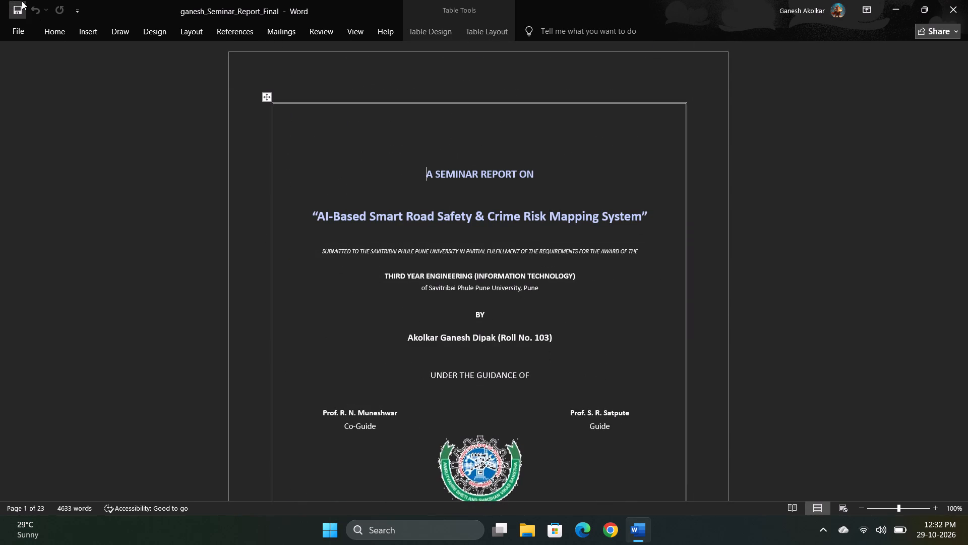
click(21, 25)
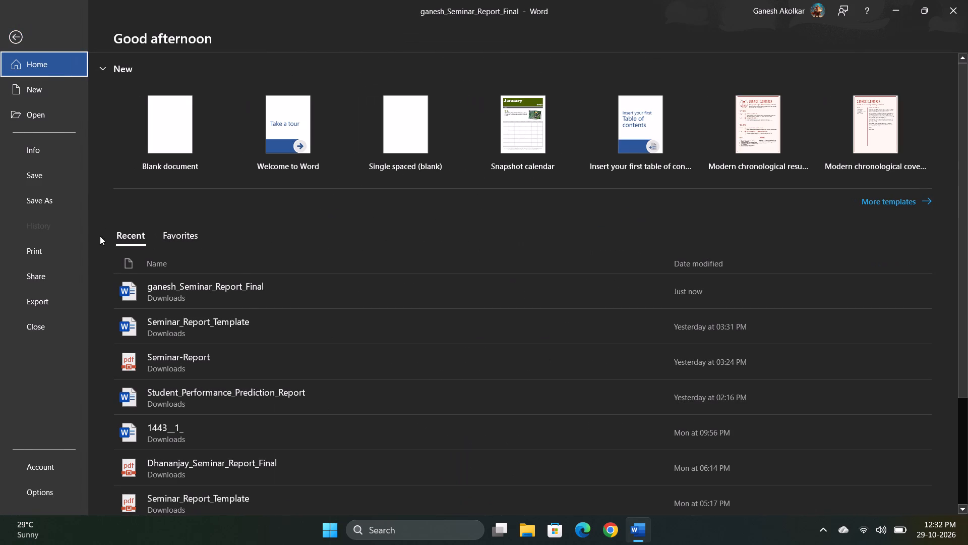
double_click(202, 331)
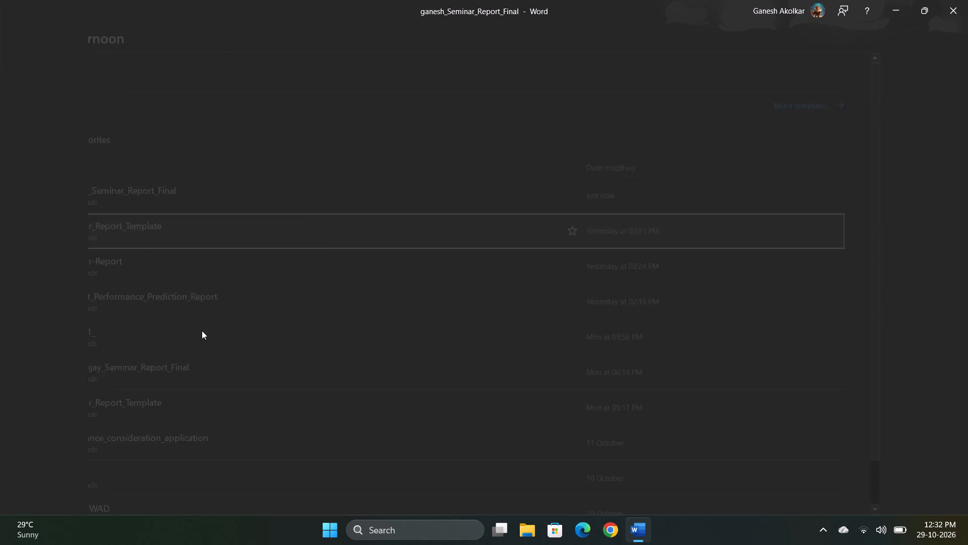
Look through the template's cover page, certificate pages and introduction chapter.
scroll(464, 322, down, 2)
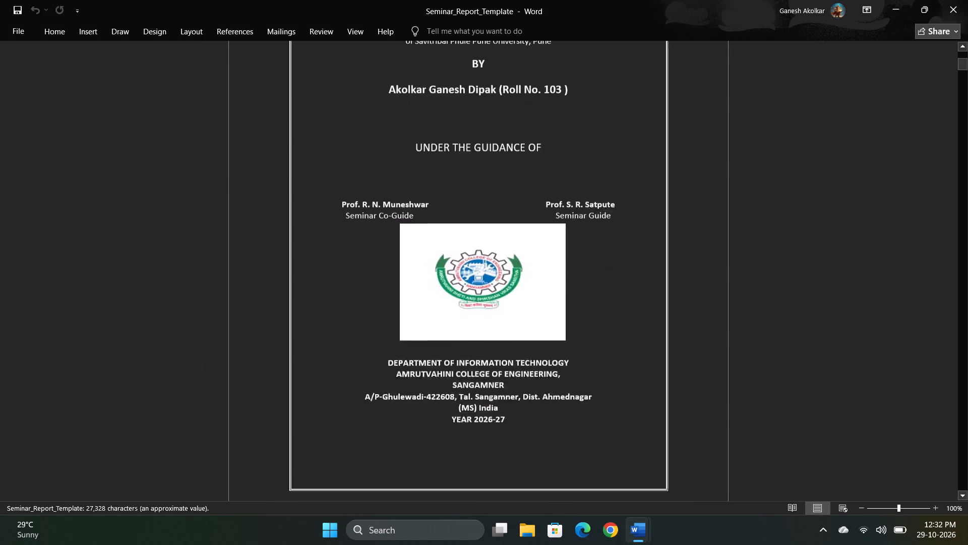
scroll(464, 322, down, 11)
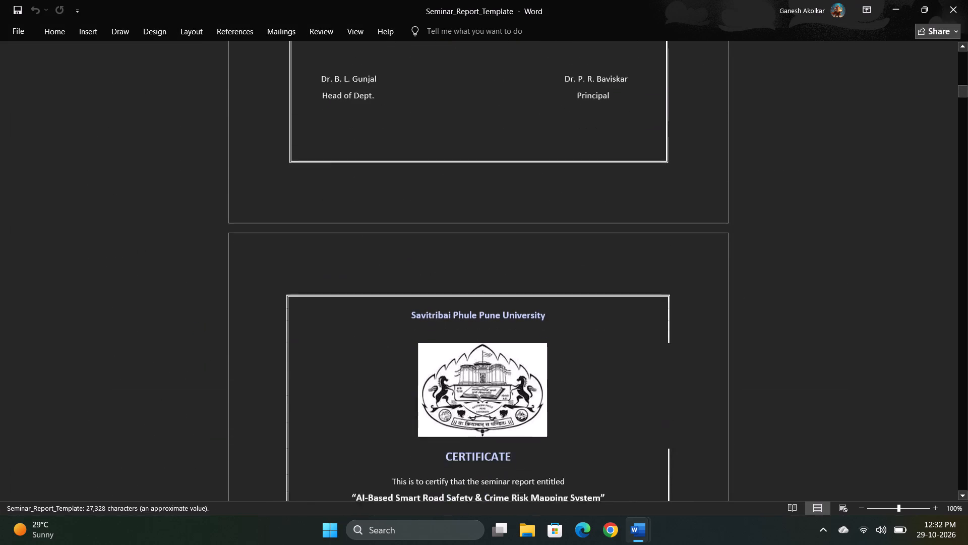
scroll(464, 322, down, 9)
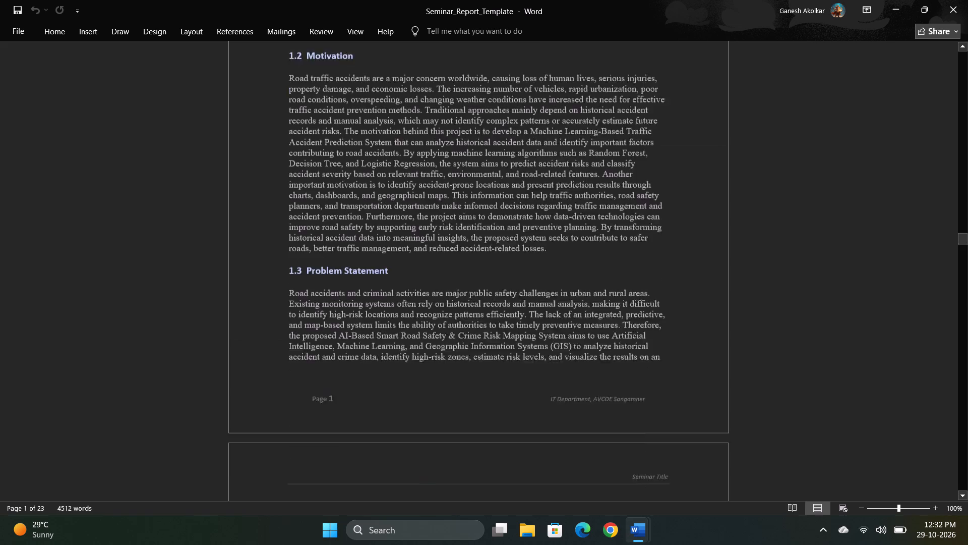
scroll(464, 322, down, 2)
scroll(464, 322, up, 20)
scroll(464, 322, up, 20)
scroll(464, 322, up, 5)
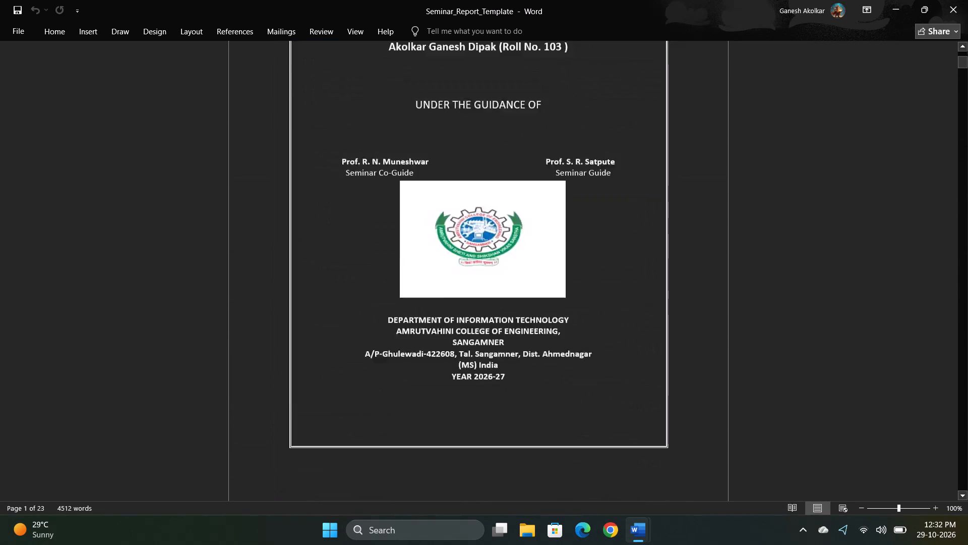
scroll(464, 322, up, 9)
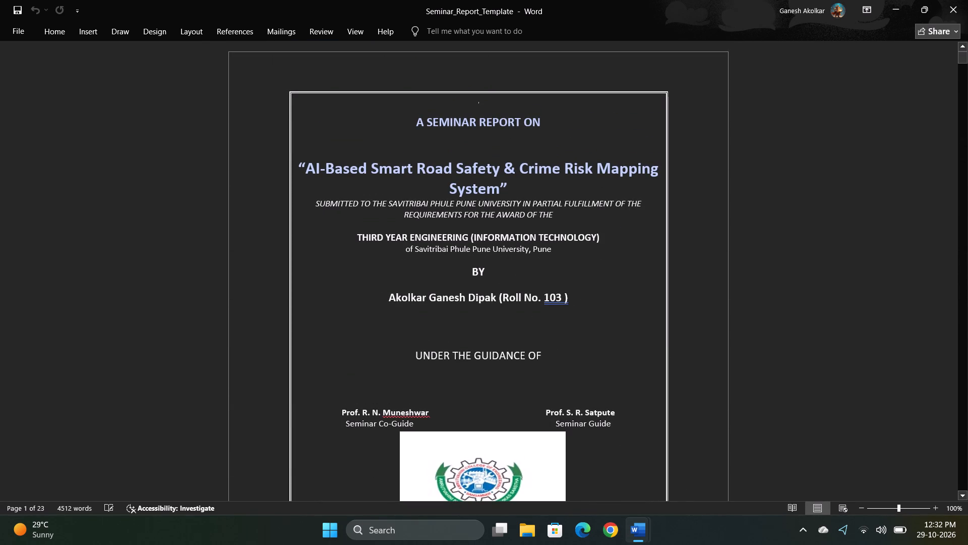
Split the cover page heading "A SEMINAR REPORT ON" into four lines: A, SEMINAR, REPORT and ON.
click(425, 119)
key(Right)
key(Return)
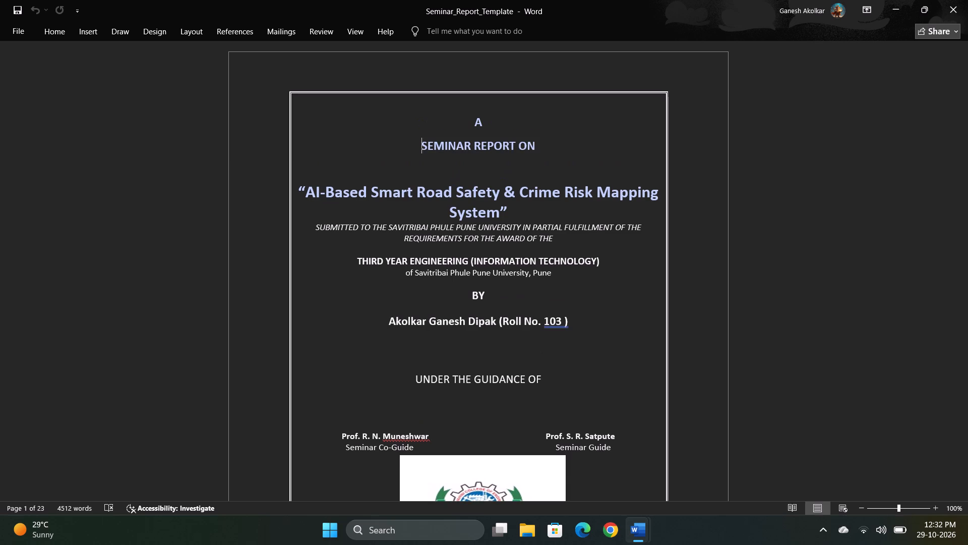
scroll(425, 119, up, 1)
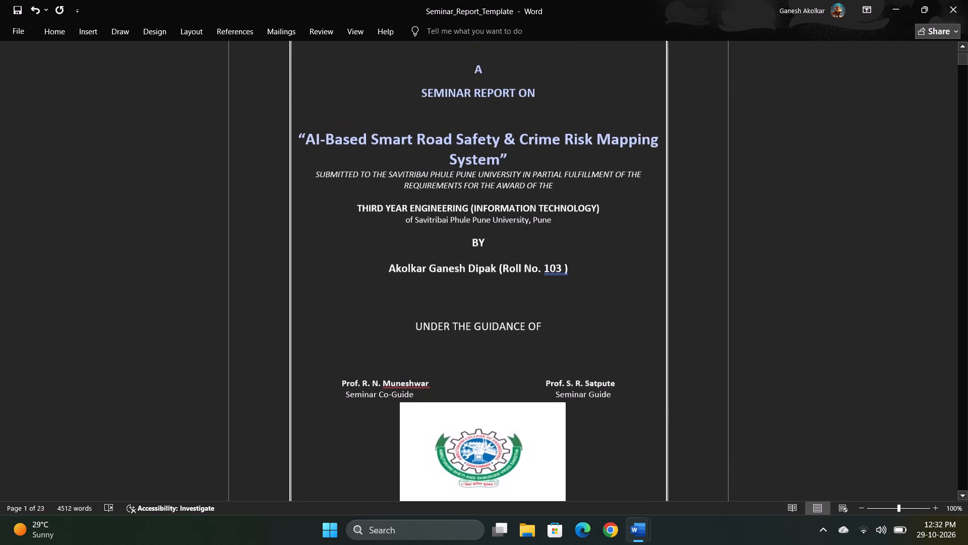
scroll(425, 119, up, 1)
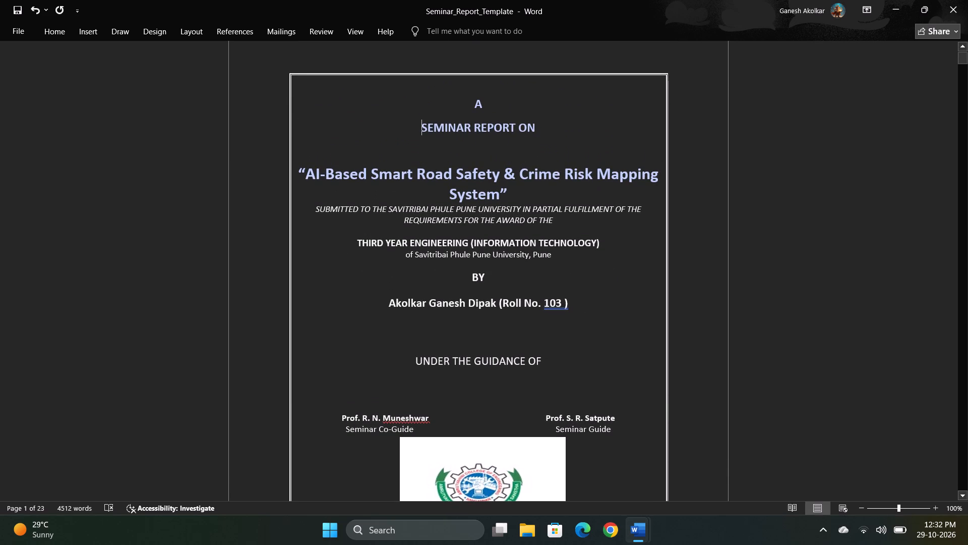
click(474, 122)
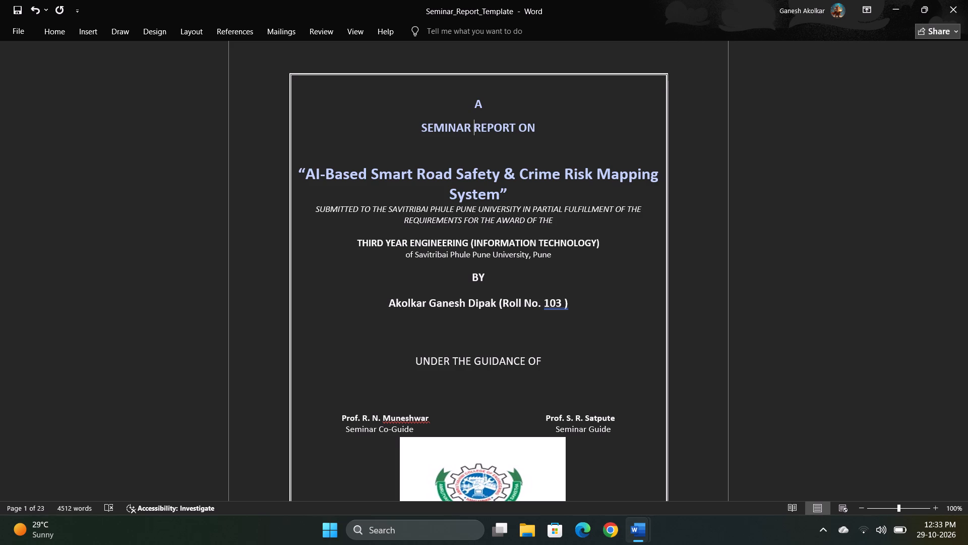
key(Return)
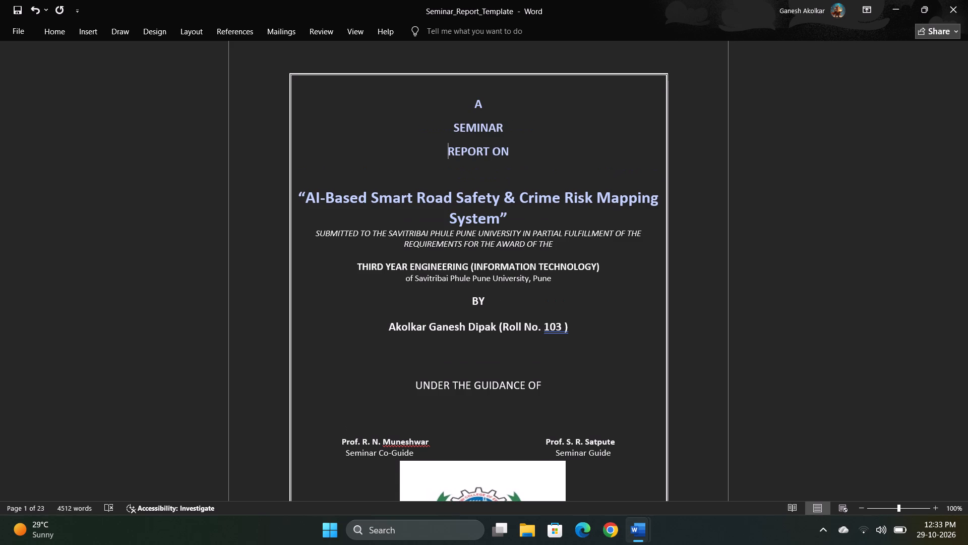
key(Right)
key(Right)
key(Right)
key(Right)
key(Right)
key(Right)
key(Right)
key(Right)
key(Right)
key(Left)
key(Left)
key(Return)
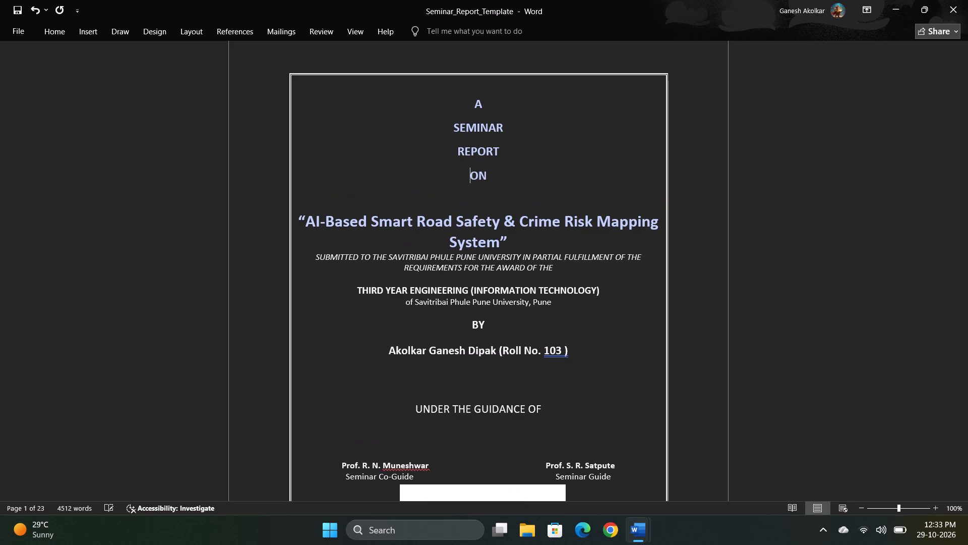
Delete one blank line between the student's name line and "UNDER THE GUIDANCE OF" on the cover page.
scroll(474, 122, down, 4)
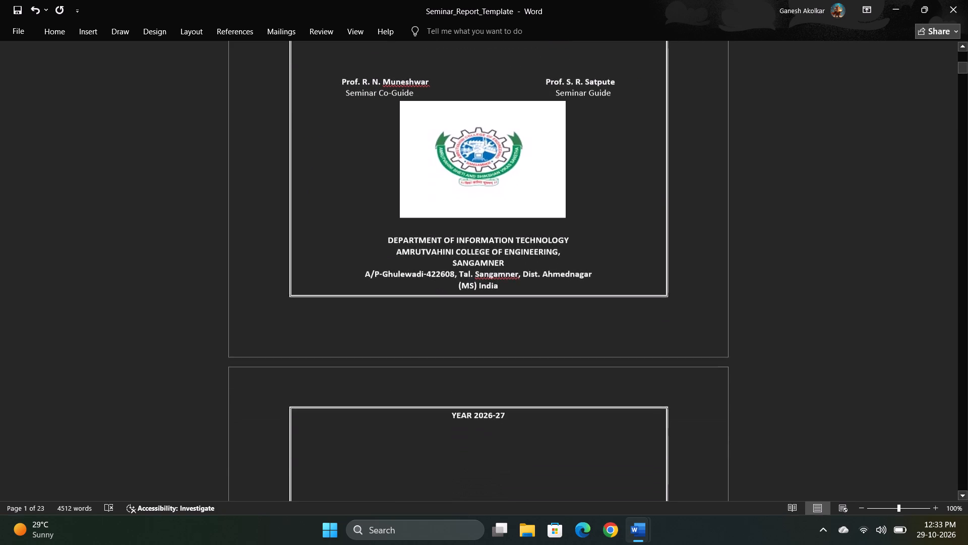
scroll(474, 122, down, 1)
scroll(474, 122, up, 3)
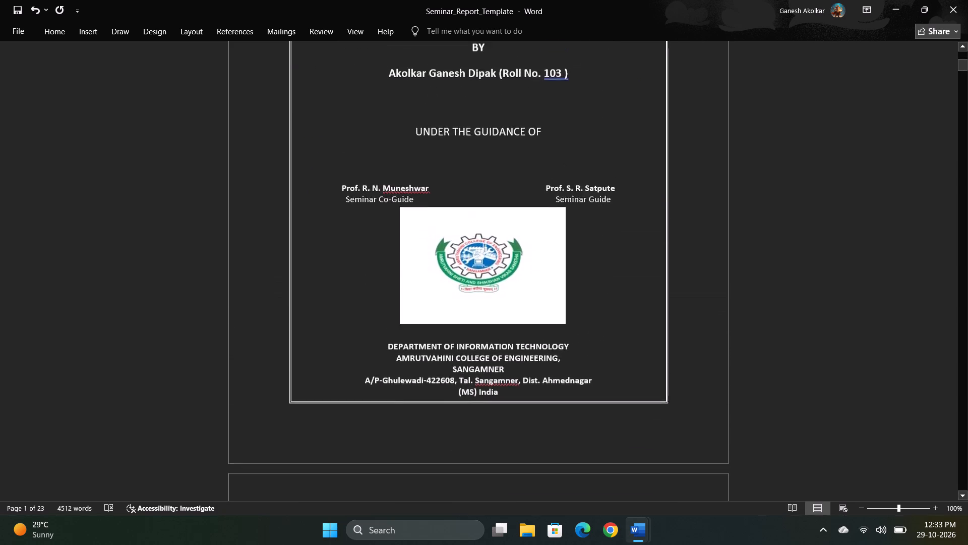
scroll(474, 122, up, 1)
scroll(474, 122, down, 1)
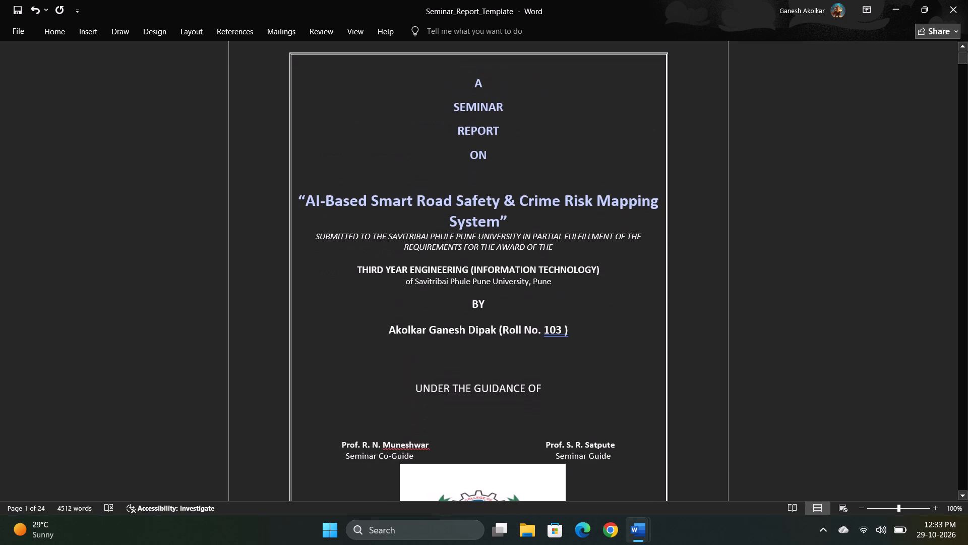
scroll(474, 122, down, 1)
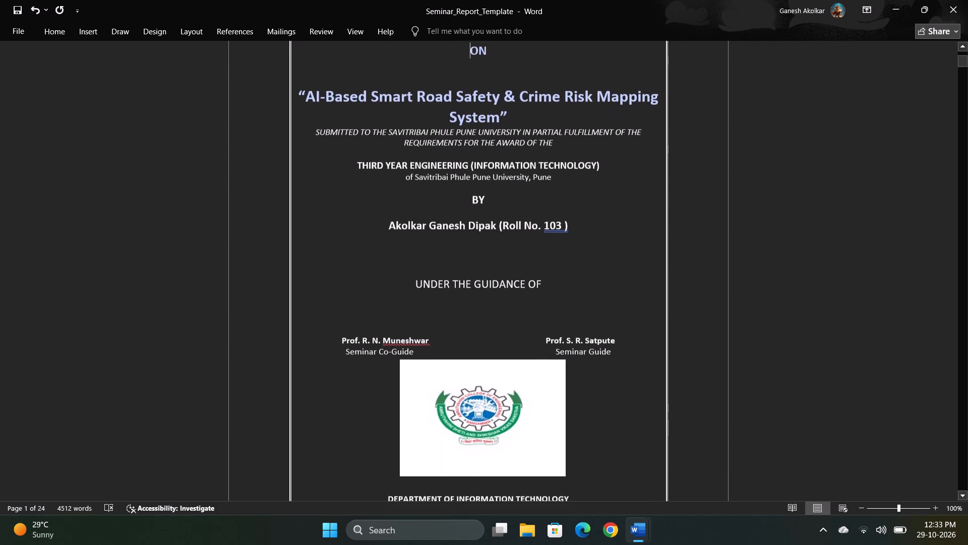
scroll(474, 122, down, 5)
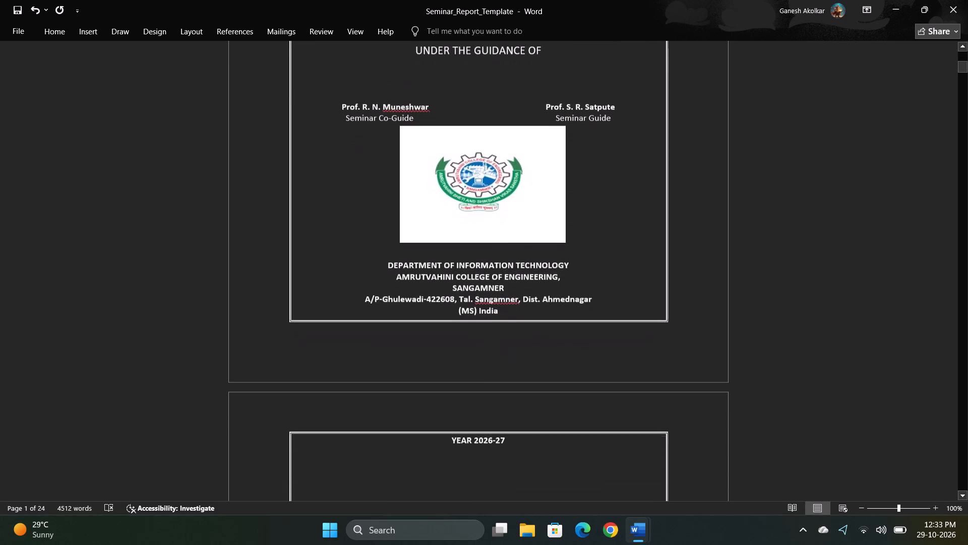
scroll(474, 122, down, 1)
scroll(474, 122, up, 2)
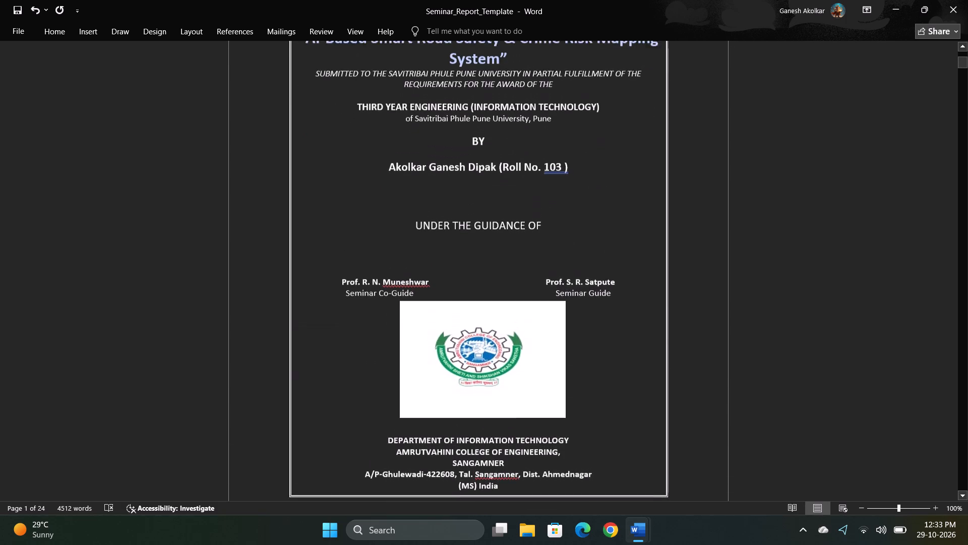
scroll(474, 122, up, 1)
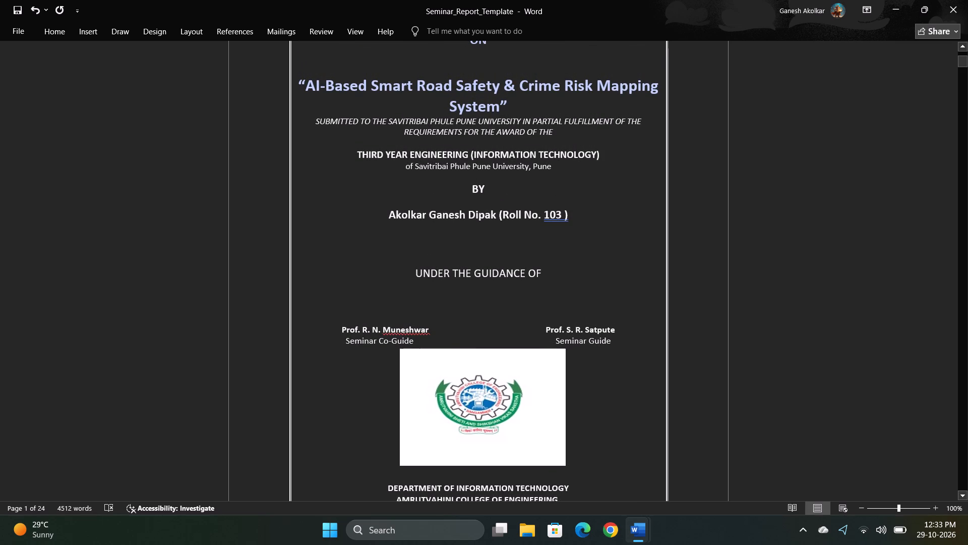
click(444, 251)
key(BackSpace)
Review the layout of the cover page and the certificate page that follows it.
scroll(444, 251, left, 1)
scroll(444, 251, down, 3)
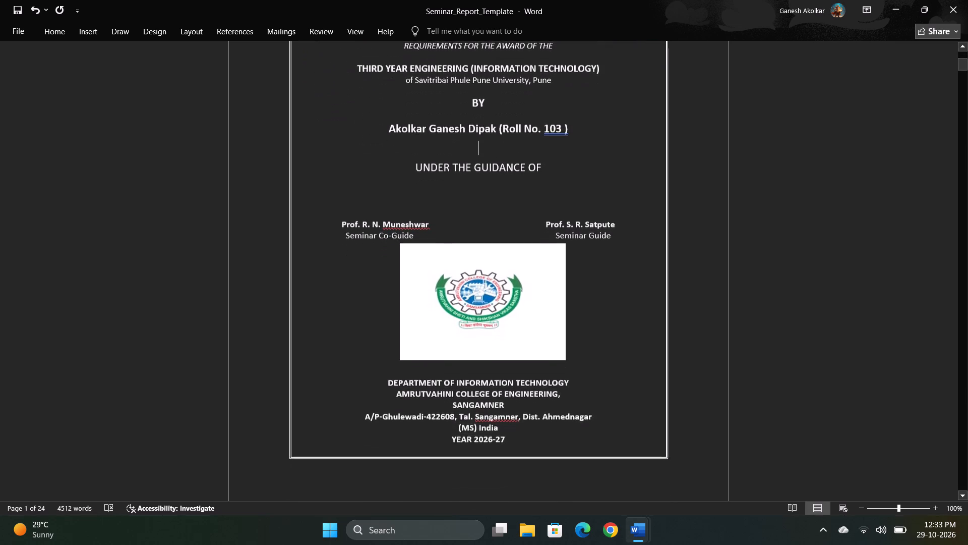
scroll(444, 251, down, 4)
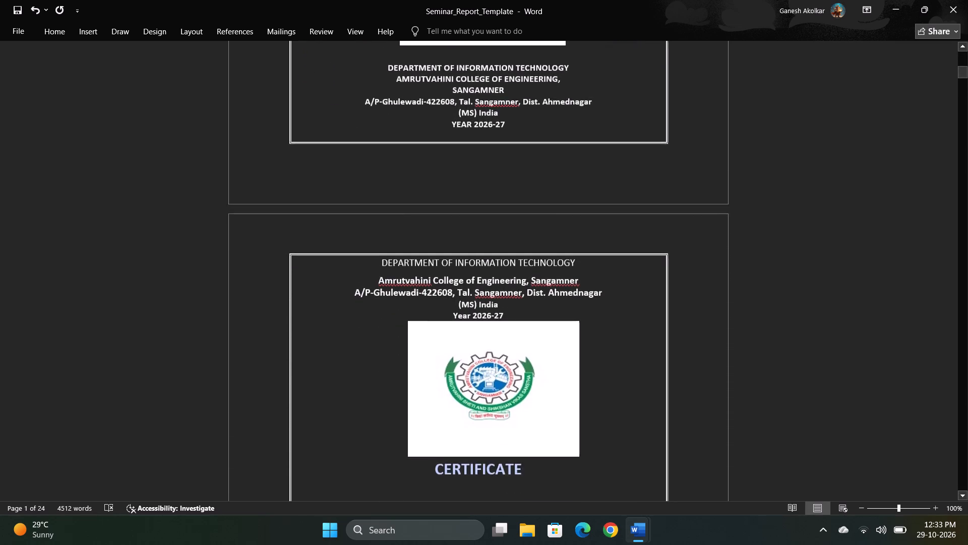
scroll(444, 251, down, 2)
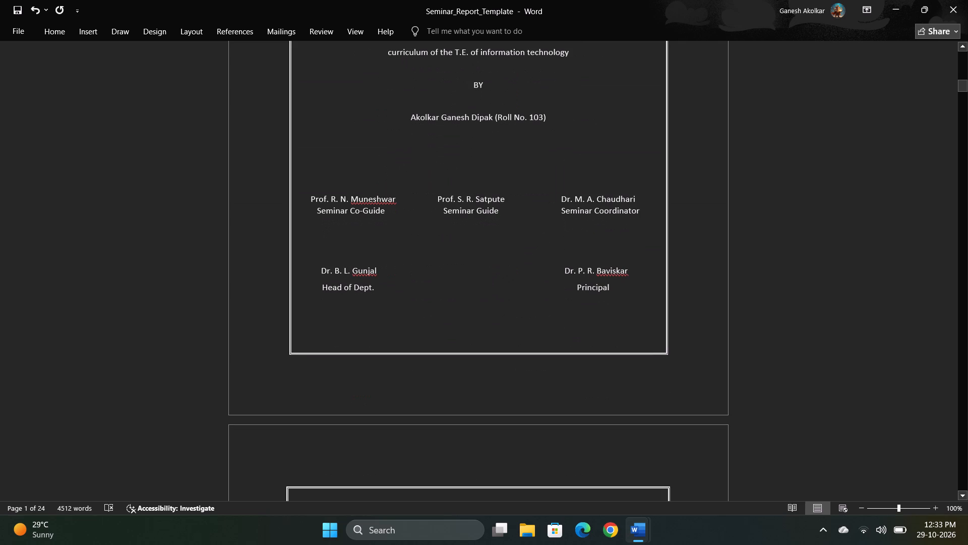
scroll(444, 251, down, 7)
key(Up)
key(Up)
key(Up)
key(Up)
key(Up)
key(Up)
key(Up)
key(Up)
key(Up)
key(Up)
key(Up)
key(Up)
key(Up)
key(Up)
key(Up)
key(Up)
key(Up)
key(Up)
key(Up)
key(Up)
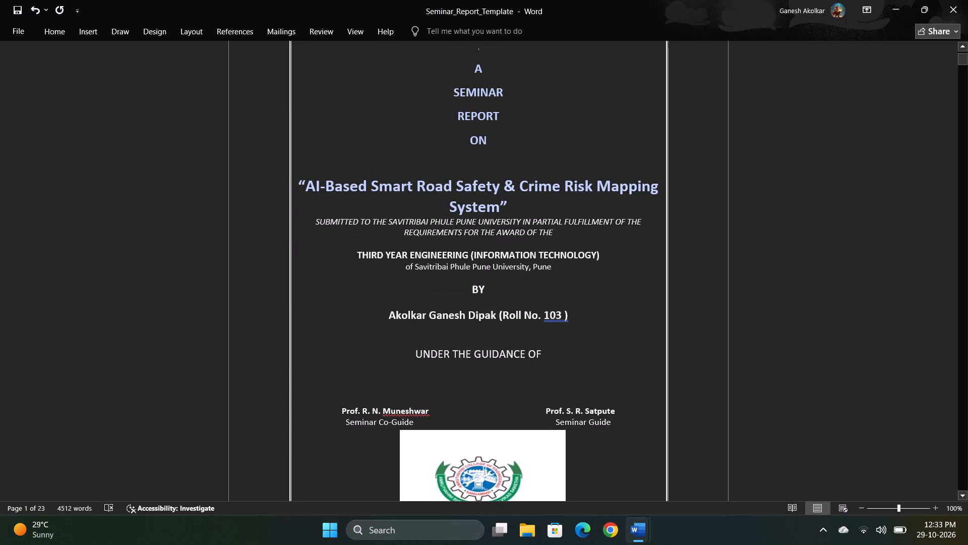
scroll(444, 251, up, 1)
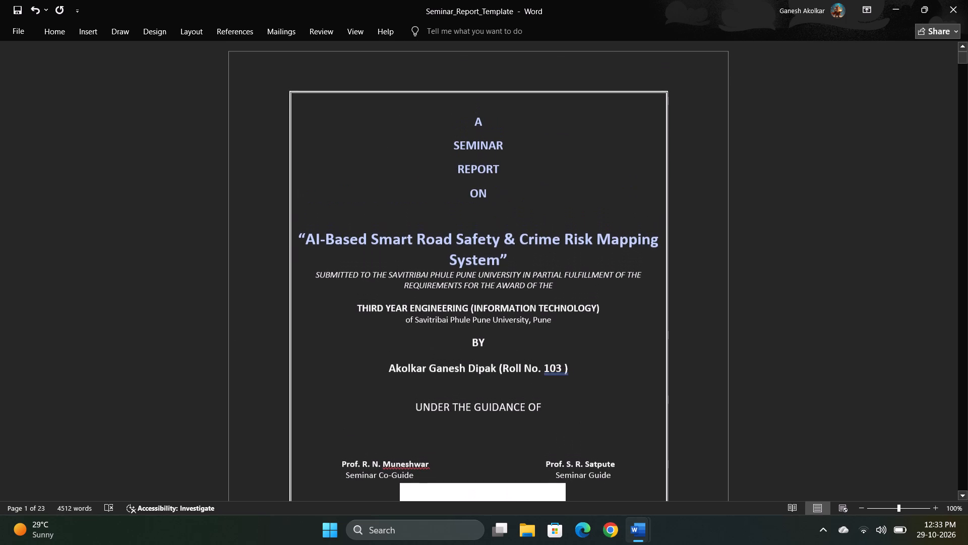
scroll(444, 251, up, 1)
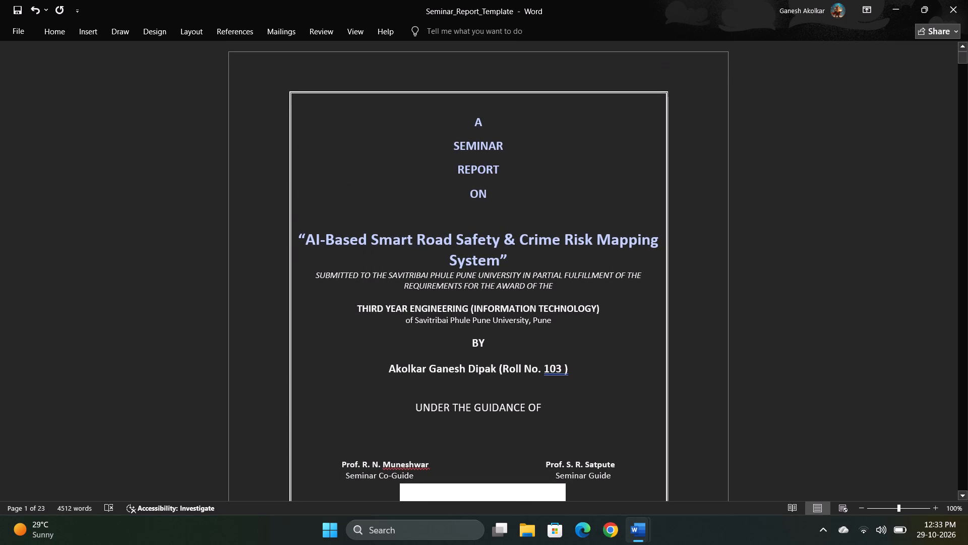
scroll(459, 206, down, 1)
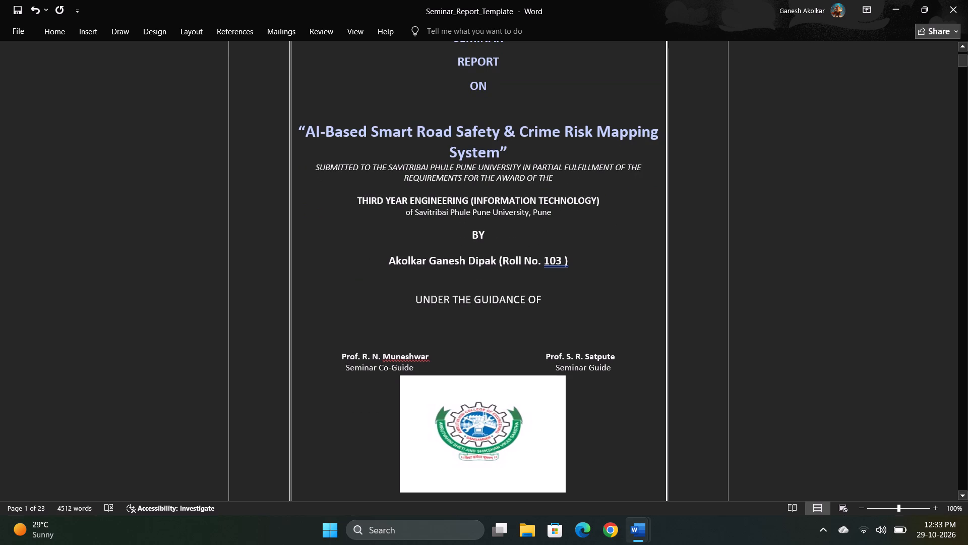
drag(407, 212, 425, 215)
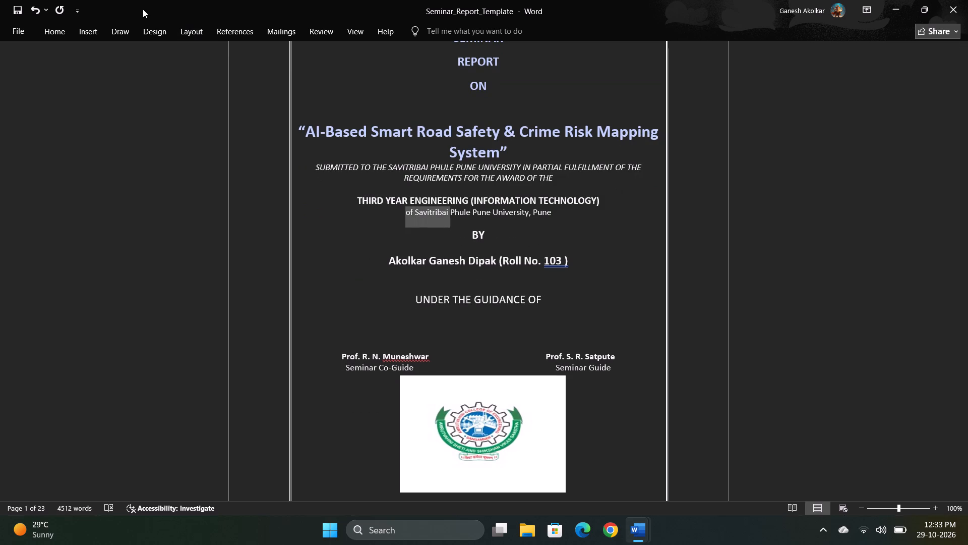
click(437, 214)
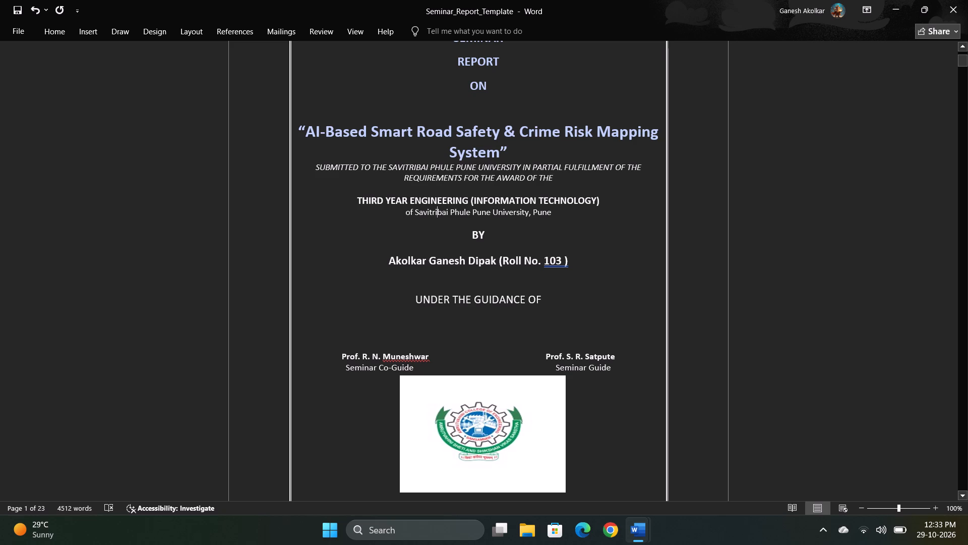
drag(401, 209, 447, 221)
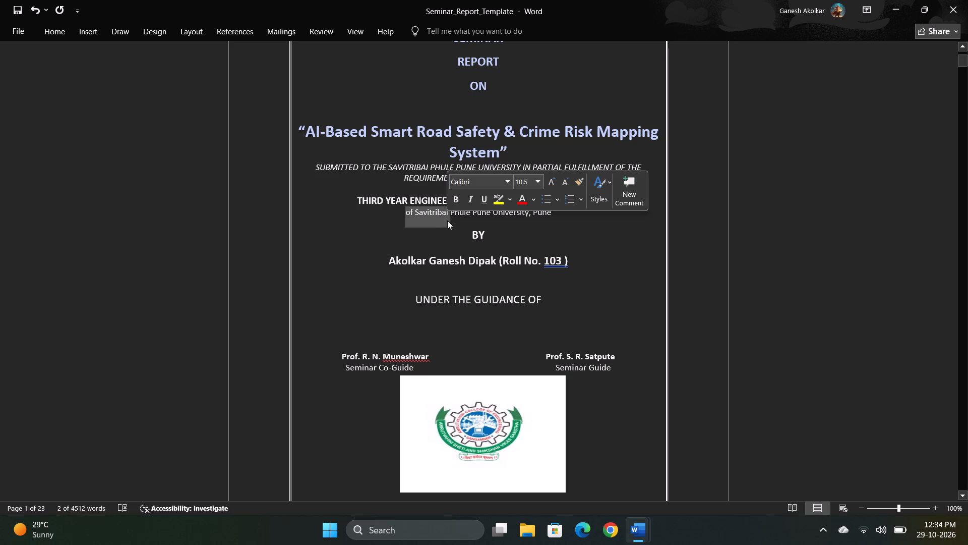
Change the font of the student's name and roll number line on the cover page to Times New Roman.
double_click(572, 264)
drag(572, 264, 481, 275)
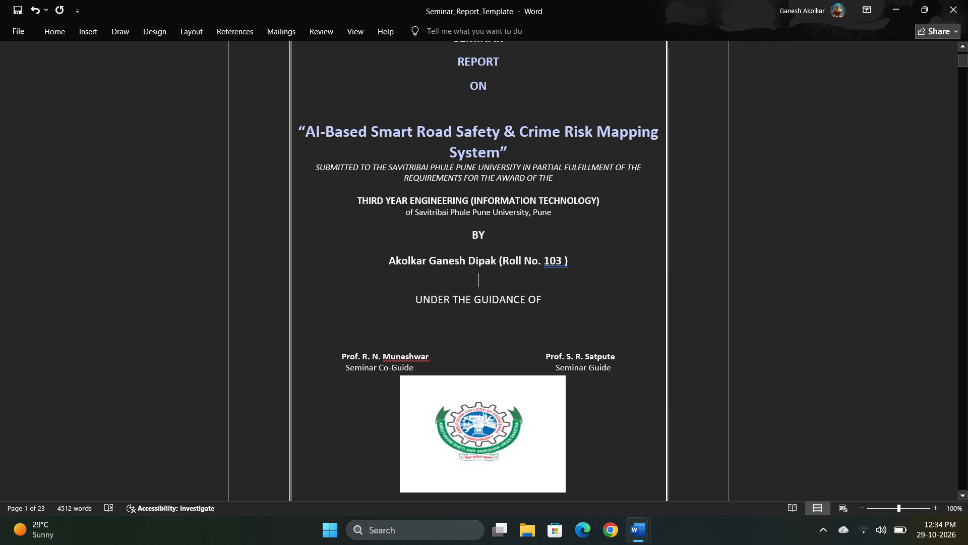
drag(386, 258, 571, 258)
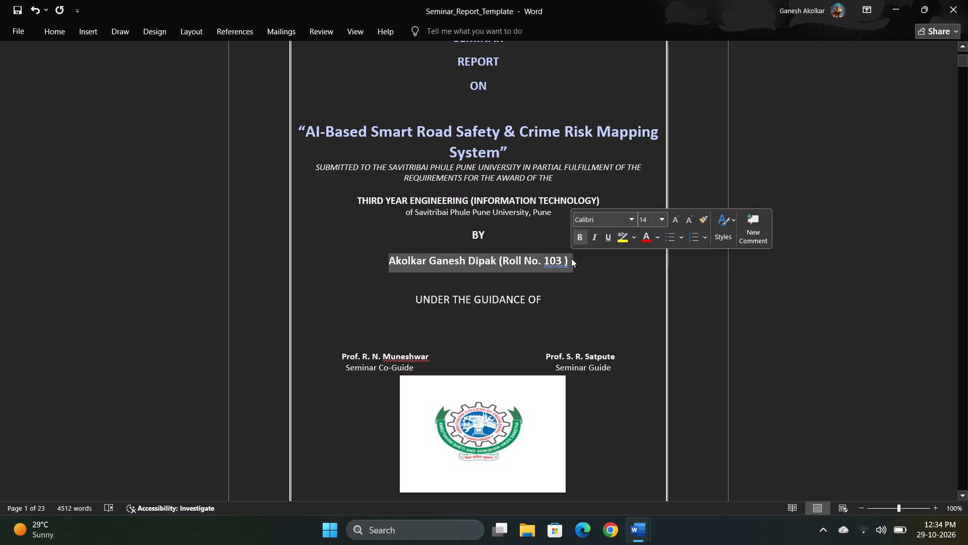
click(620, 221)
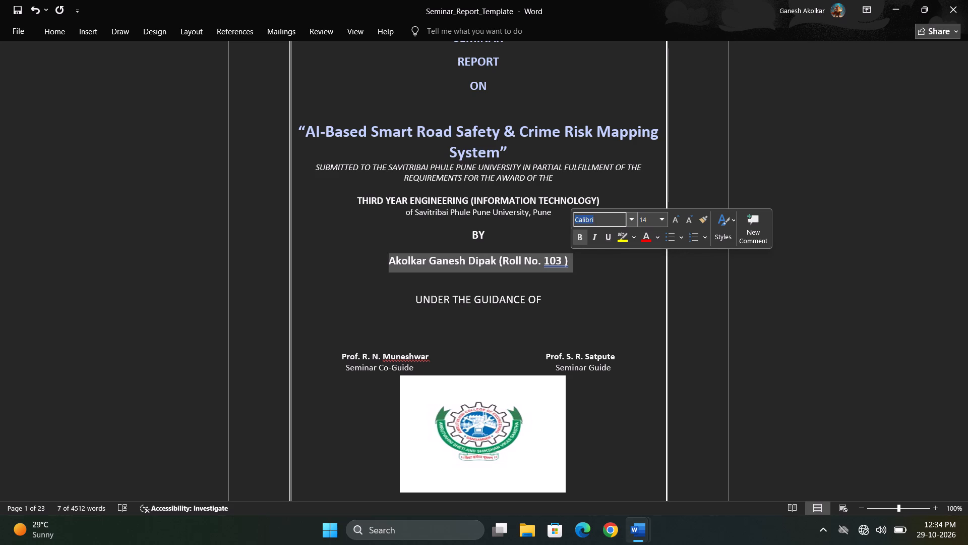
key(BackSpace)
key(t)
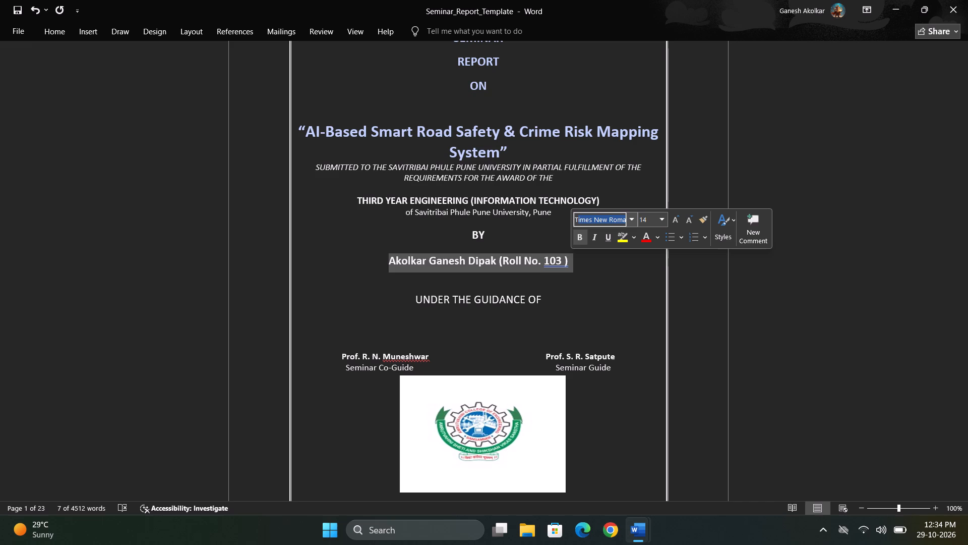
key(Return)
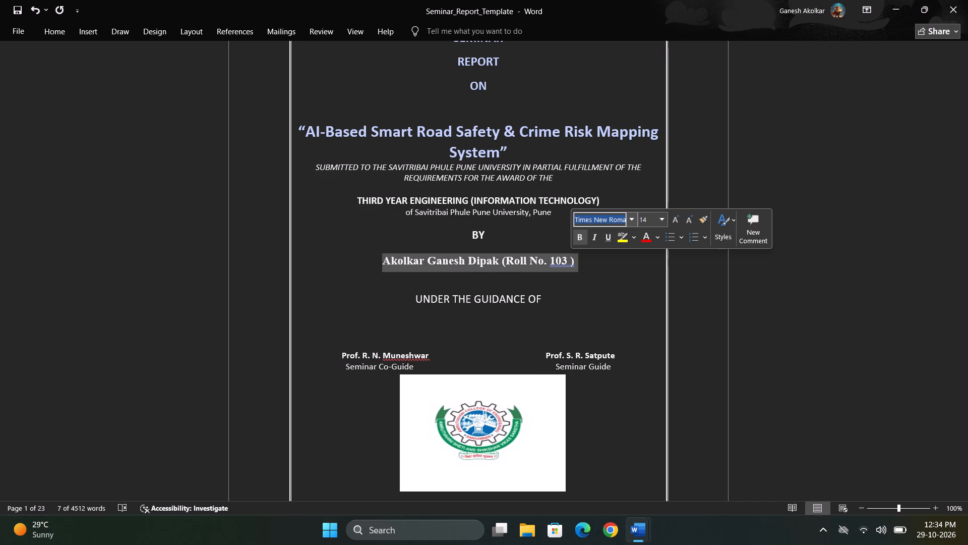
key(Return)
Set the font size of the student's name and roll number line to 15.5.
key(Tab)
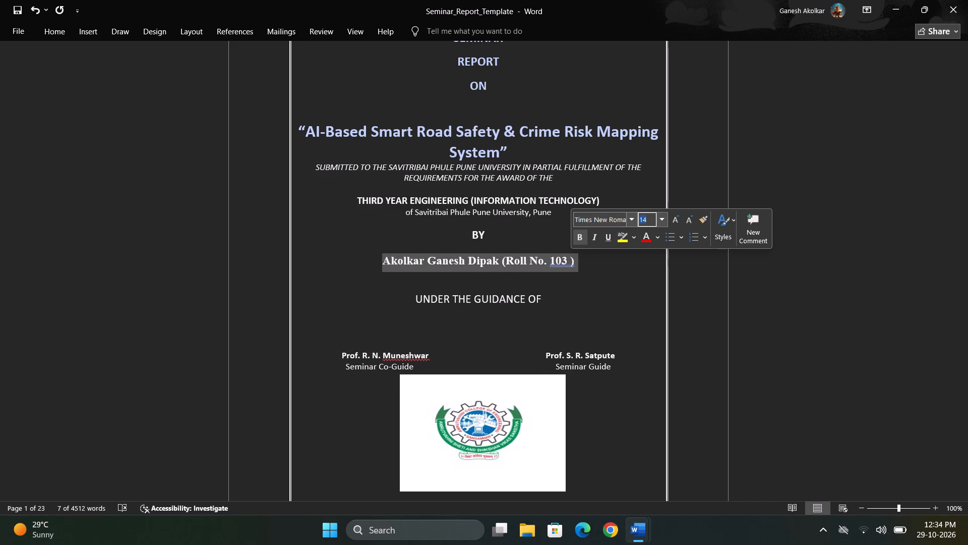
key(Return)
key(ctrl+z)
key(ctrl+z)
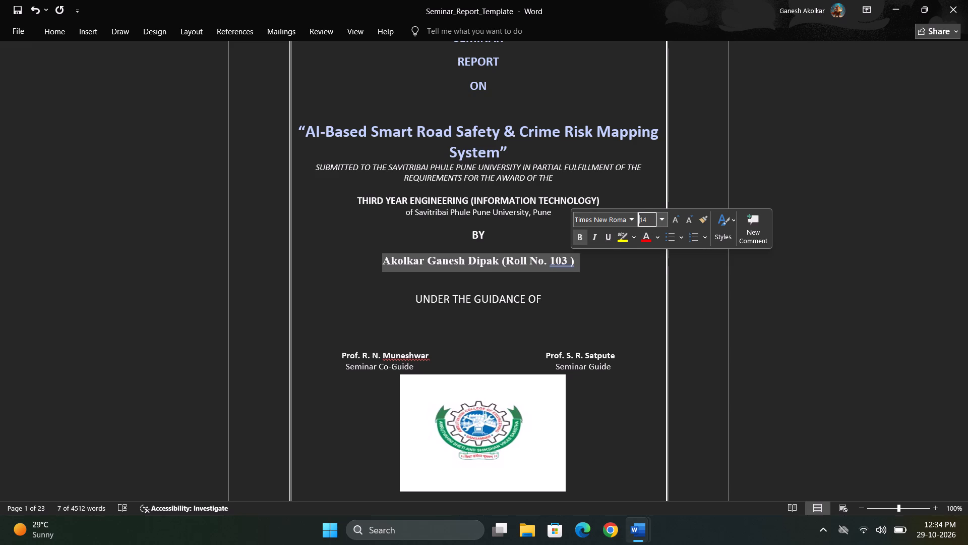
click(649, 216)
key(BackSpace)
key(BackSpace)
key(1)
key(5)
key(period)
key(5)
key(Return)
click(600, 302)
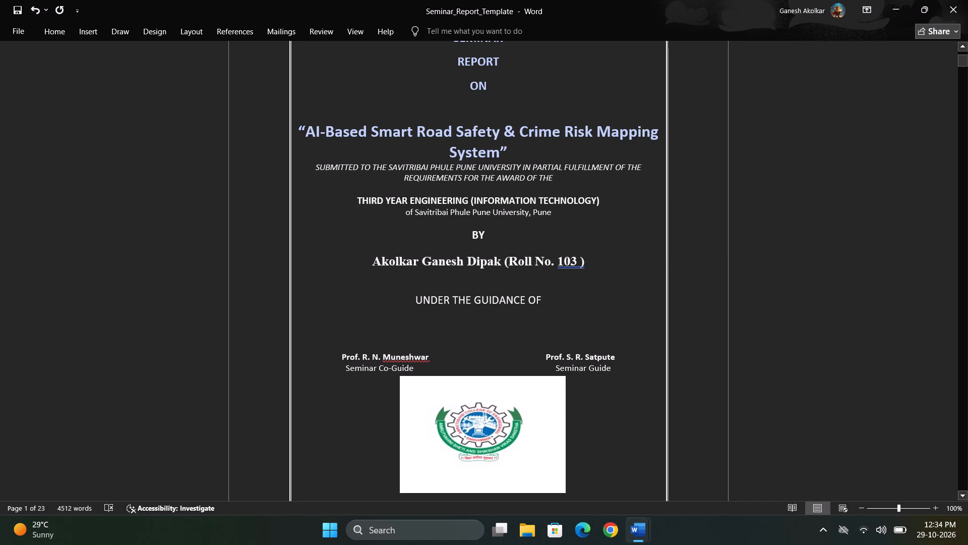
Format the two guides' names and their Seminar Co-Guide and Seminar Guide titles in Times New Roman, size 12.
drag(421, 371, 337, 352)
click(337, 352)
drag(337, 352, 630, 370)
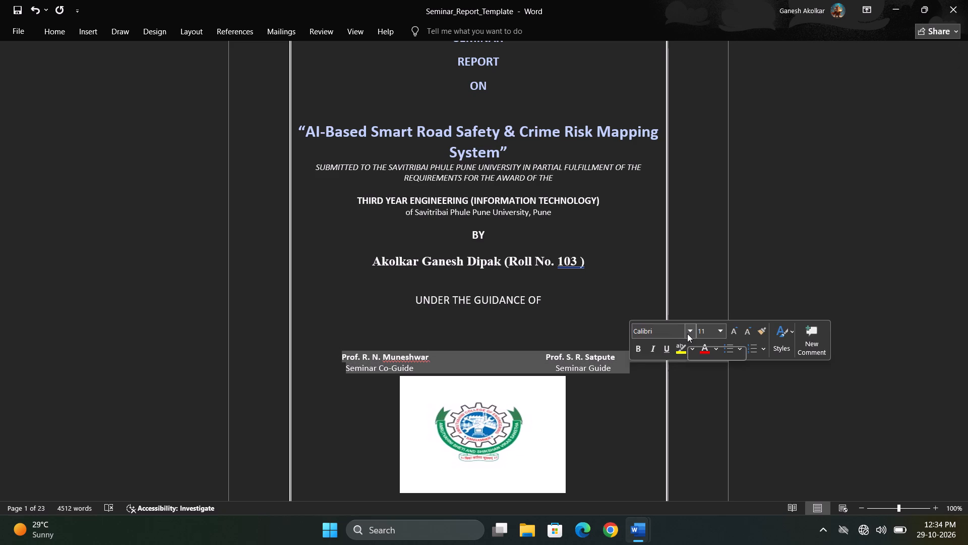
click(687, 334)
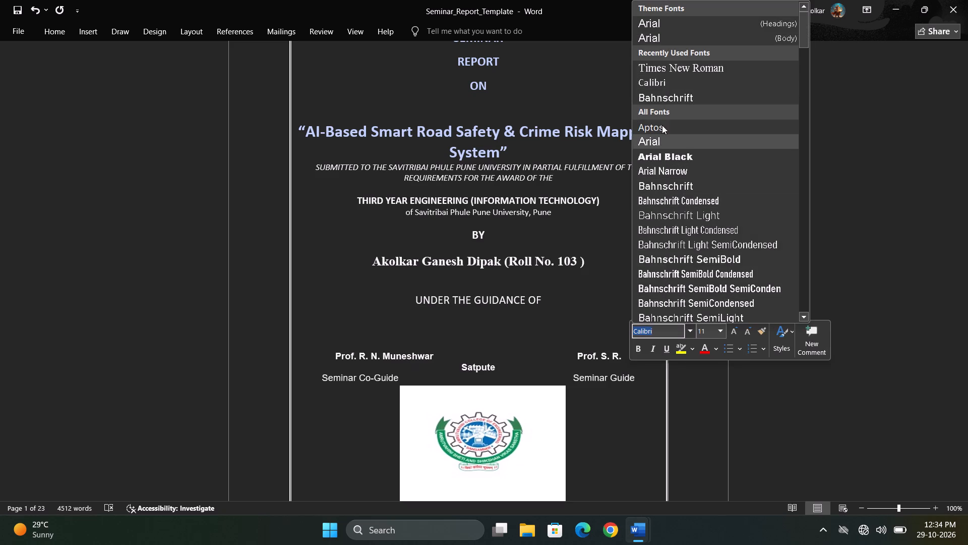
click(665, 70)
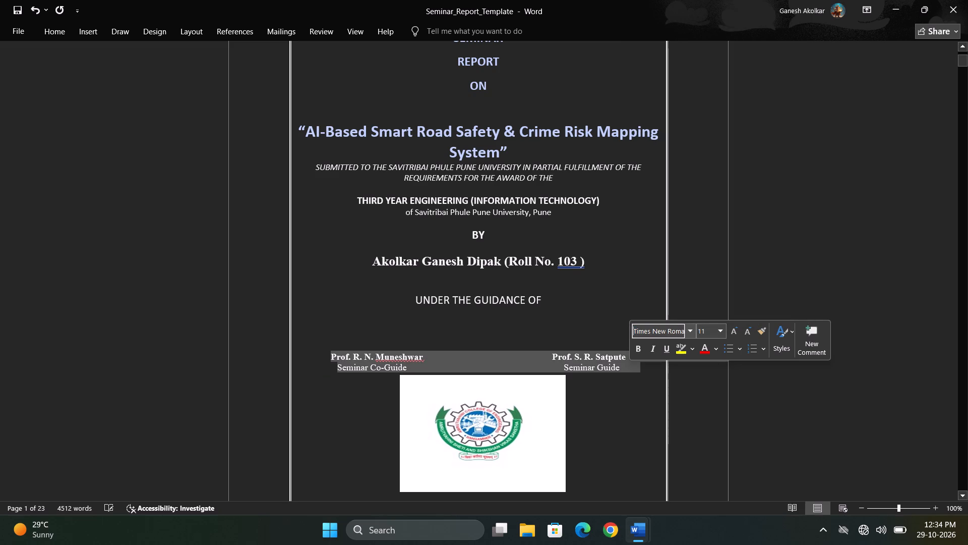
click(721, 330)
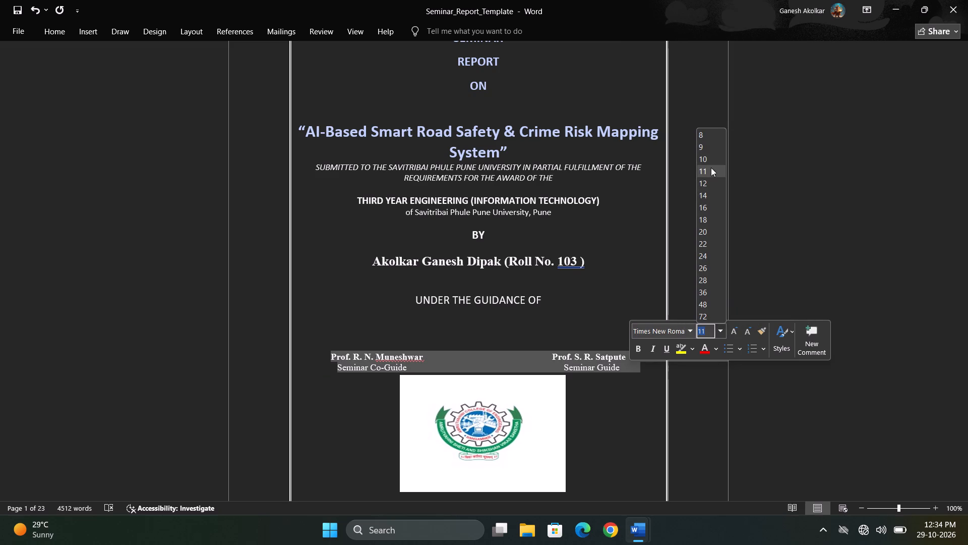
click(706, 182)
click(579, 321)
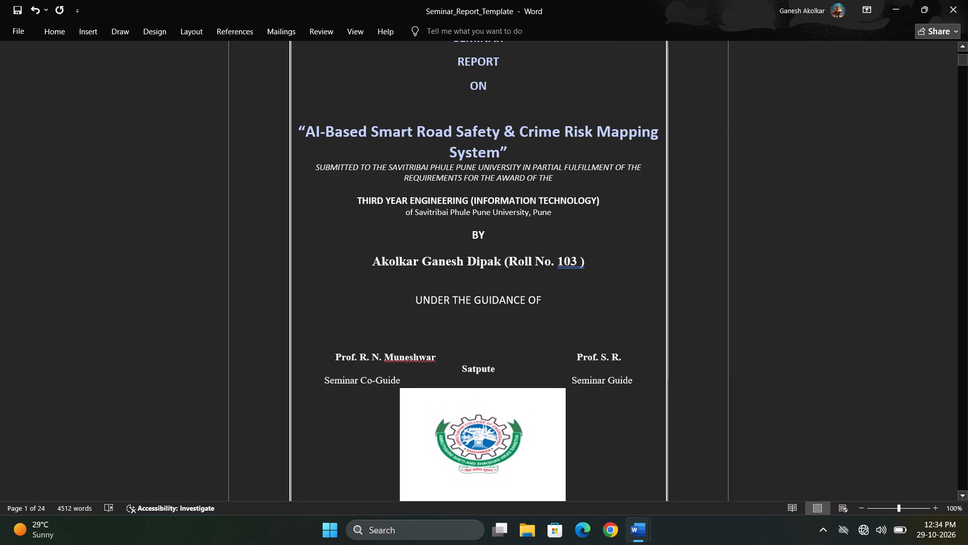
Delete surplus spaces between the co-guide's and guide's names so that both names fit on one line.
click(528, 347)
click(528, 347)
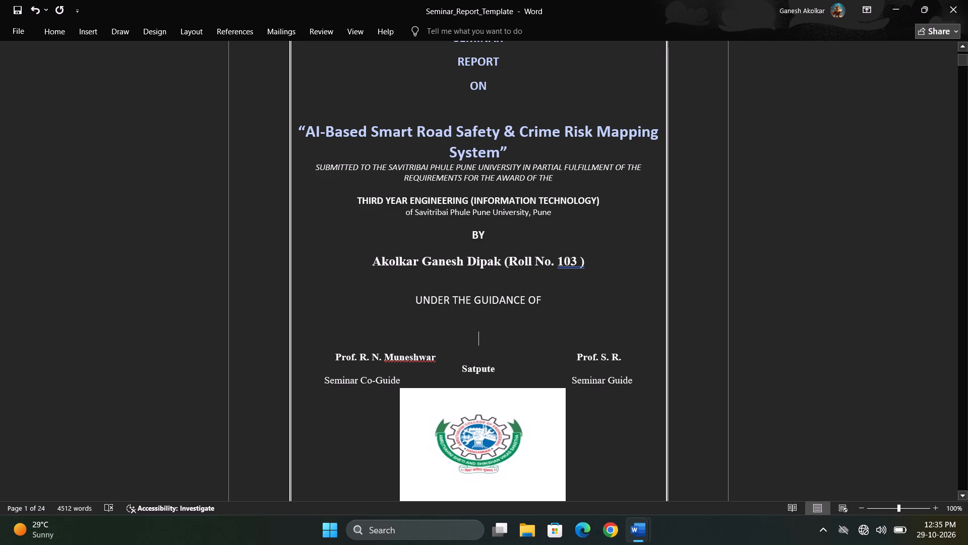
click(506, 352)
click(506, 352)
key(BackSpace)
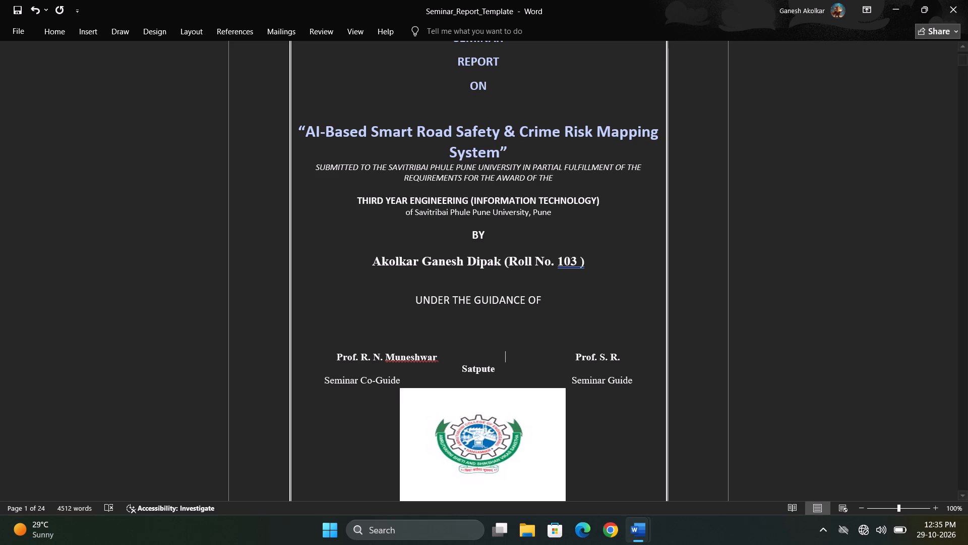
key(BackSpace)
key(BackSpace)
key(BackSpace)
key(BackSpace)
key(BackSpace)
key(BackSpace)
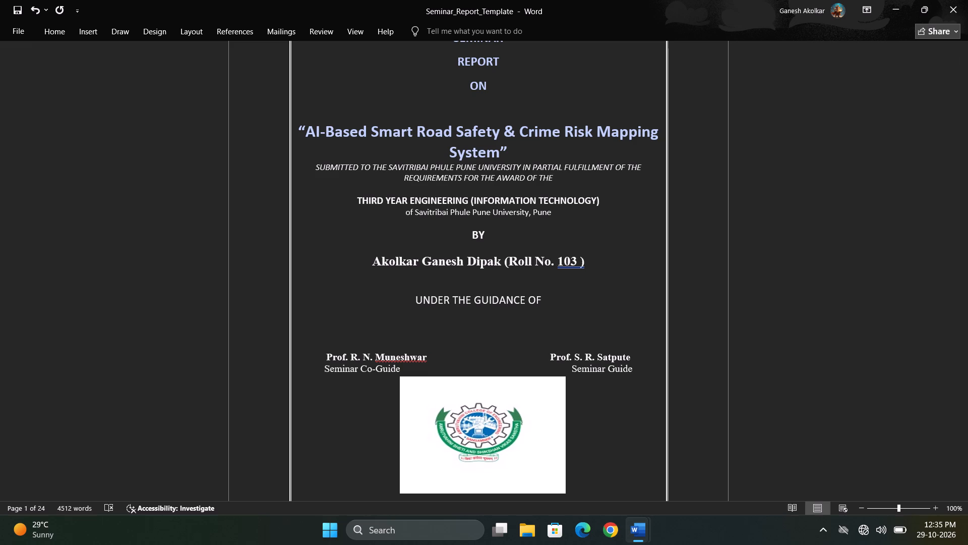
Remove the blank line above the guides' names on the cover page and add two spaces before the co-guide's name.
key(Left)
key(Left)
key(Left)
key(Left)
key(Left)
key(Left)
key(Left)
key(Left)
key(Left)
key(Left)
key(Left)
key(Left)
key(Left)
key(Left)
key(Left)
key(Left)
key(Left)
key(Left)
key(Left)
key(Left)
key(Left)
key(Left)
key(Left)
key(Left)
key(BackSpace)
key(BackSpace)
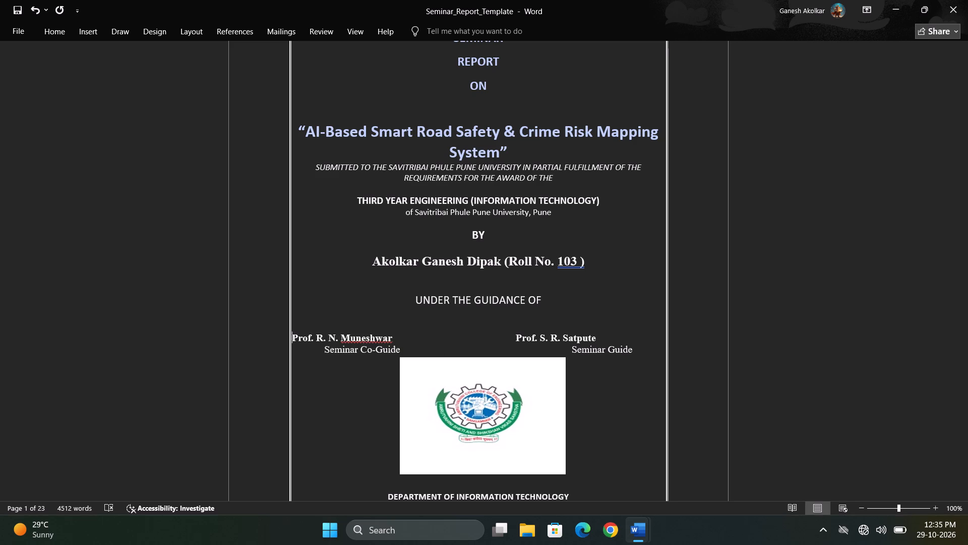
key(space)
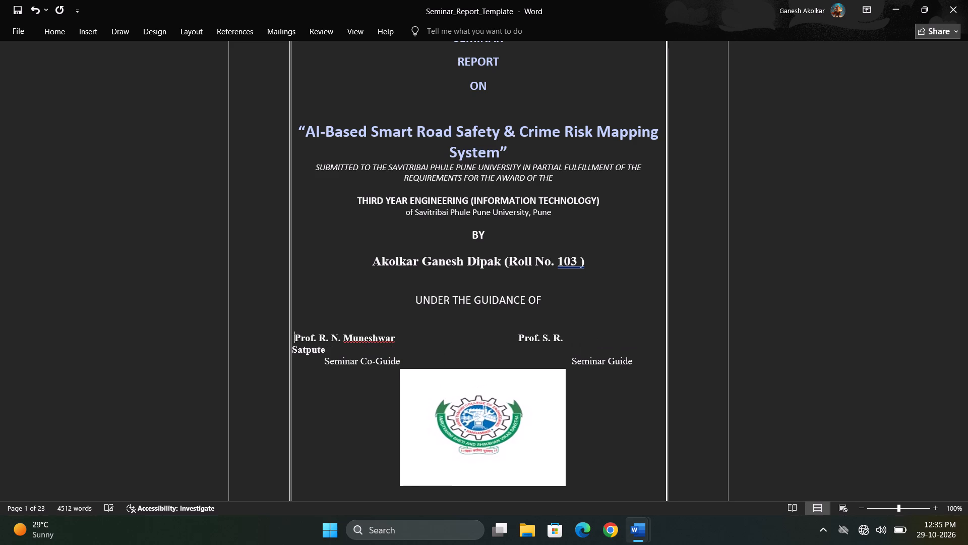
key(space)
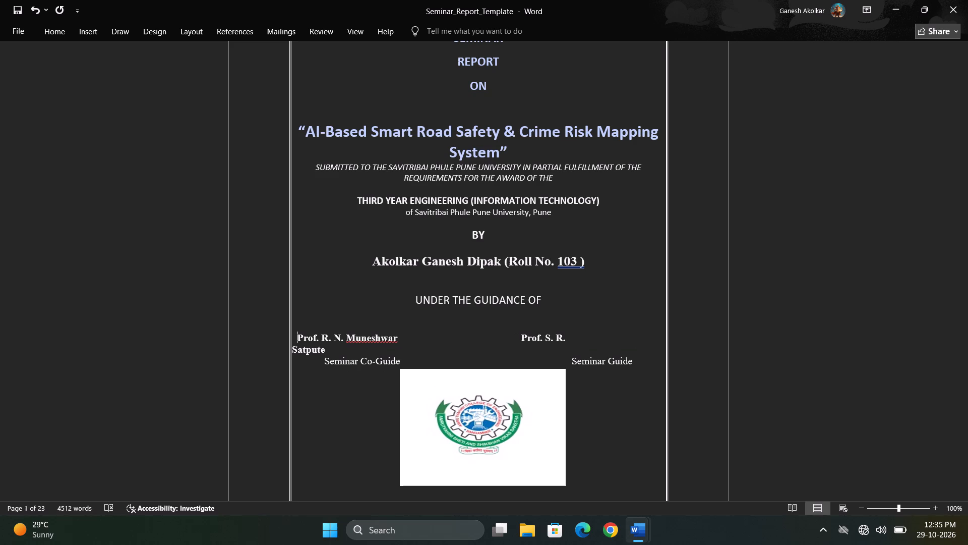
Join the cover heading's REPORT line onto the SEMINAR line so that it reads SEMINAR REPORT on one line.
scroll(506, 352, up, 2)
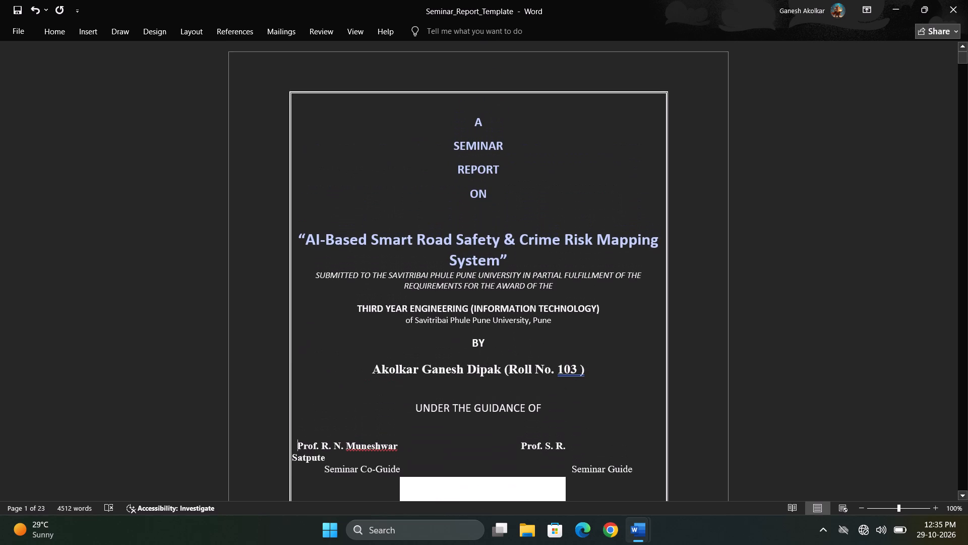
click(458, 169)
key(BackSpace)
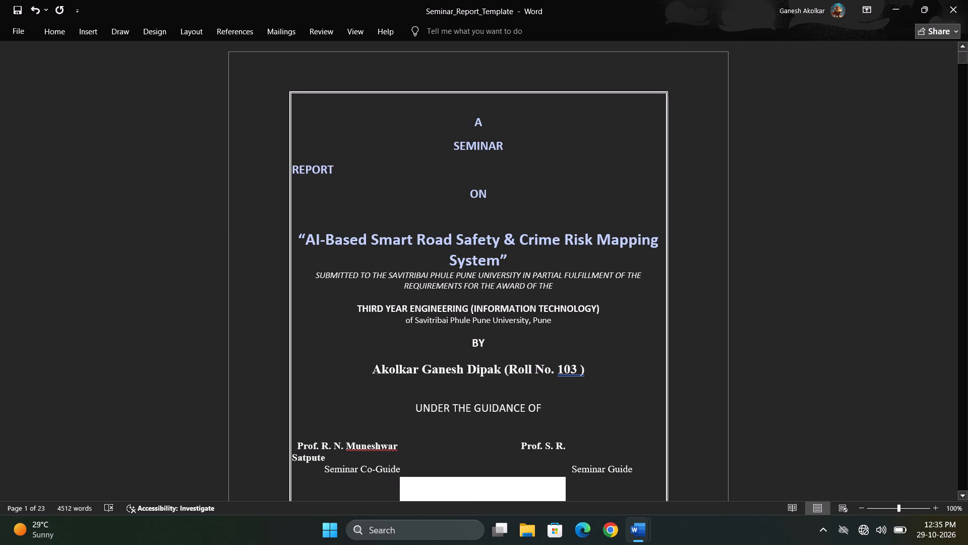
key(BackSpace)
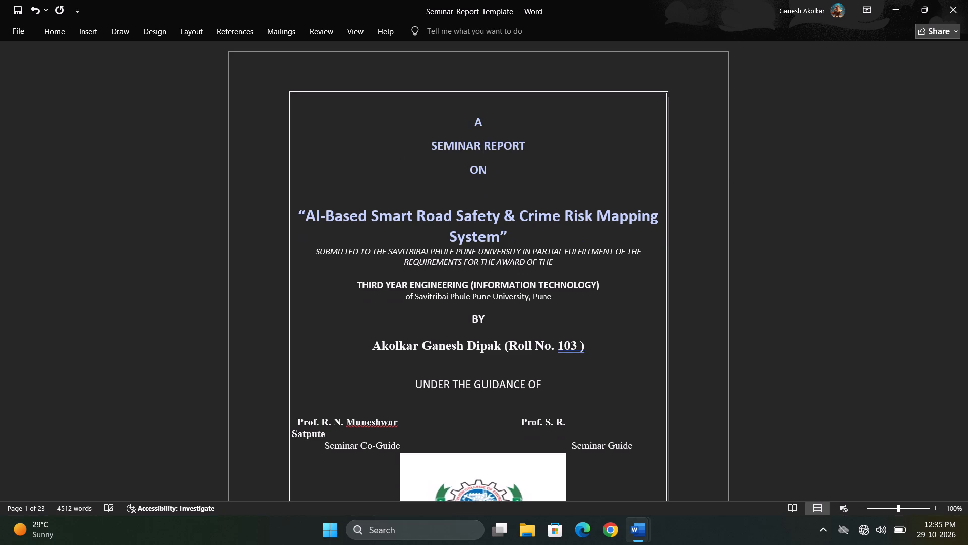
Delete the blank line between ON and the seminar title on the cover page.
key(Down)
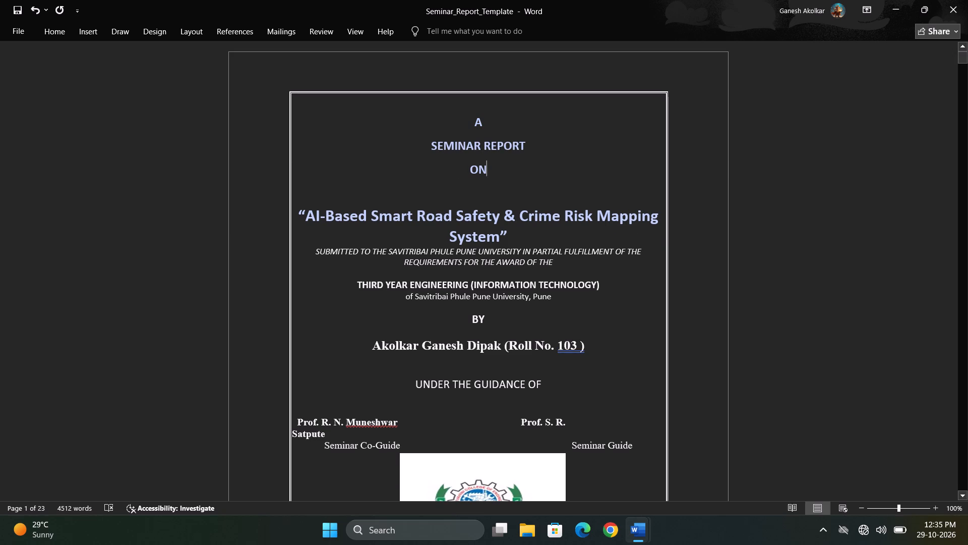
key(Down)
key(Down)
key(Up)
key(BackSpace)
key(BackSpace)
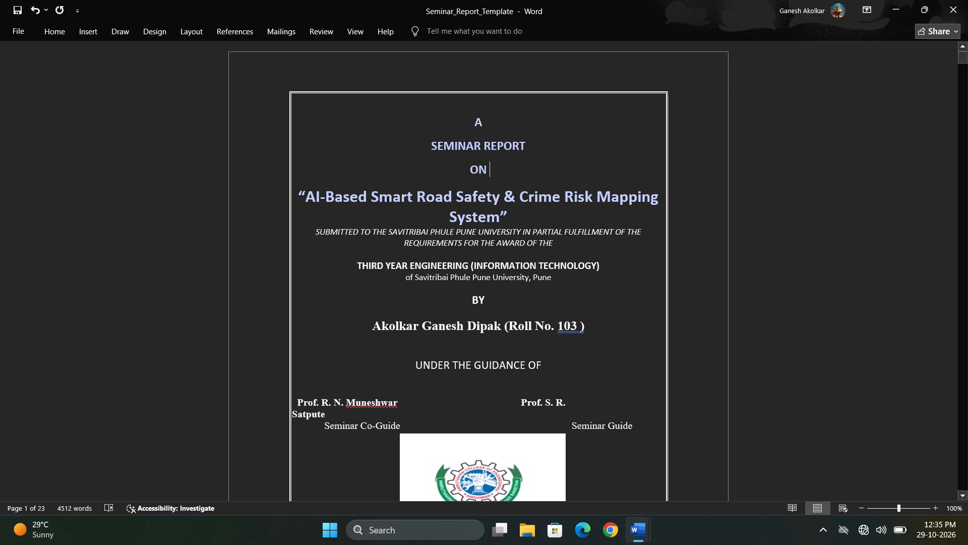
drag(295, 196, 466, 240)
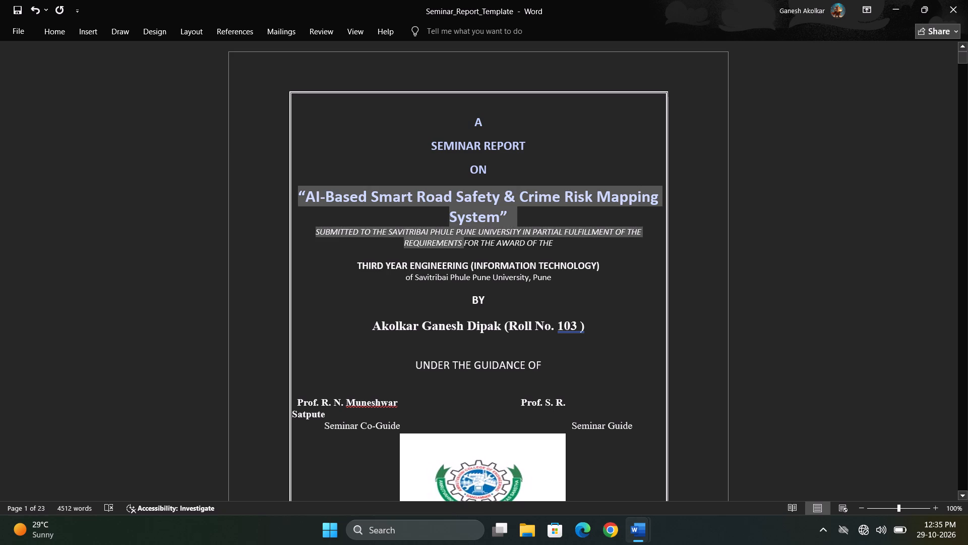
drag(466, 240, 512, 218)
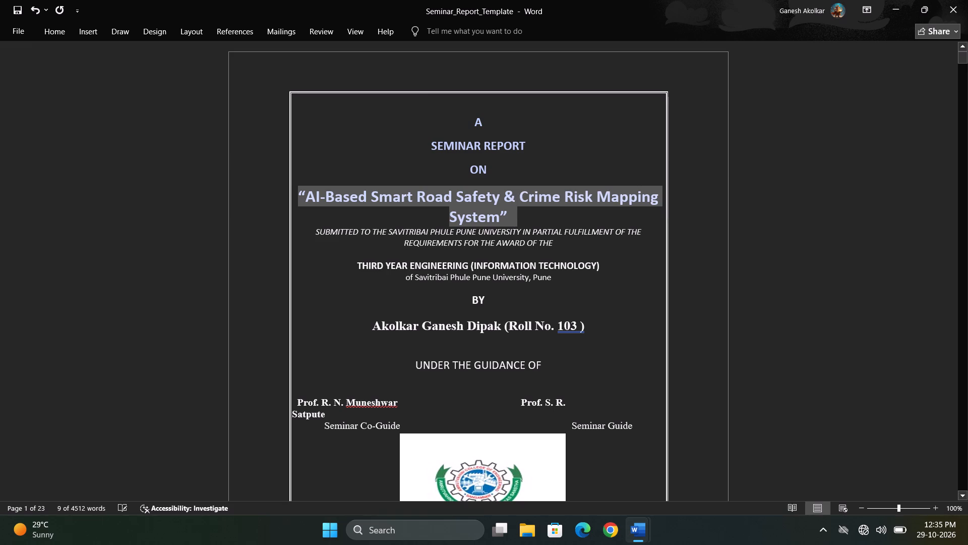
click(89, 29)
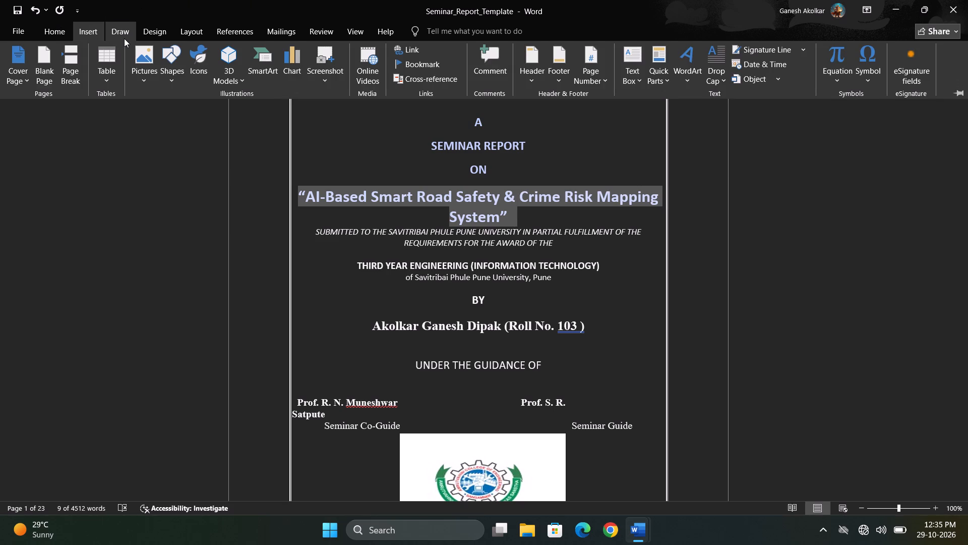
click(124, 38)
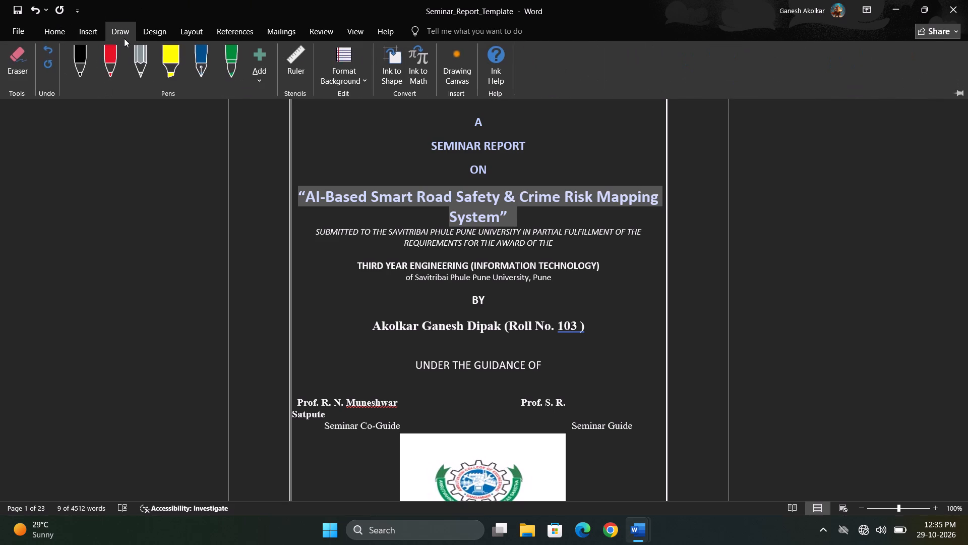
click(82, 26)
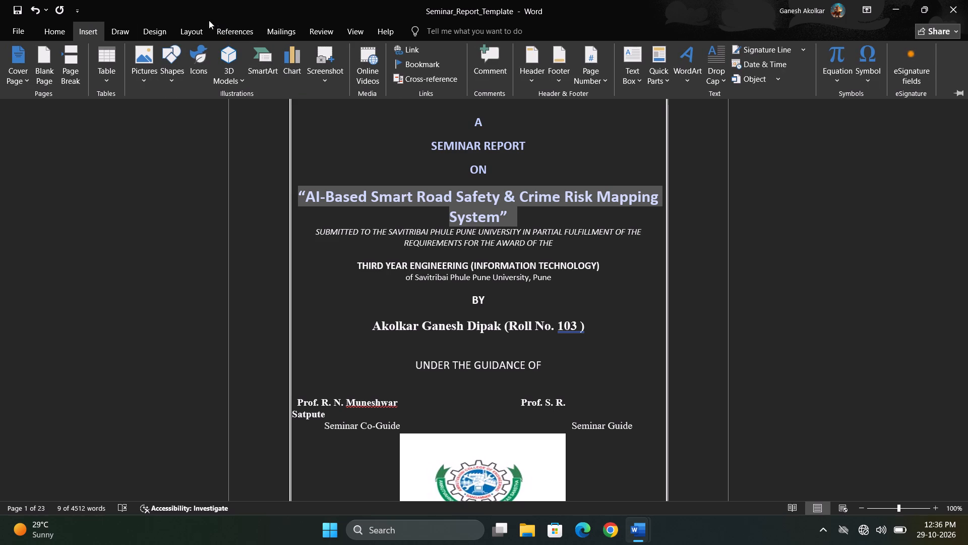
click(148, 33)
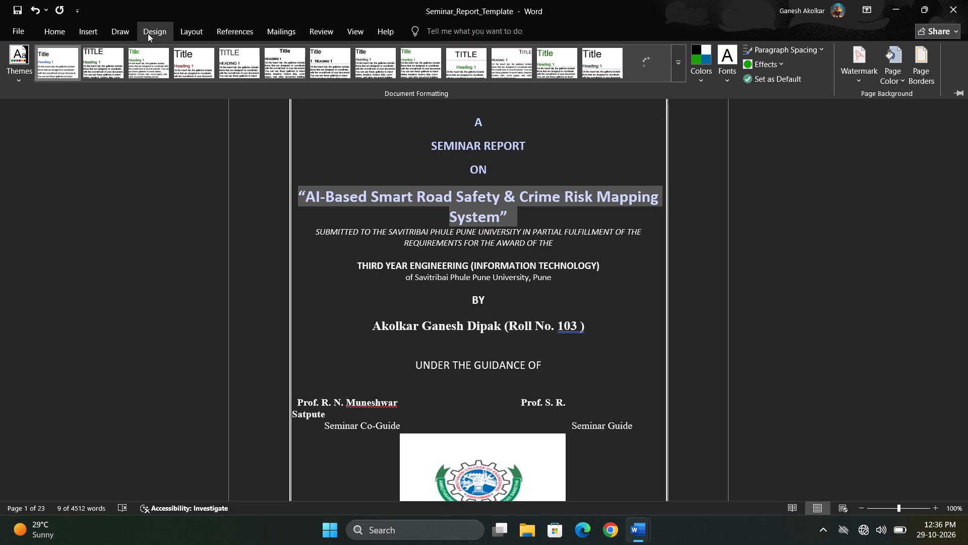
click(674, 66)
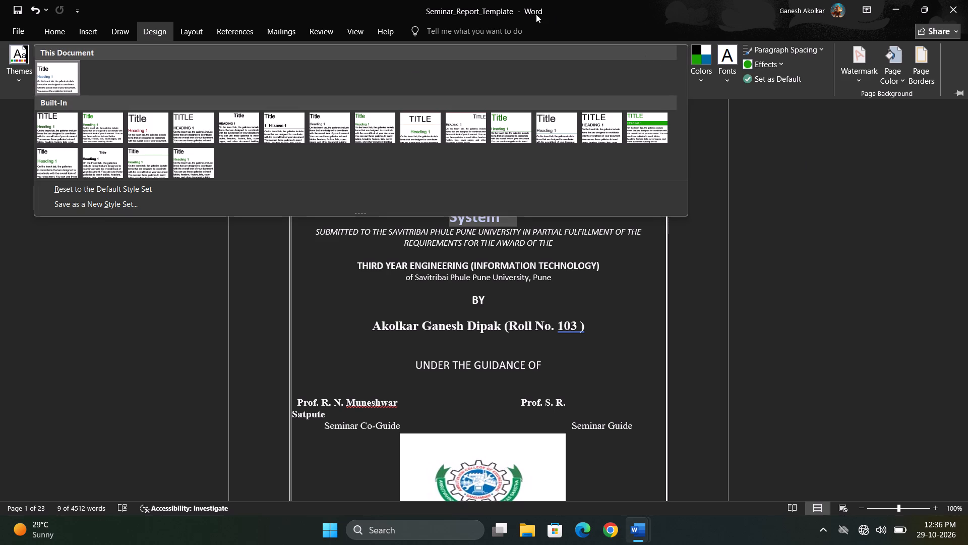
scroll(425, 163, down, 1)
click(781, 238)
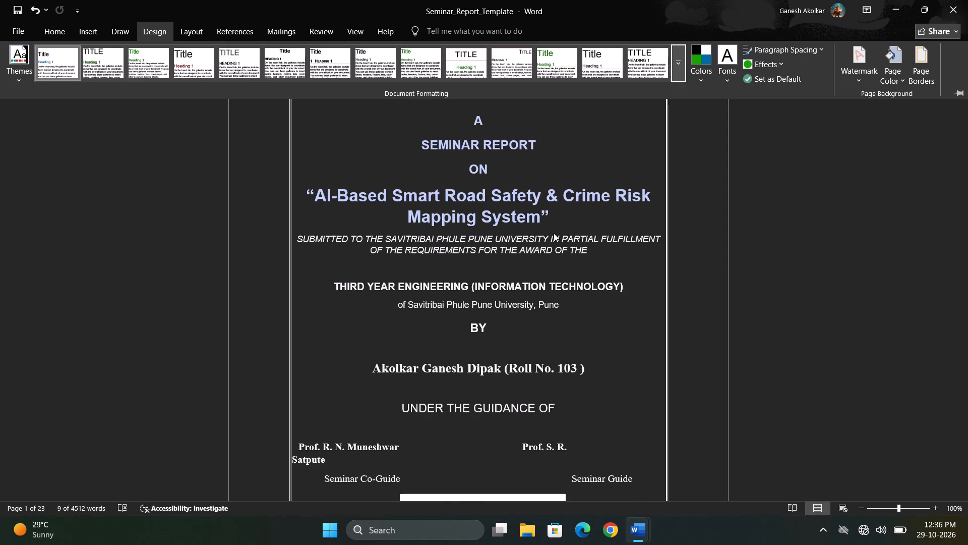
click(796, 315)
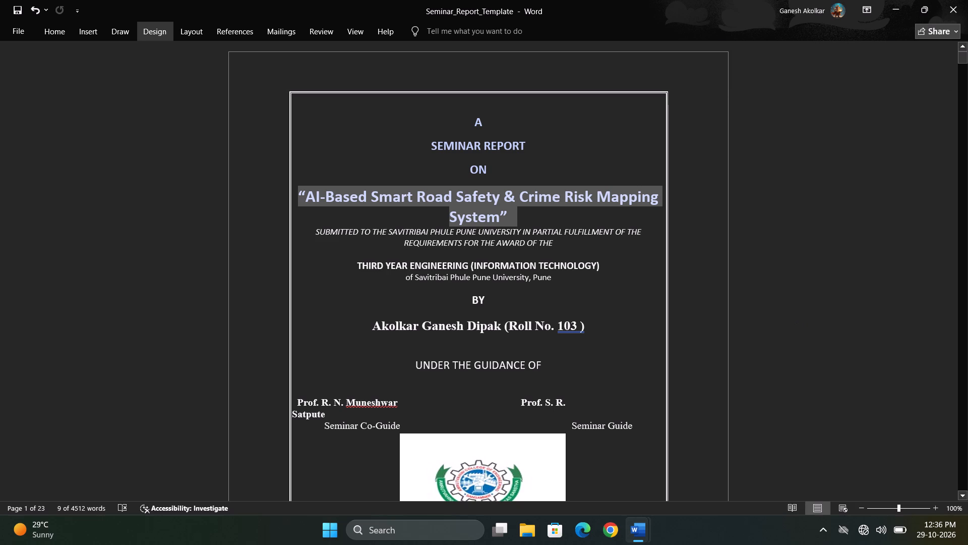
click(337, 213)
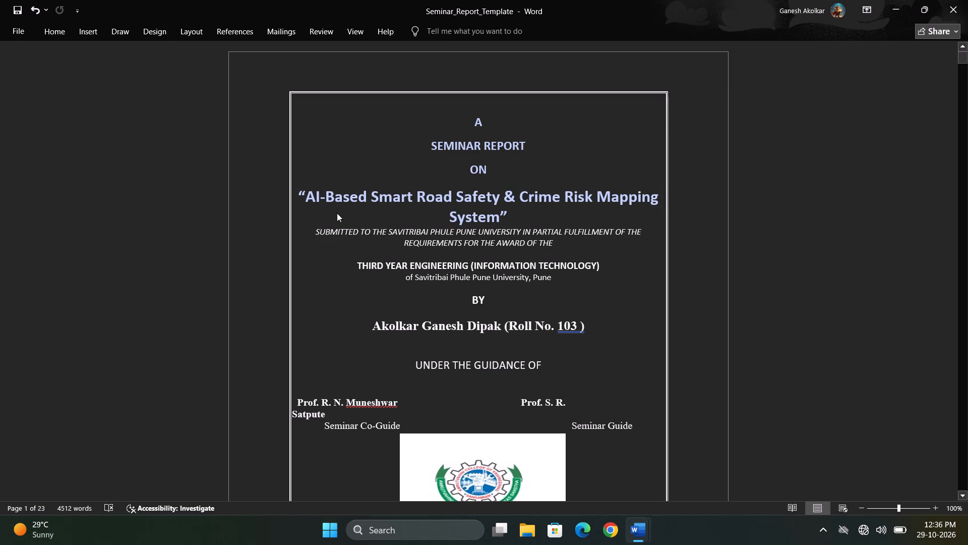
Undo the cover-page edits back to before the guides' names and titles were reformatted, keeping the student's line at size 15.5.
scroll(337, 213, down, 3)
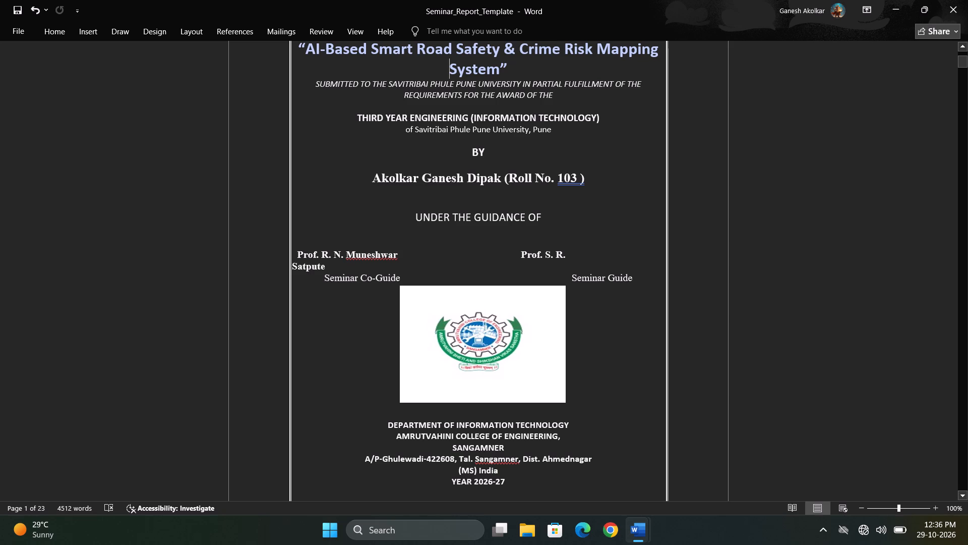
key(ctrl+z)
key(ctrl+z)
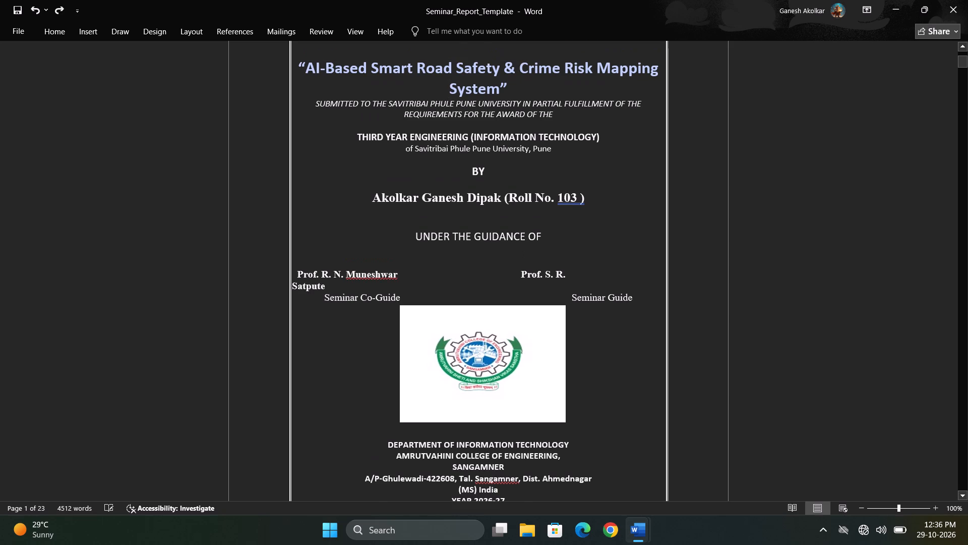
key(ctrl+z)
key(ctrl+z)
key(ctrl+z)
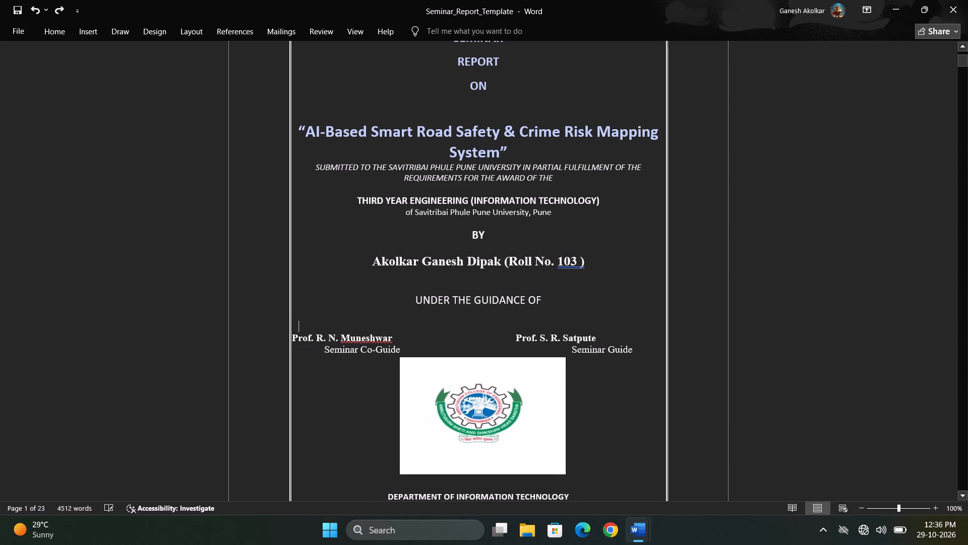
key(ctrl+z)
key(ctrl+z)
key(ctrl+z)
key(ctrl+z)
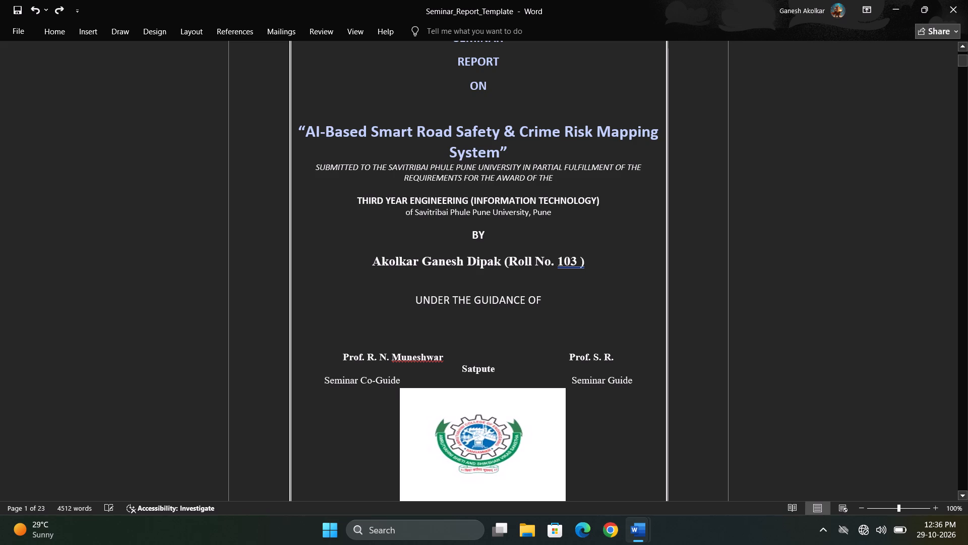
key(ctrl+z)
key(ctrl+z)
key(ctrl+z)
key(ctrl+z)
key(ctrl+z)
key(ctrl+z)
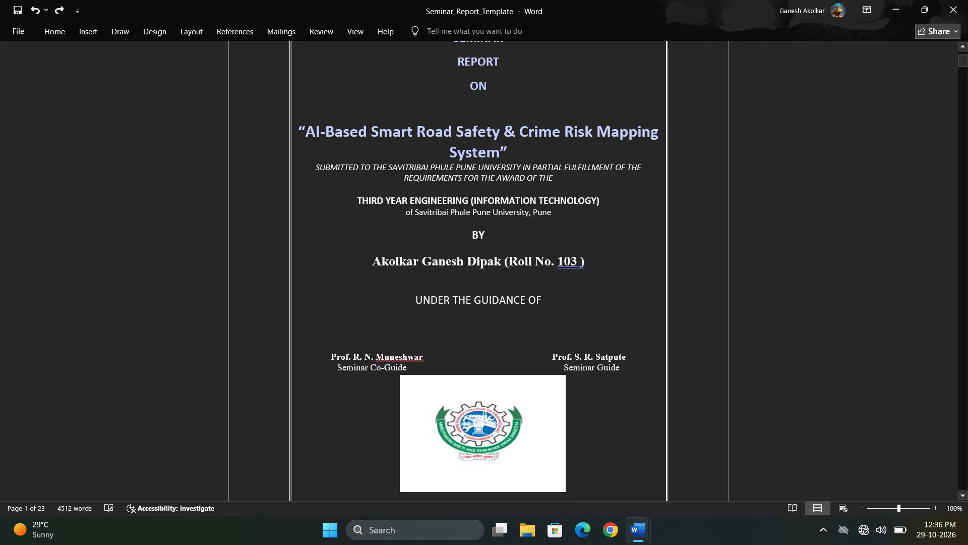
key(ctrl+z)
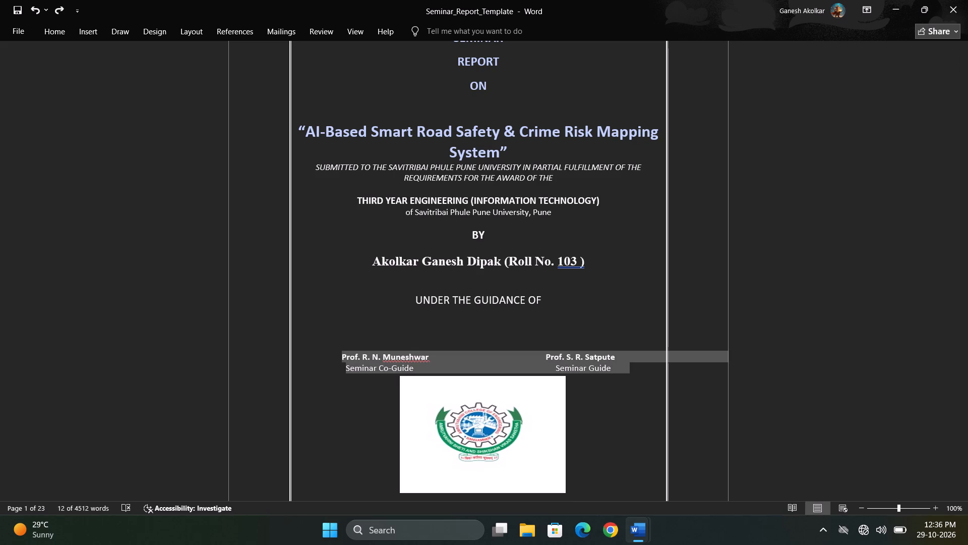
click(462, 342)
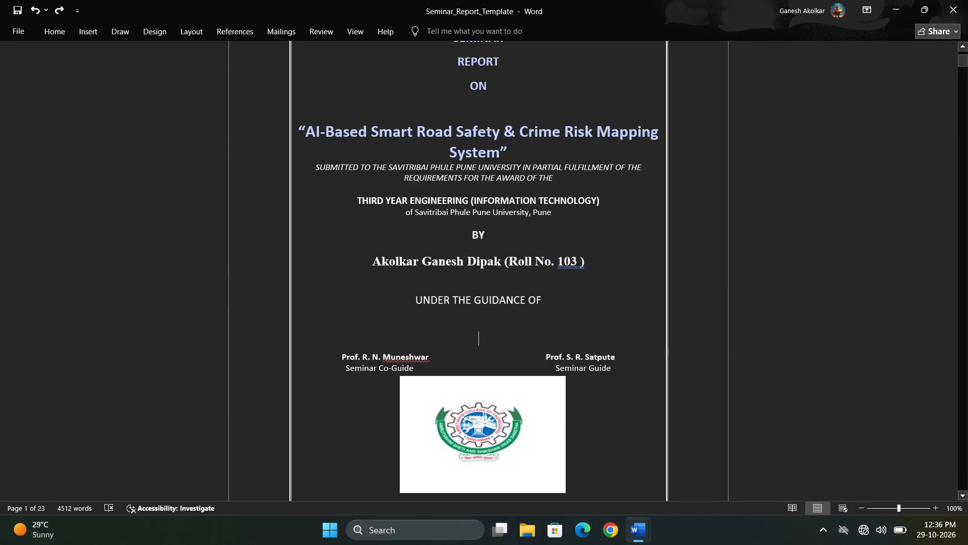
key(ctrl+z)
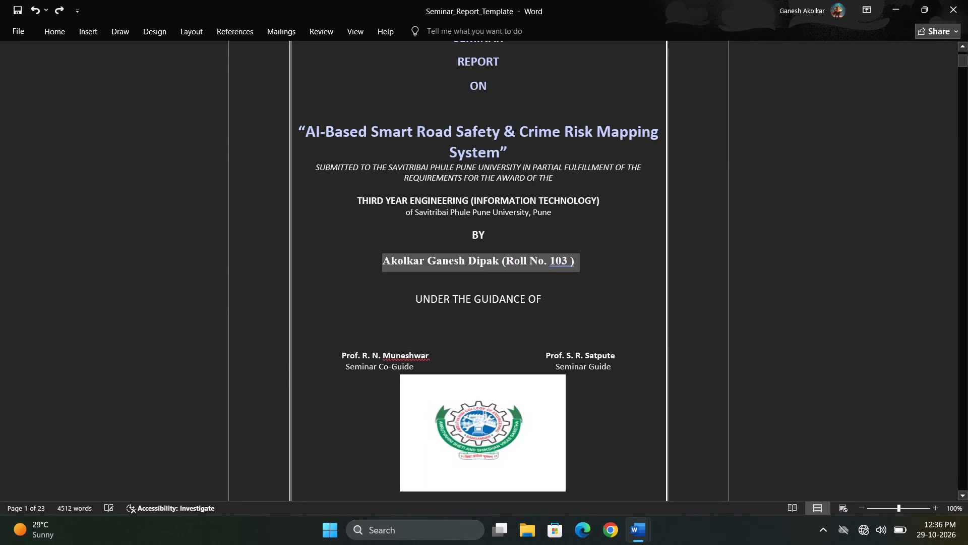
key(ctrl+y)
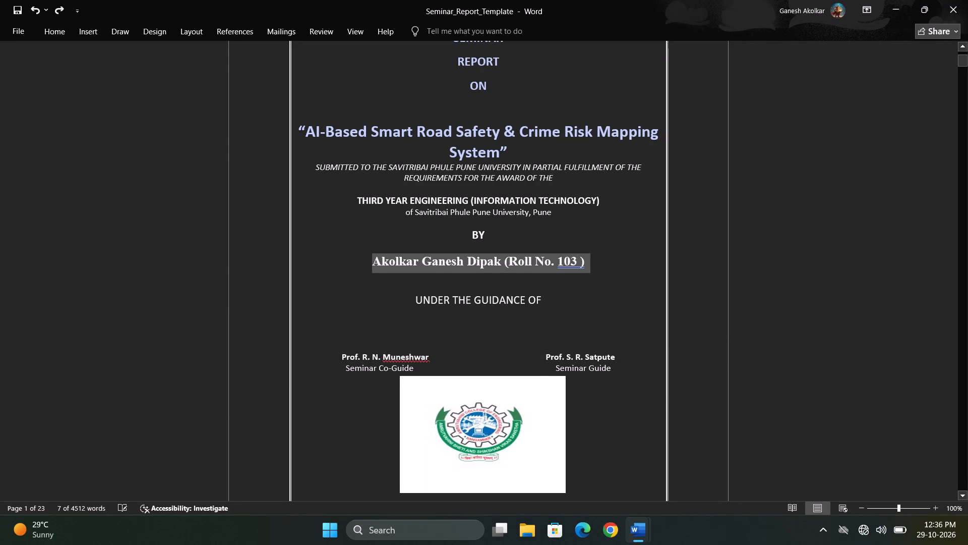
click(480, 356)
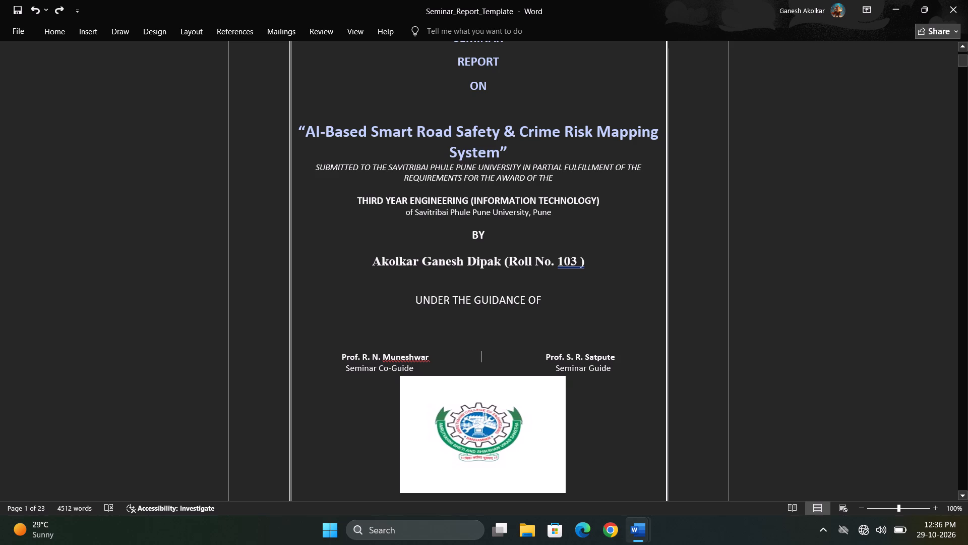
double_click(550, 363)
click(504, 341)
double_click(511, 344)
Widen the gap between the co-guide's and guide's names on the cover page by adding two tabs before the guide's name.
double_click(539, 356)
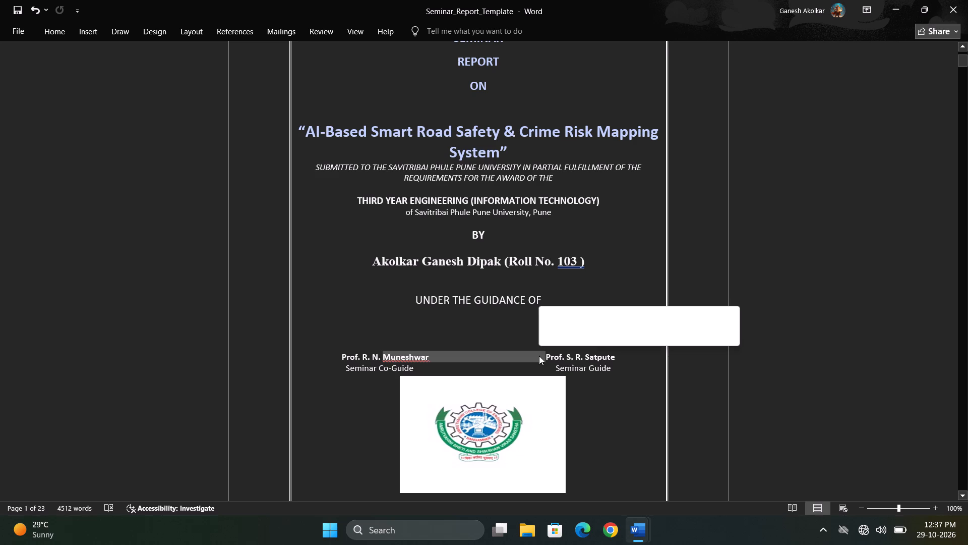
click(570, 381)
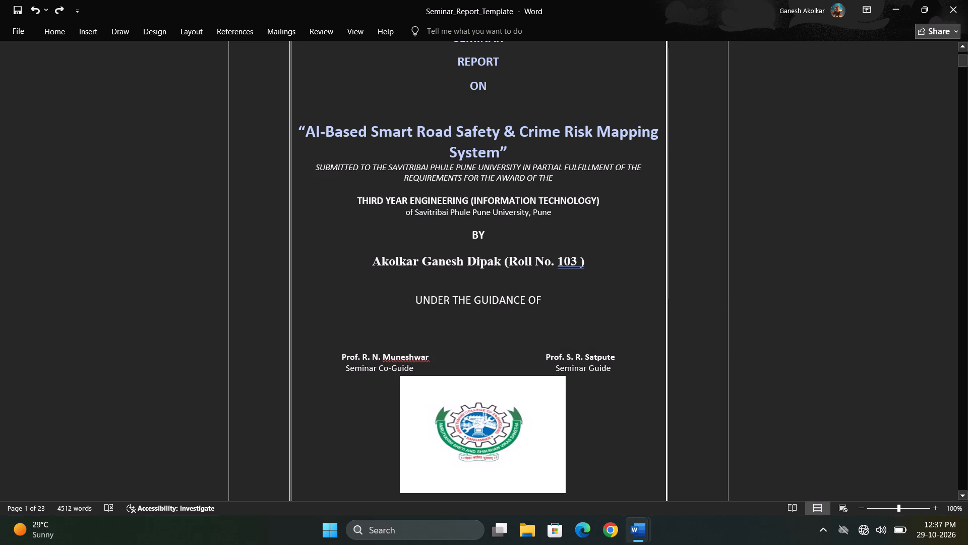
click(551, 361)
key(Left)
key(Tab)
key(Tab)
key(Tab)
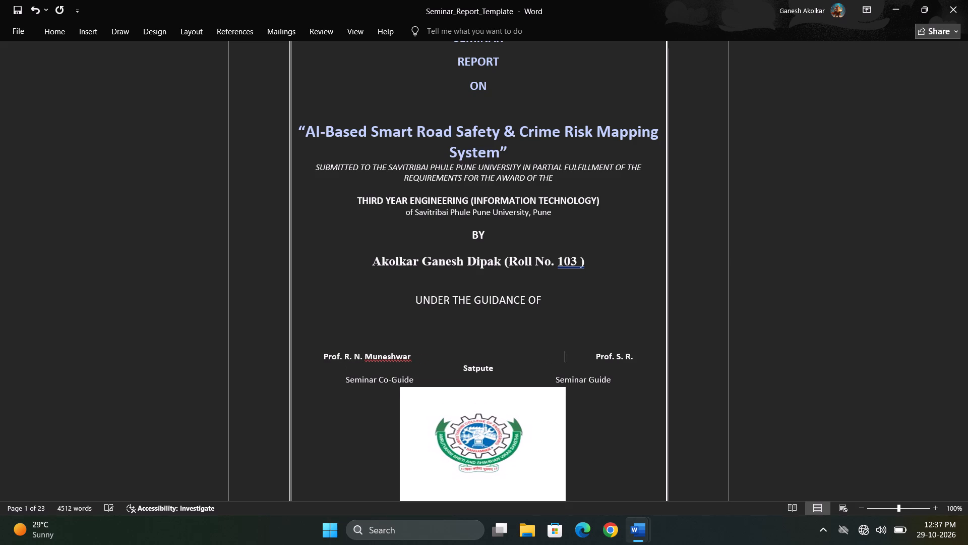
key(BackSpace)
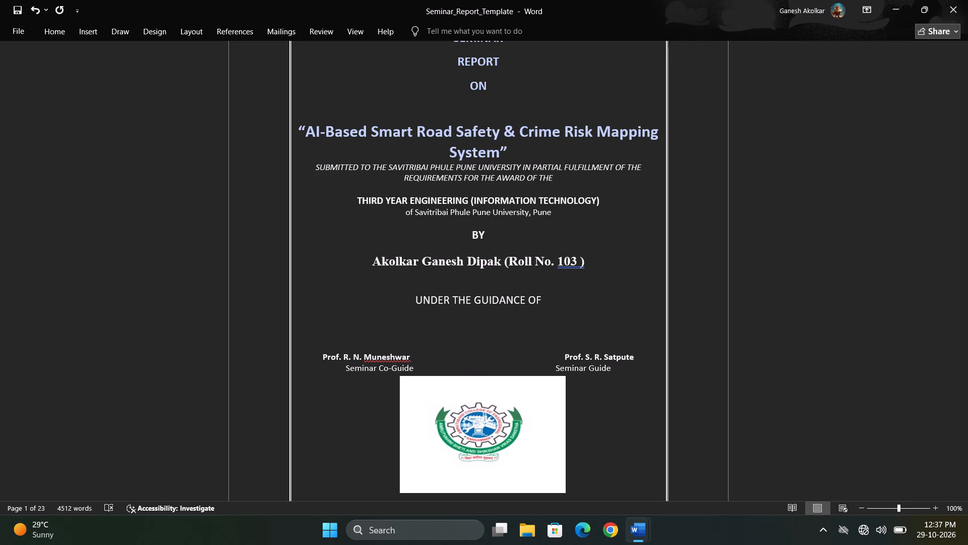
Add two tabs before the Seminar Guide title so both guide titles line up under their names.
key(Down)
key(Left)
key(Left)
key(Left)
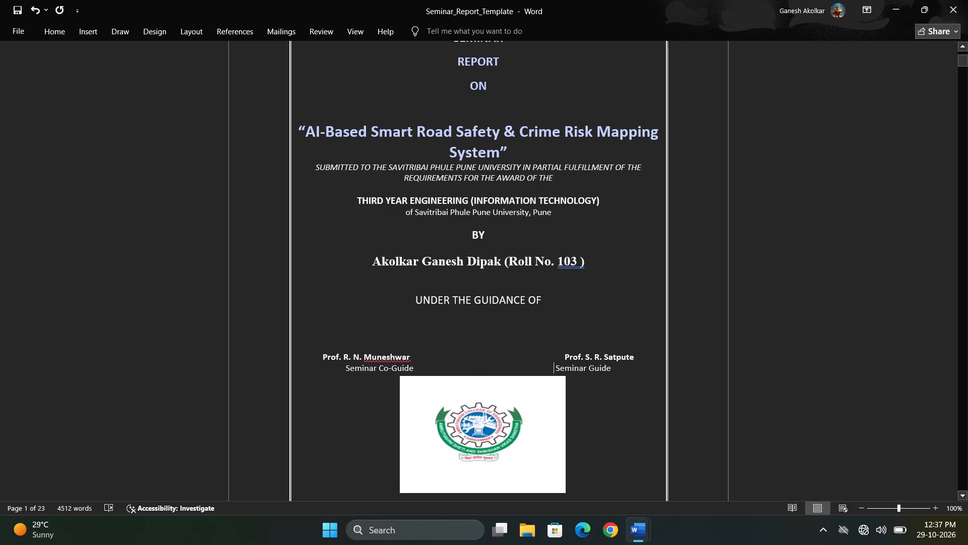
key(Tab)
key(Tab)
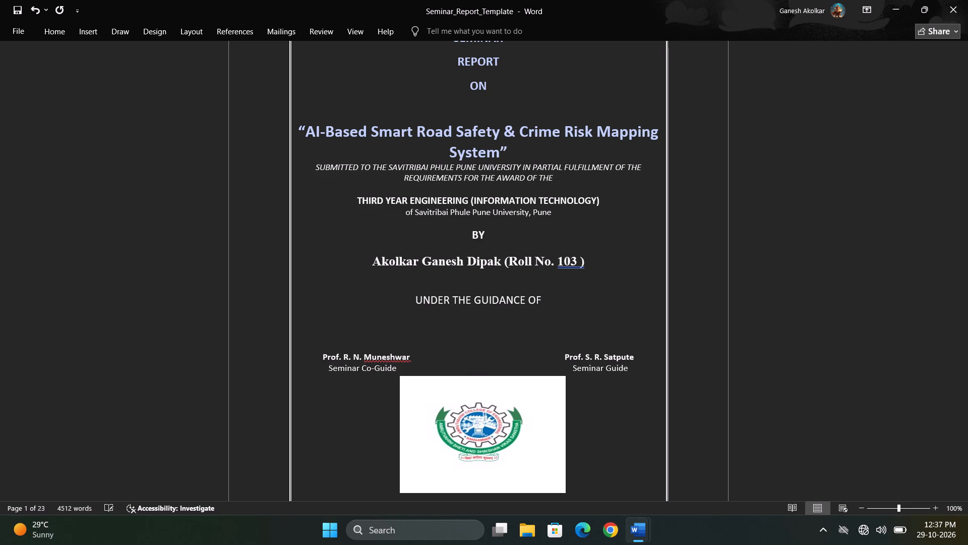
Review the layout of the rest of the cover page and the certificate page.
scroll(556, 370, down, 1)
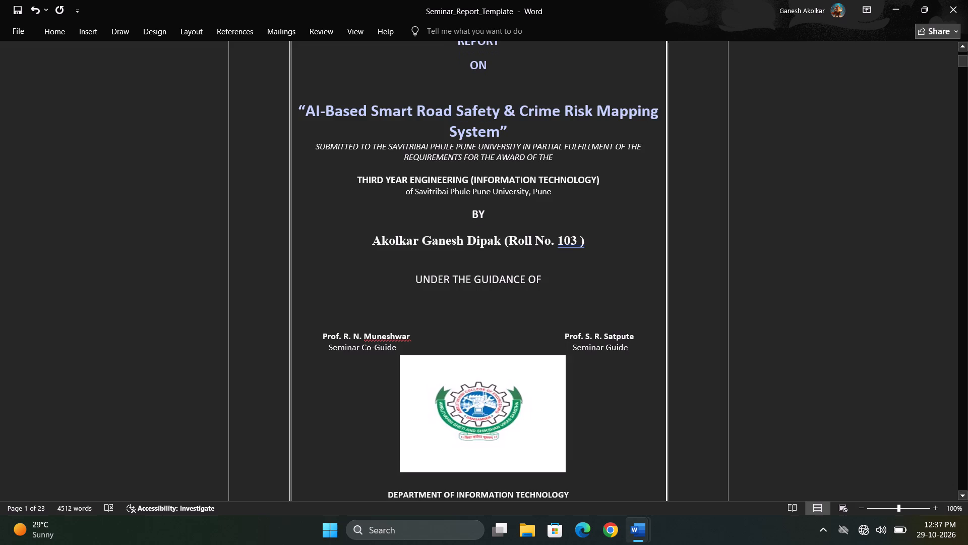
scroll(556, 370, down, 1)
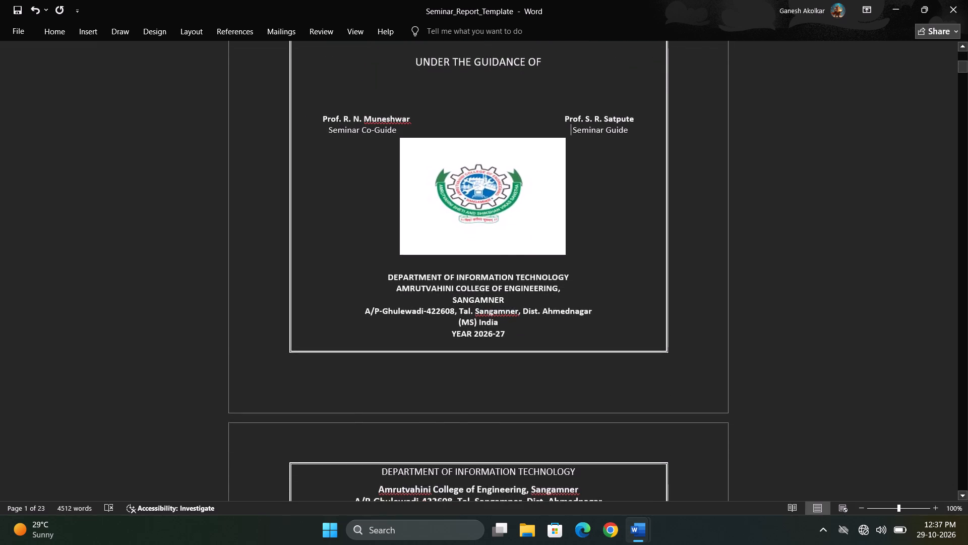
scroll(556, 370, down, 4)
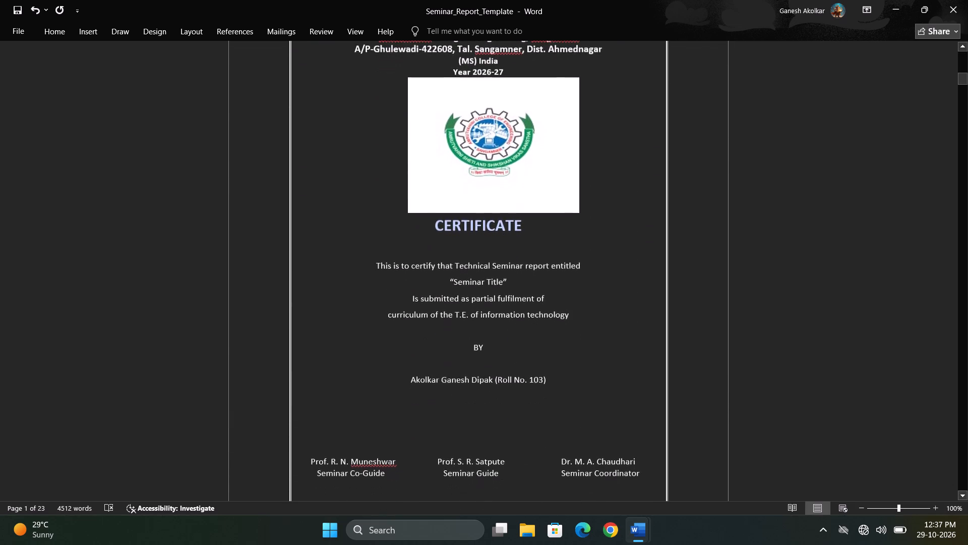
scroll(556, 370, down, 1)
scroll(556, 370, up, 2)
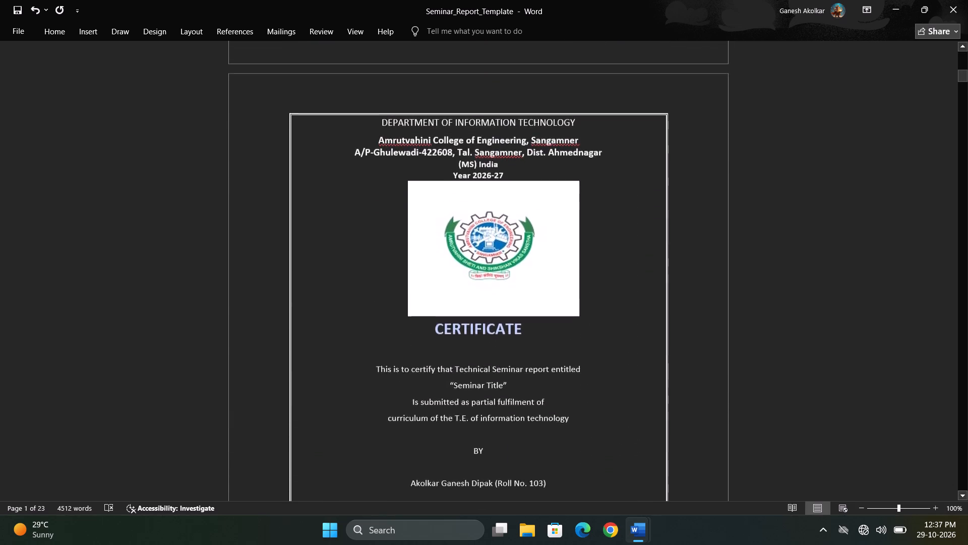
scroll(556, 370, up, 3)
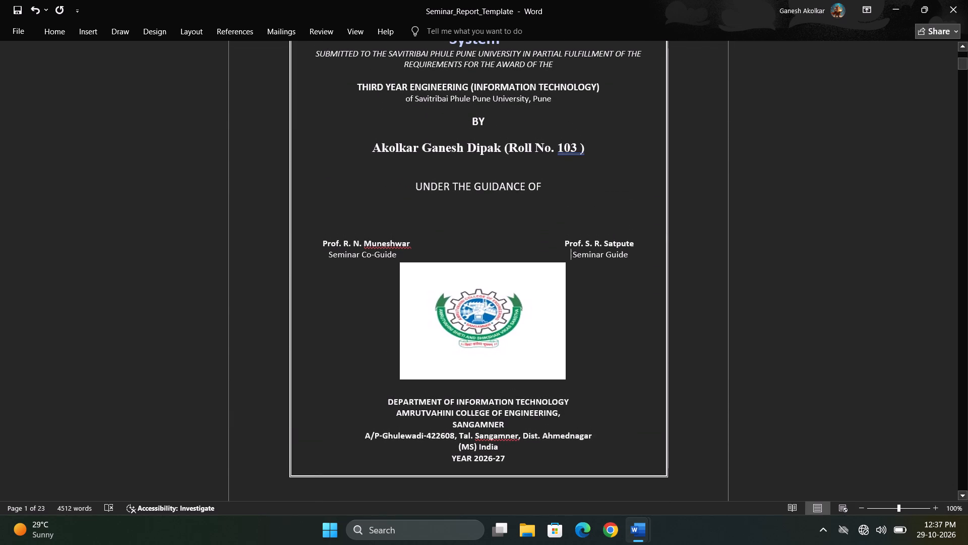
scroll(556, 370, up, 3)
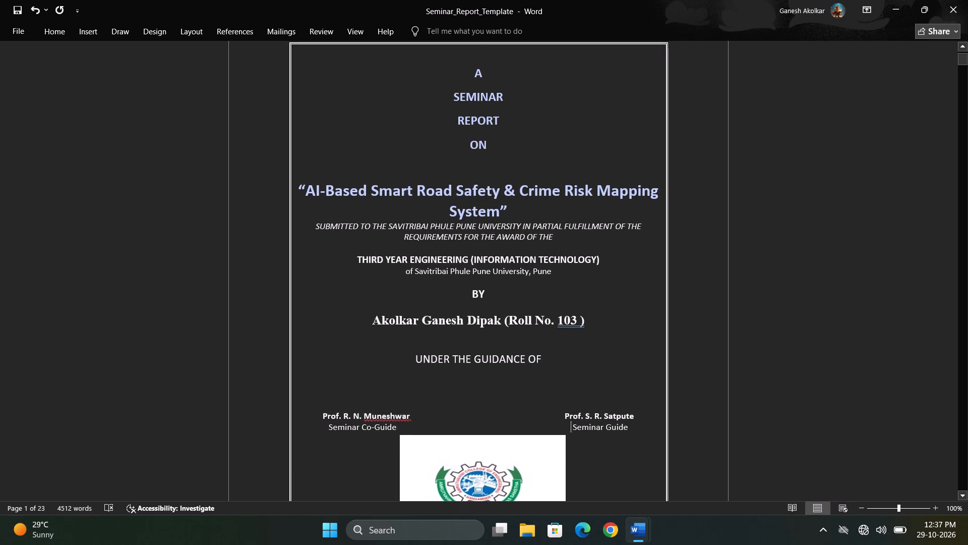
Change the seminar title on the cover page to Times New Roman.
drag(512, 212, 297, 185)
click(360, 146)
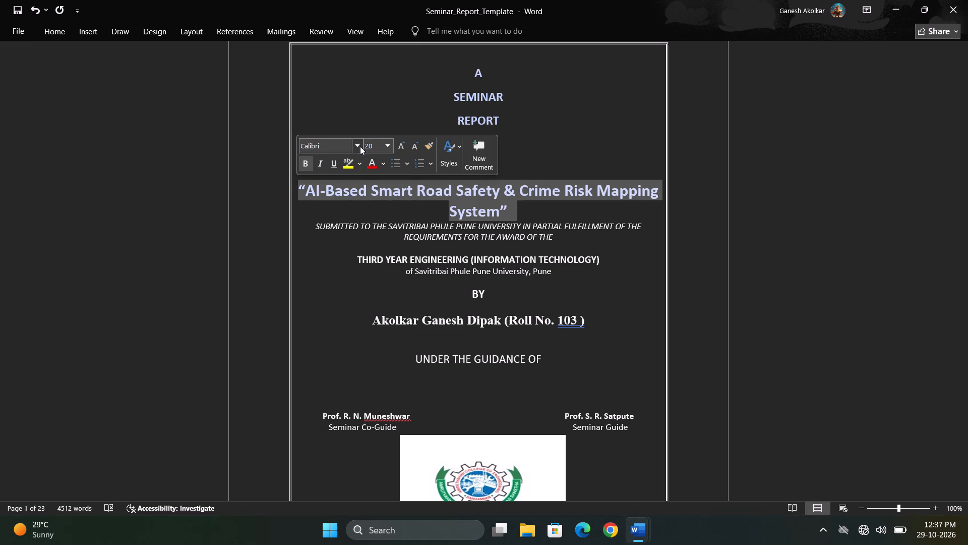
click(361, 222)
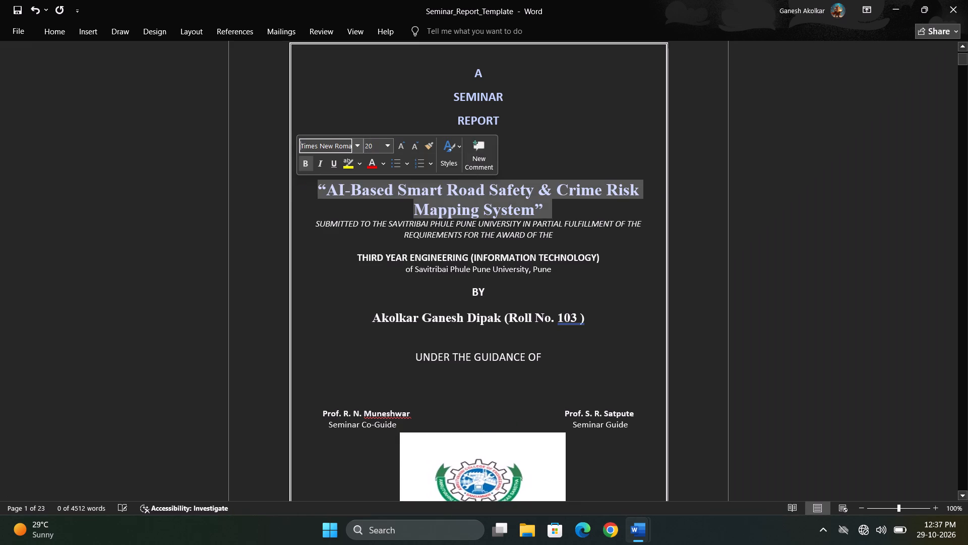
click(523, 156)
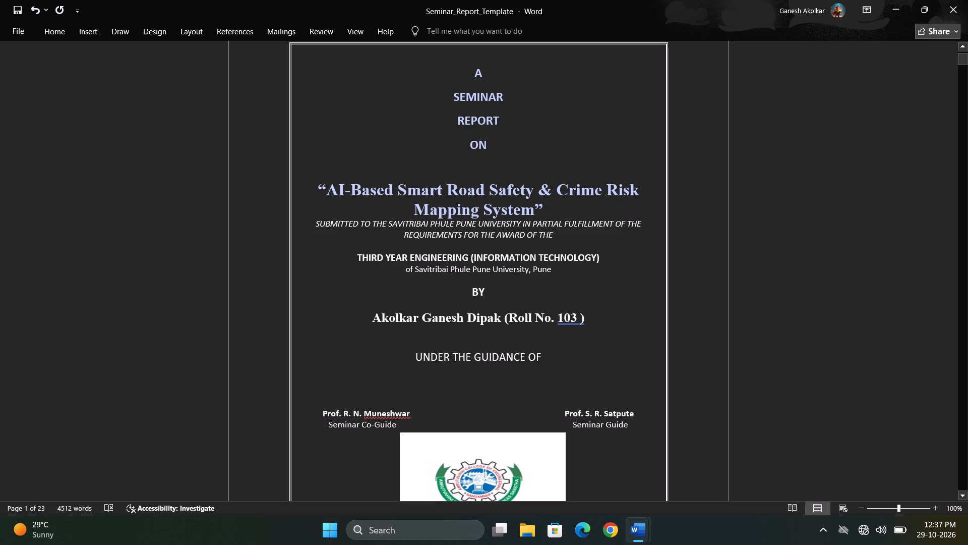
Remove the italics from the SUBMITTED TO THE SAVITRIBAI PHULE PUNE UNIVERSITY paragraph below the seminar title.
drag(314, 223, 387, 219)
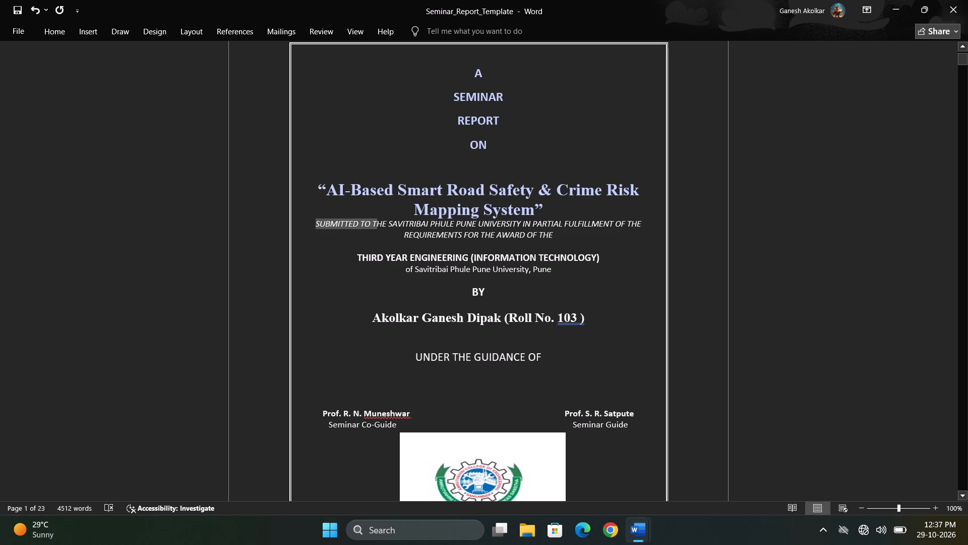
drag(387, 219, 557, 236)
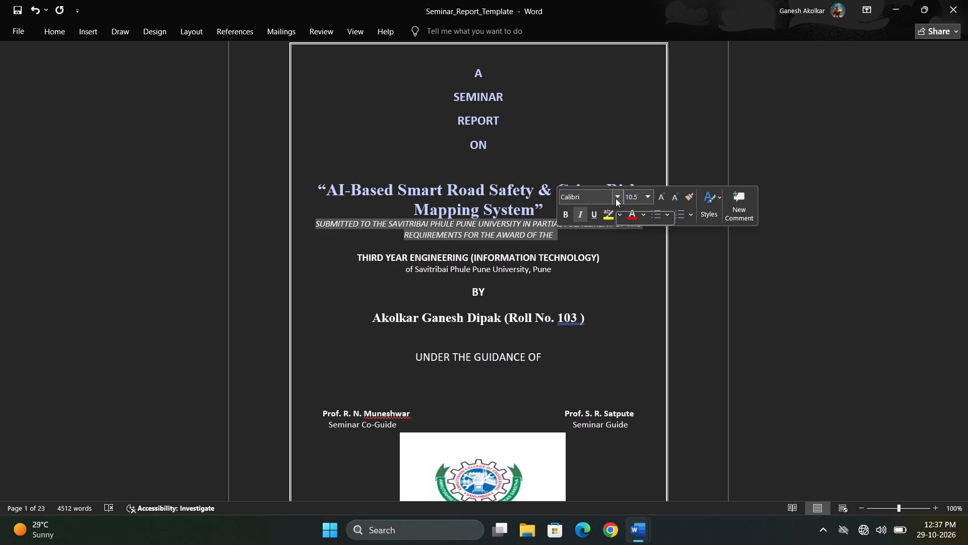
click(584, 216)
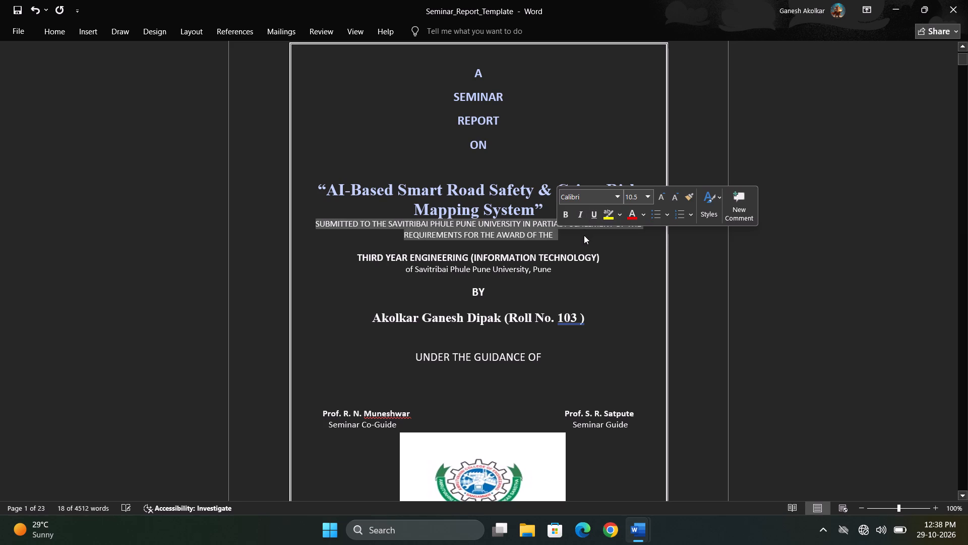
click(584, 235)
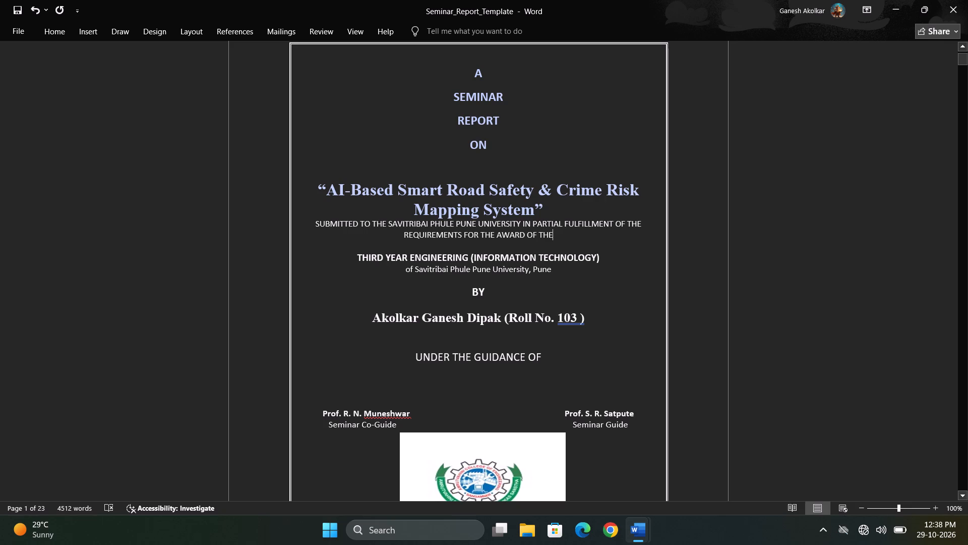
Delete the blank space between ON and the seminar title on the cover page.
click(472, 170)
key(BackSpace)
key(BackSpace)
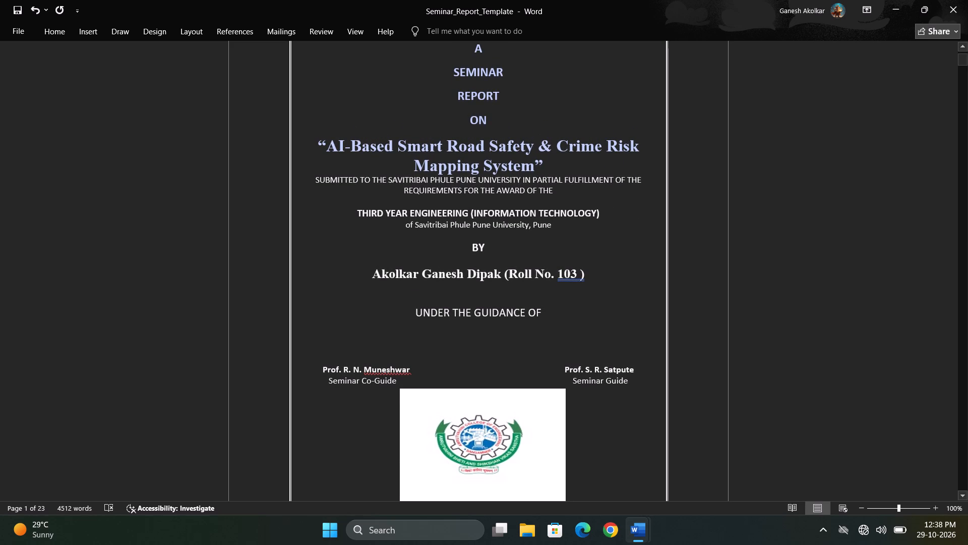
Set the seminar title's font size to 16.
drag(315, 143, 547, 166)
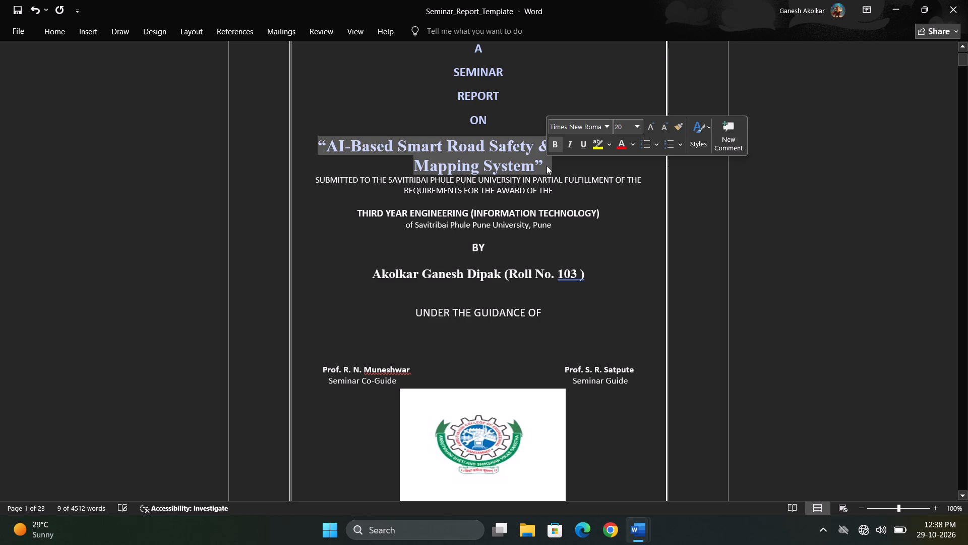
click(637, 124)
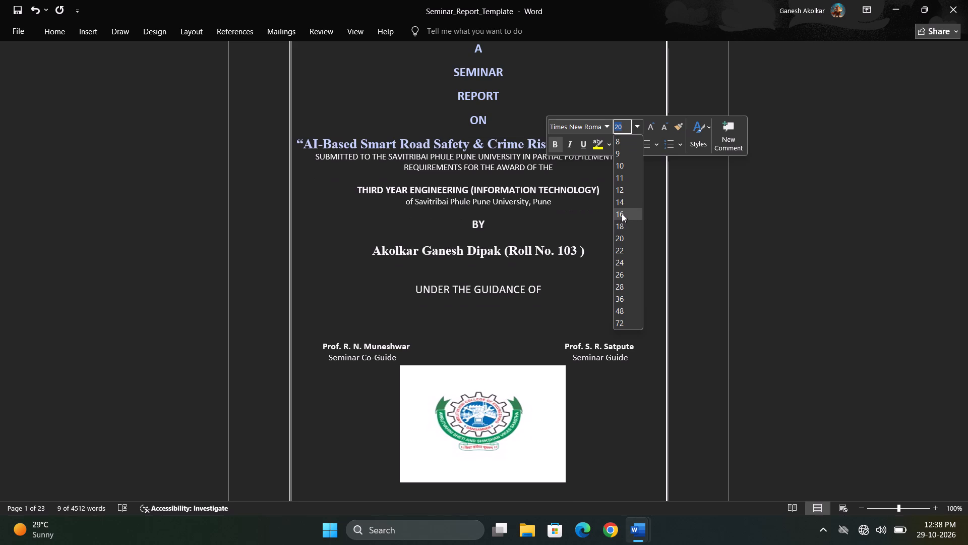
click(622, 214)
click(623, 232)
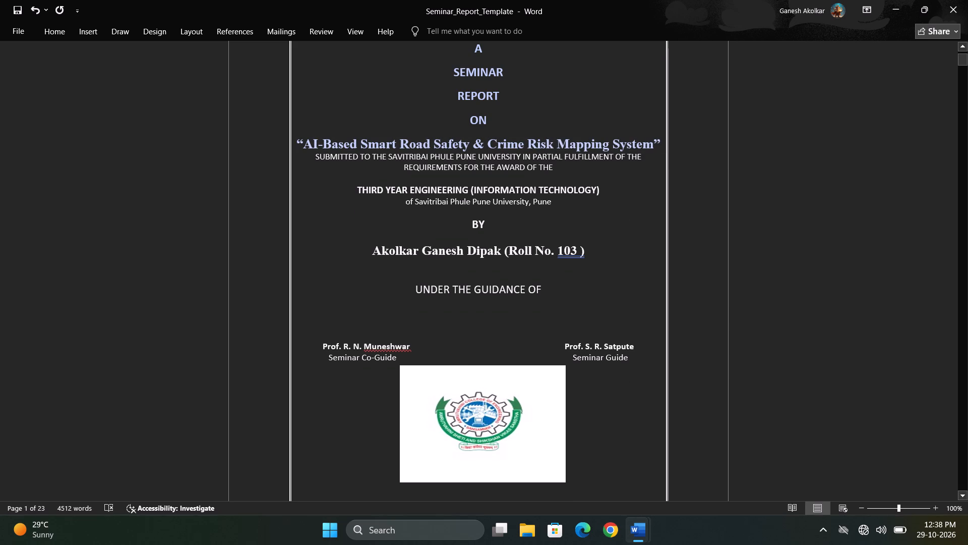
Insert a blank line between the seminar title and the SUBMITTED TO paragraph.
click(662, 146)
key(Return)
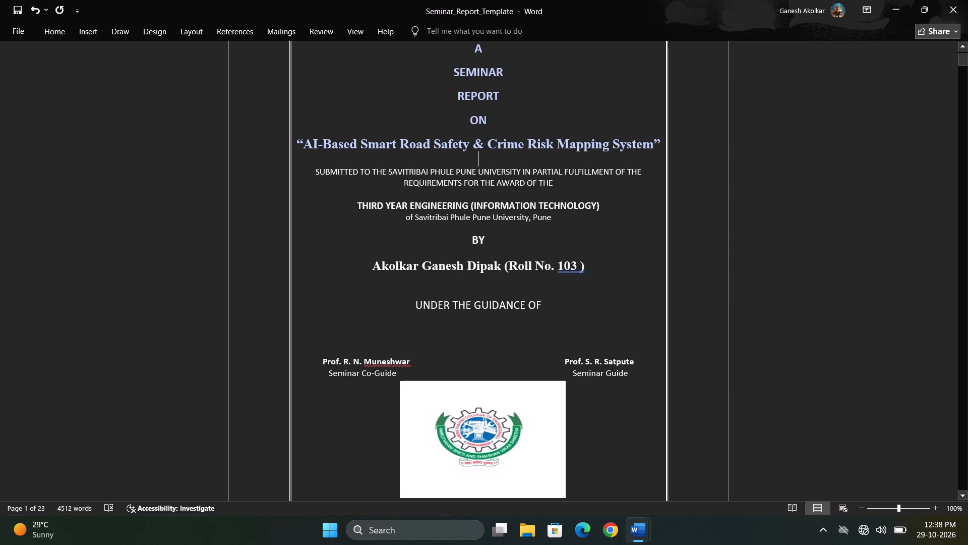
Format the line "of Savitribai Phule Pune University, Pune" in Times New Roman at size 12.
drag(404, 216, 462, 229)
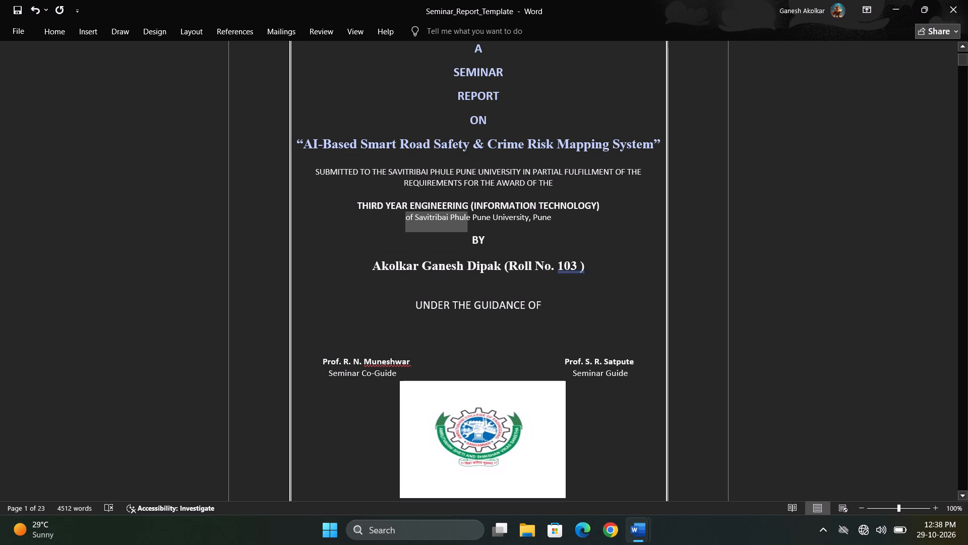
drag(462, 229, 560, 223)
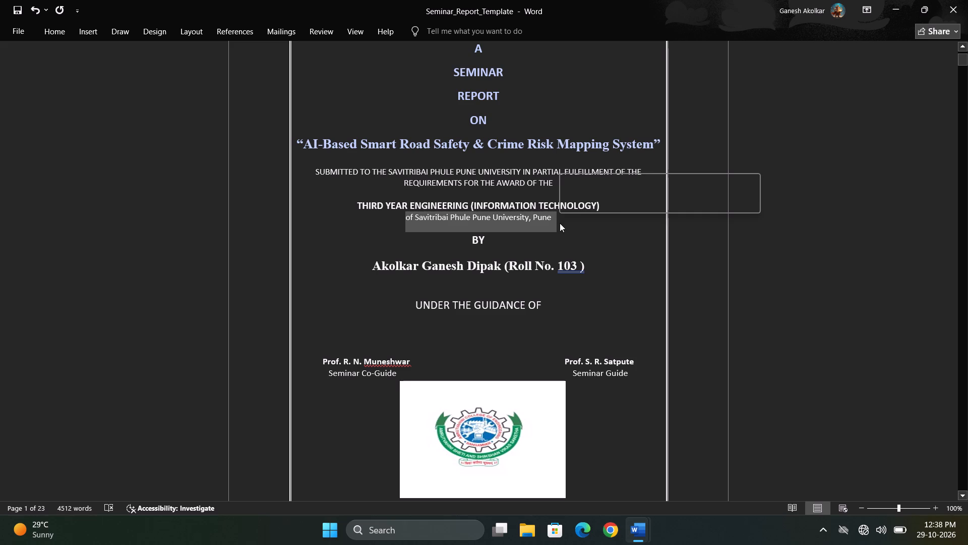
click(646, 177)
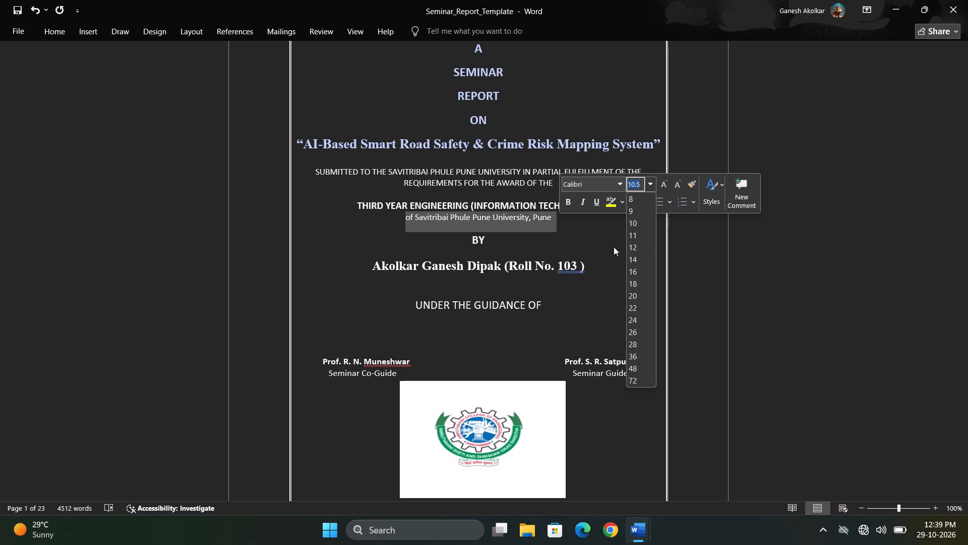
click(631, 244)
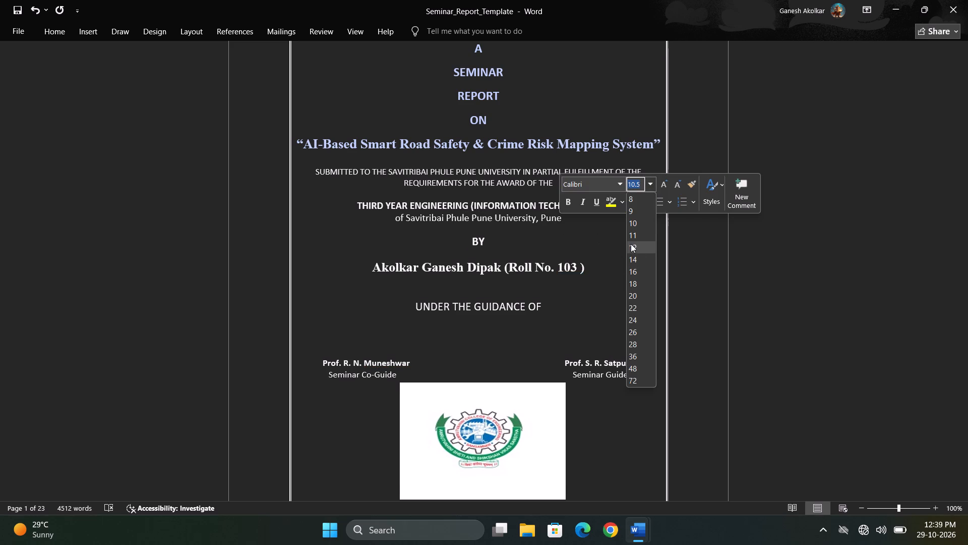
click(619, 187)
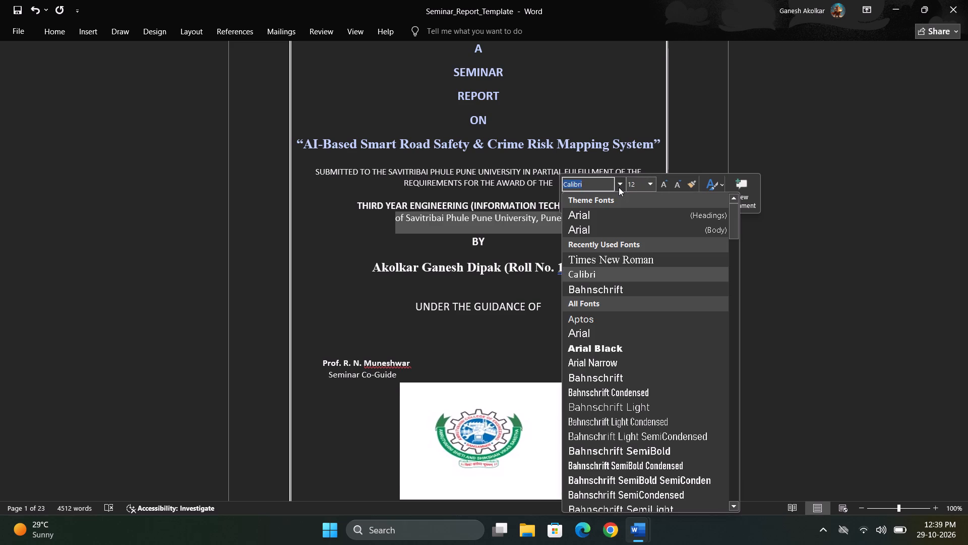
click(582, 258)
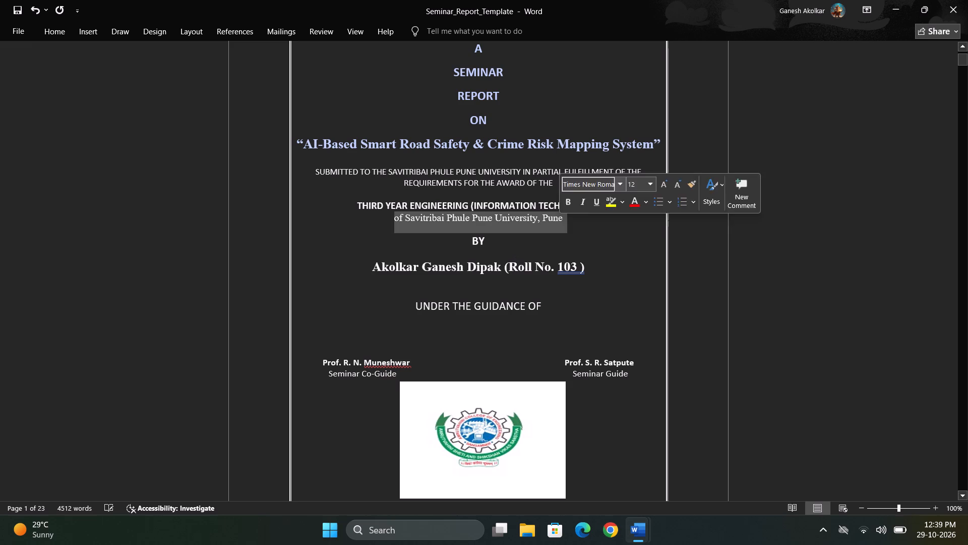
click(521, 248)
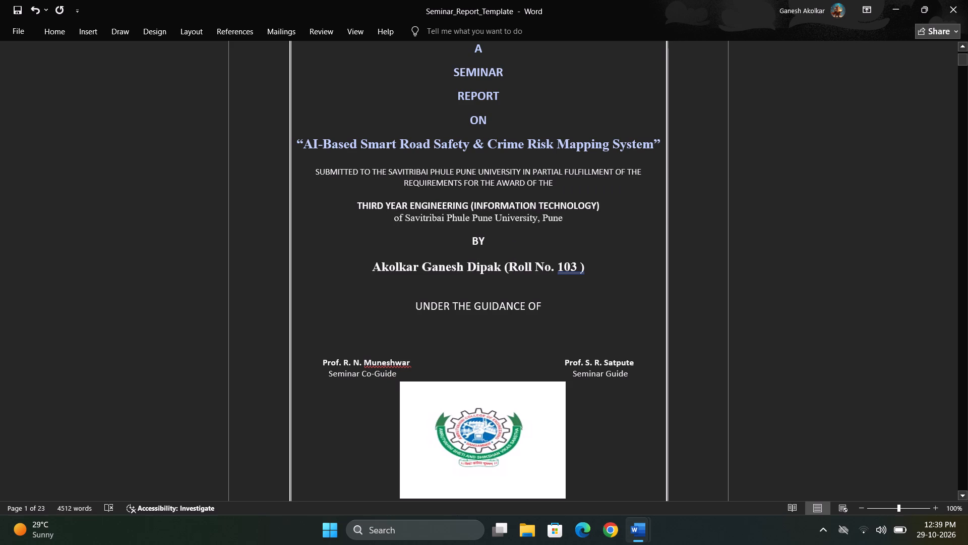
Join REPORT onto the SEMINAR line so the cover page heading reads SEMINAR REPORT on one line.
click(456, 97)
key(BackSpace)
key(BackSpace)
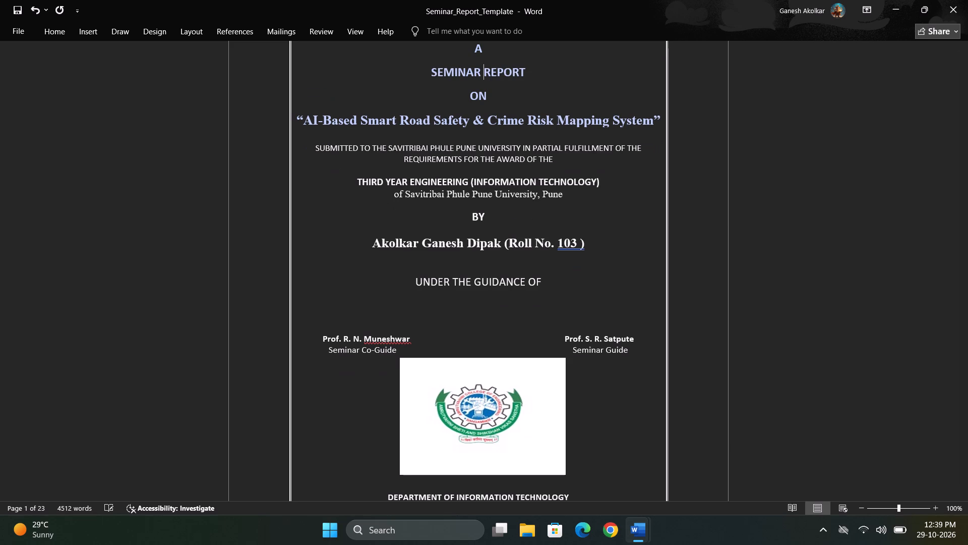
Format the SUBMITTED TO paragraph on the cover page in Times New Roman at size 12.
scroll(456, 97, up, 1)
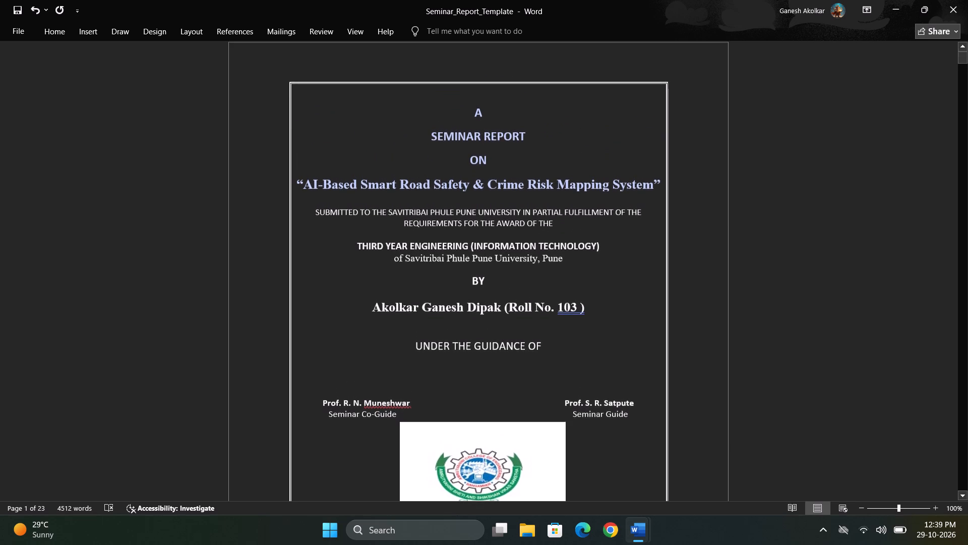
scroll(456, 97, up, 1)
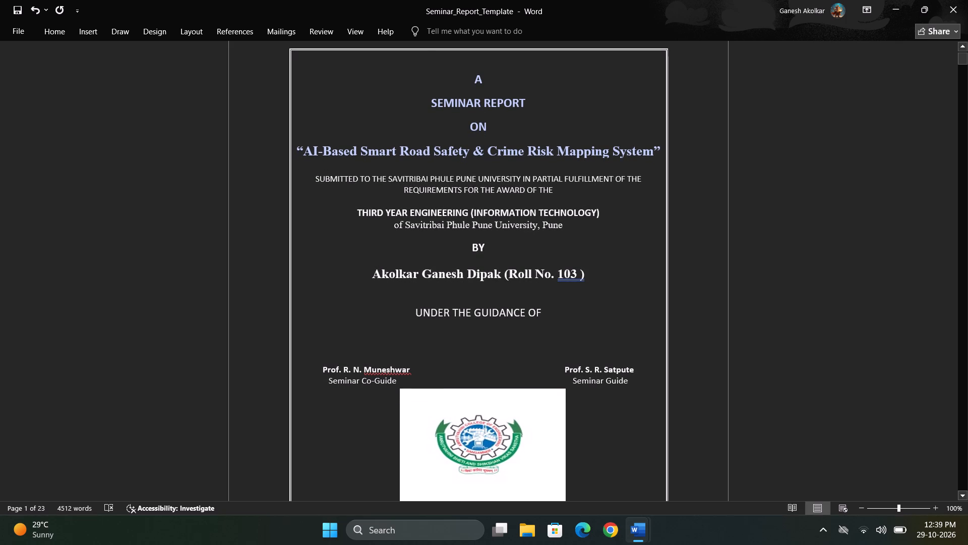
drag(309, 180, 469, 206)
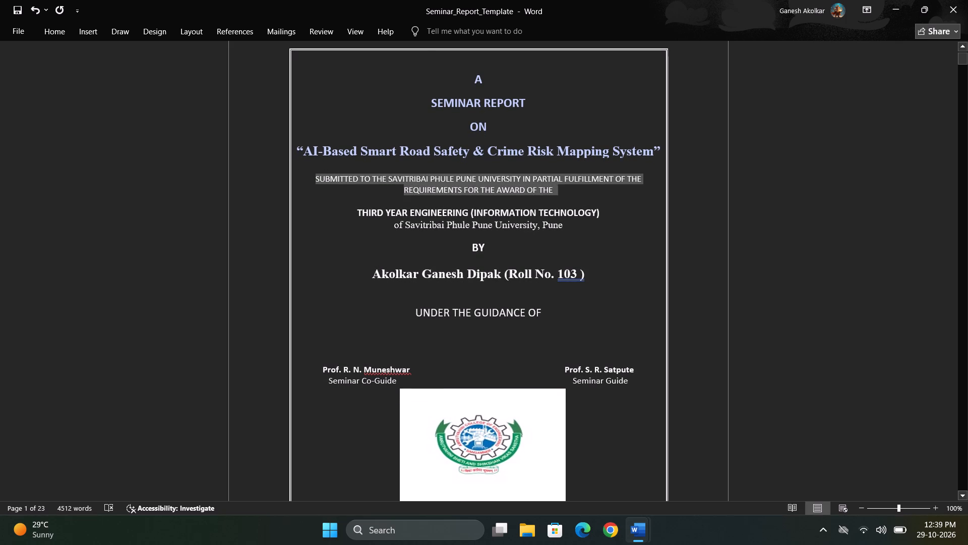
drag(469, 206, 486, 200)
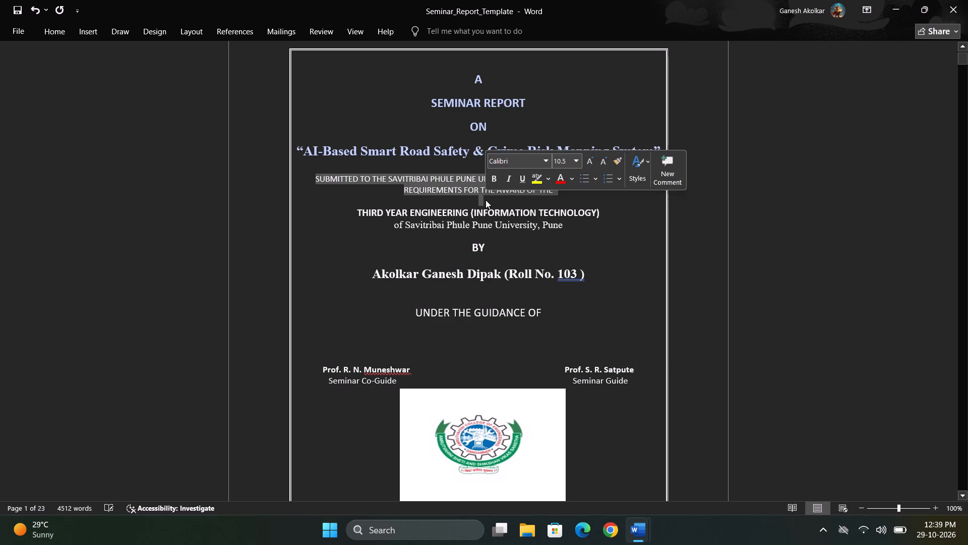
click(574, 163)
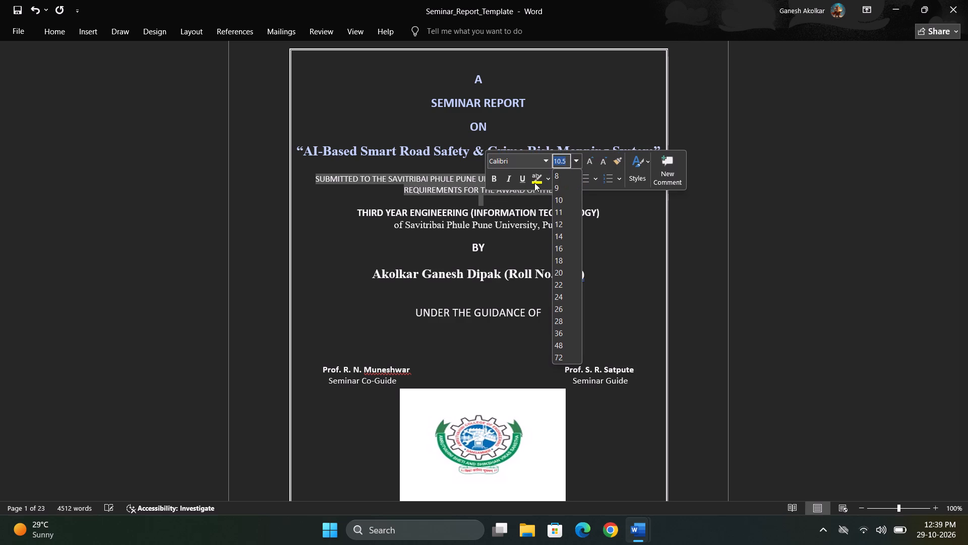
click(556, 218)
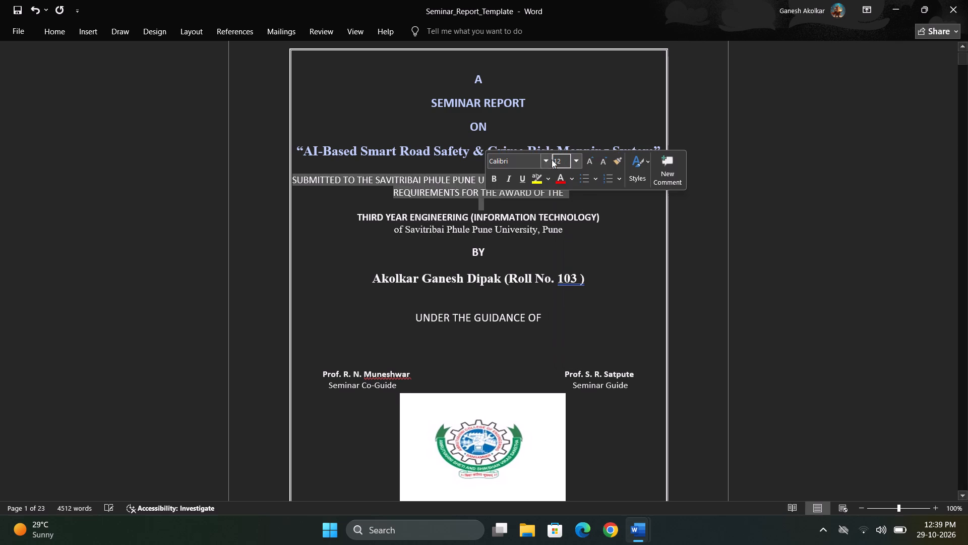
click(542, 161)
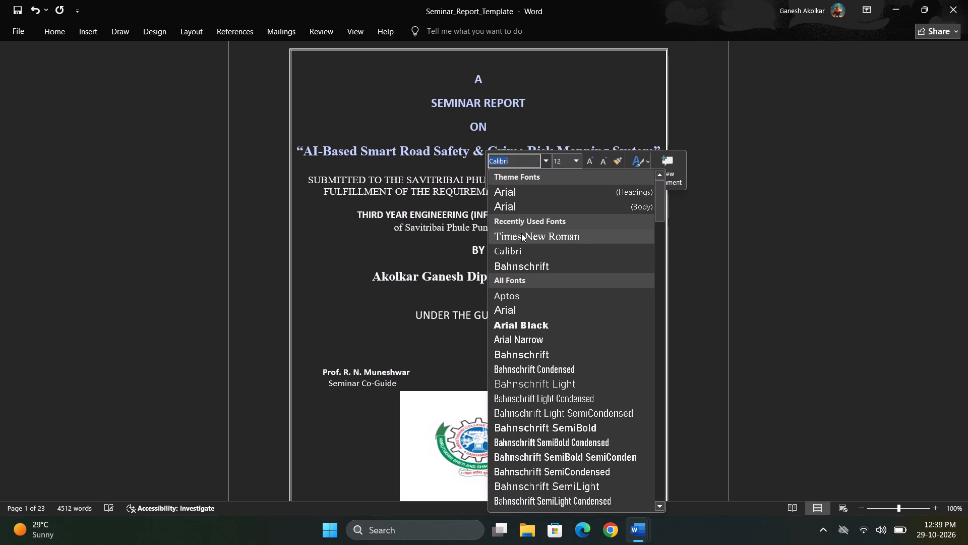
click(521, 233)
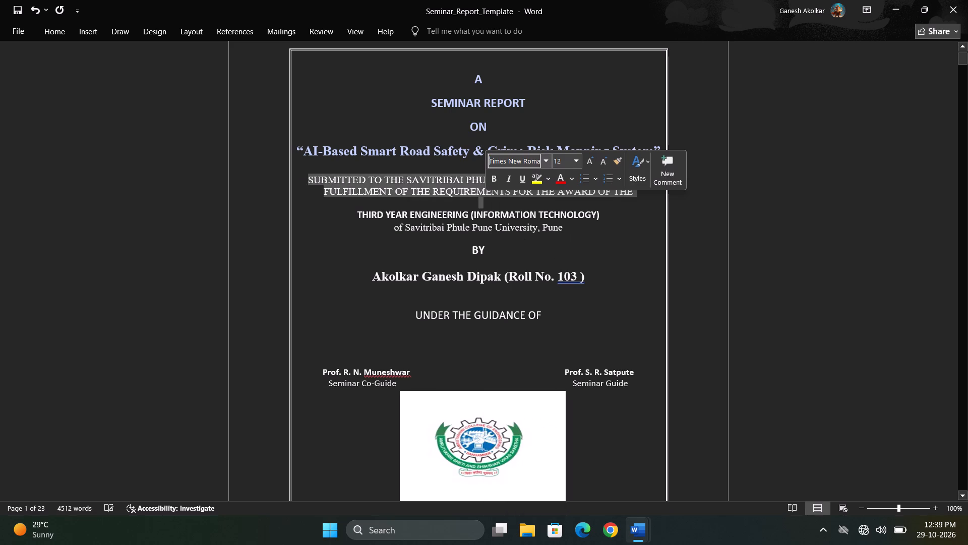
click(555, 309)
Set the co-guide and guide names and their role labels on the cover page in Times New Roman.
scroll(555, 309, down, 2)
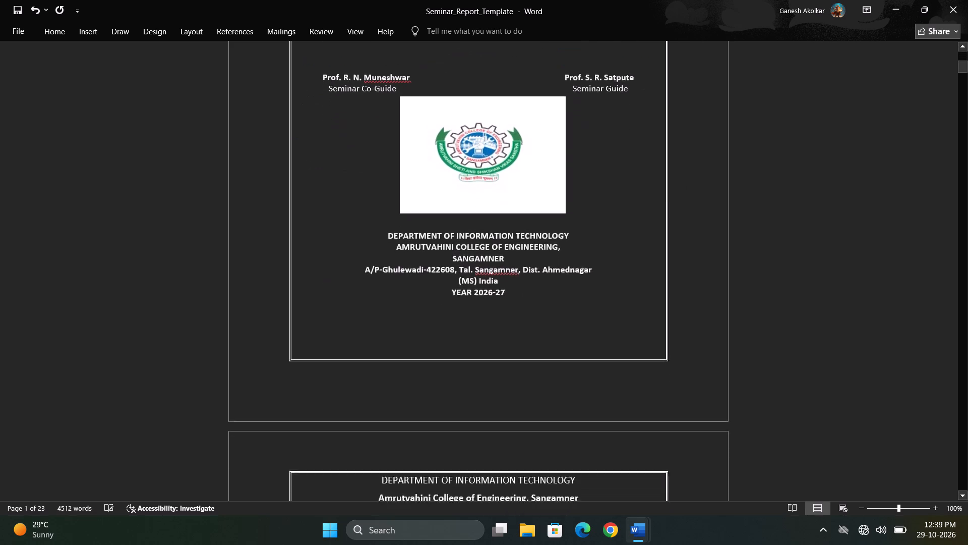
scroll(555, 309, up, 1)
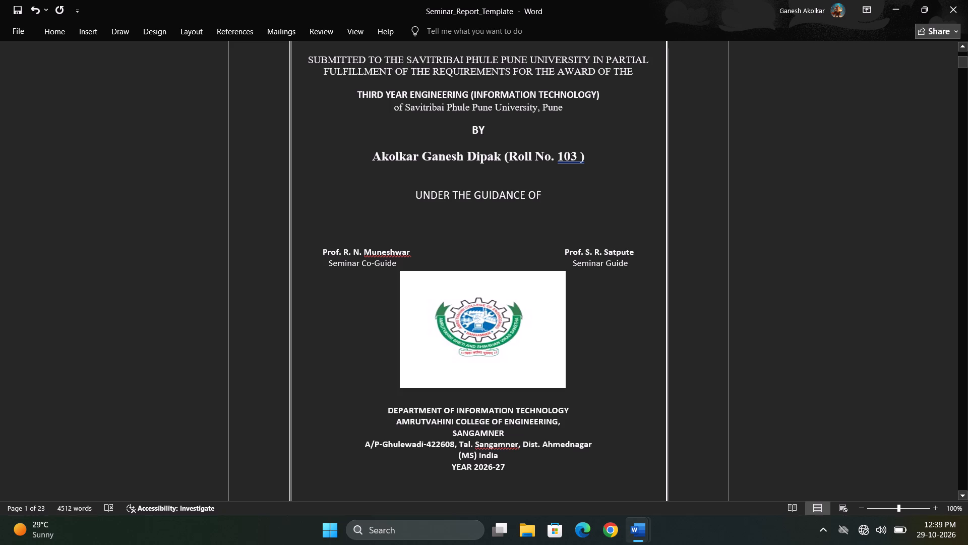
drag(398, 263, 317, 249)
click(317, 249)
drag(317, 249, 654, 269)
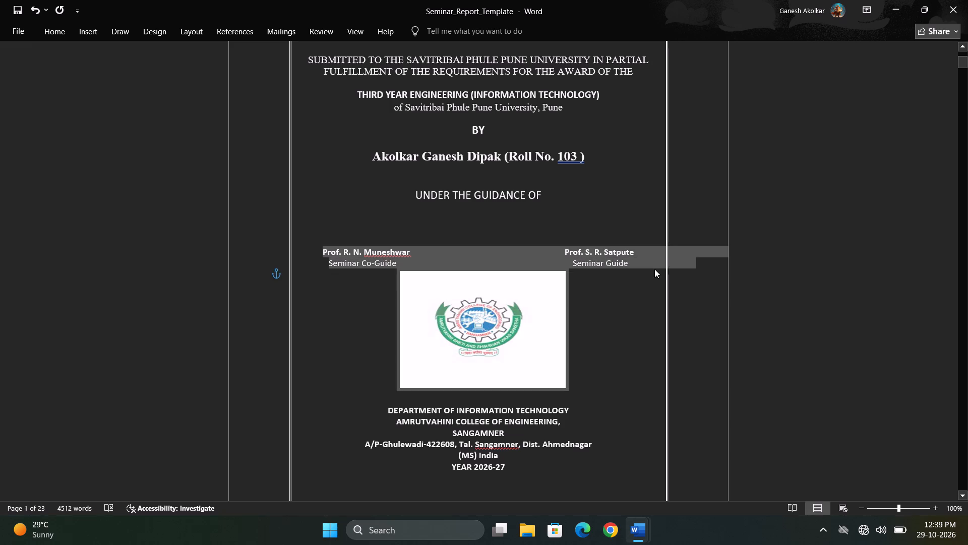
drag(654, 269, 643, 261)
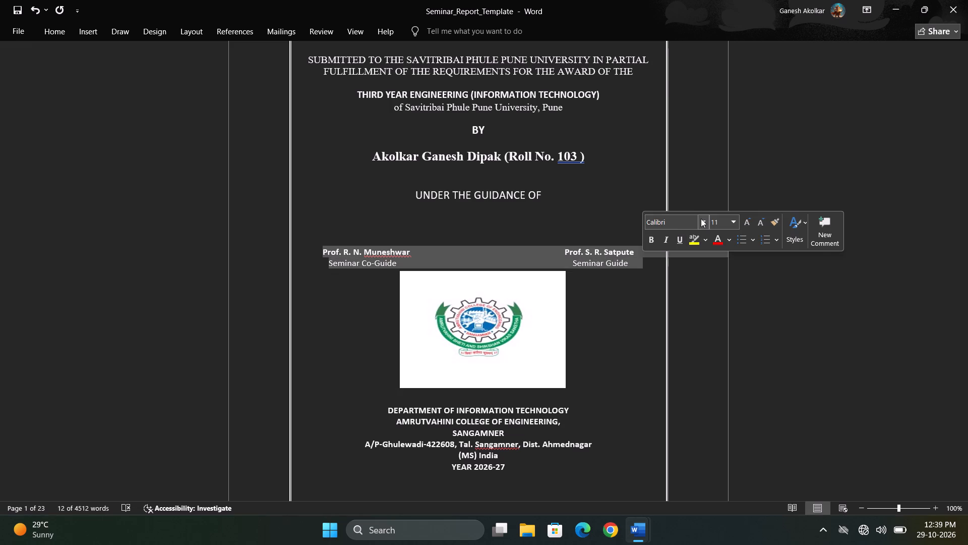
click(701, 219)
click(685, 296)
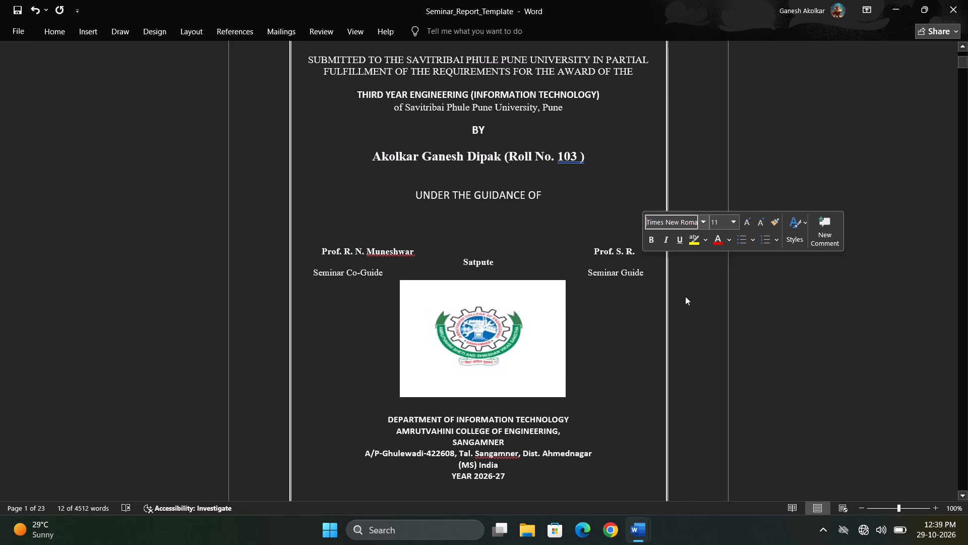
click(630, 308)
Delete extra spaces between the co-guide and guide names so both full names fit on one line.
click(518, 246)
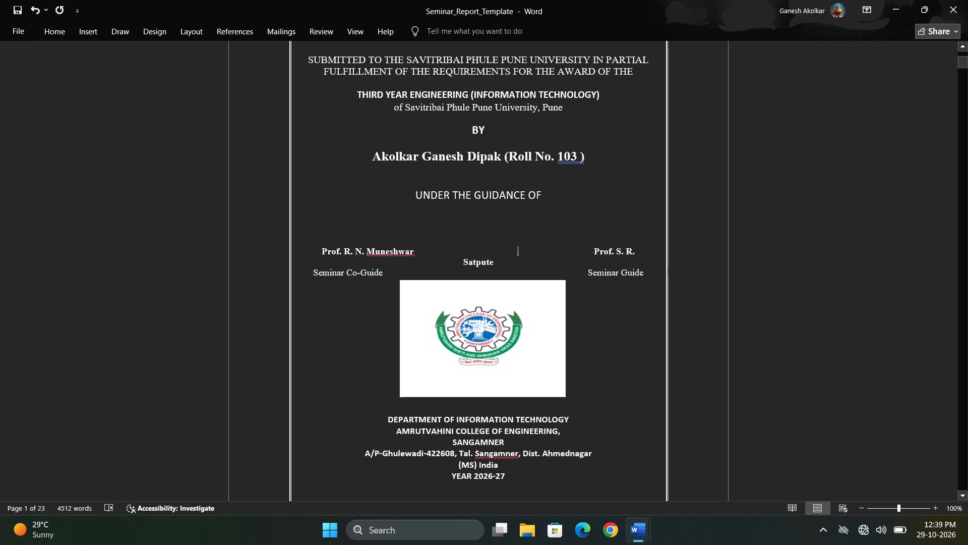
key(BackSpace)
key(BackSpace)
key(BackSpace)
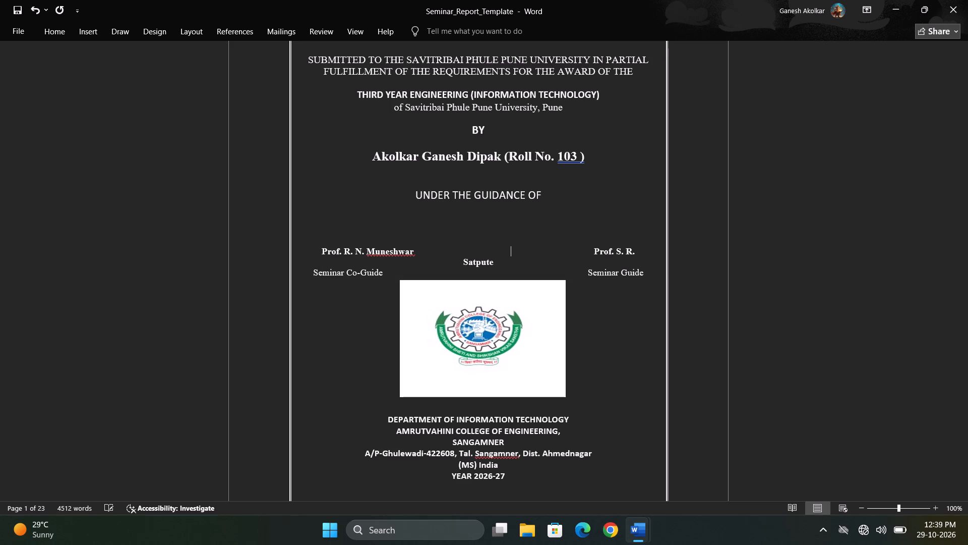
key(BackSpace)
key(BackSpace)
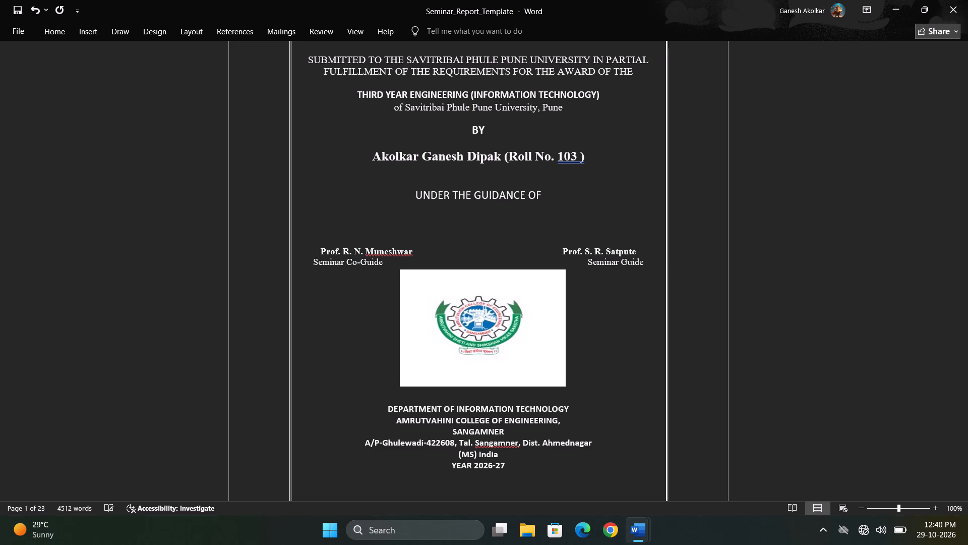
Delete extra spaces between Seminar Co-Guide and Seminar Guide so each label sits beneath its professor's name.
click(515, 263)
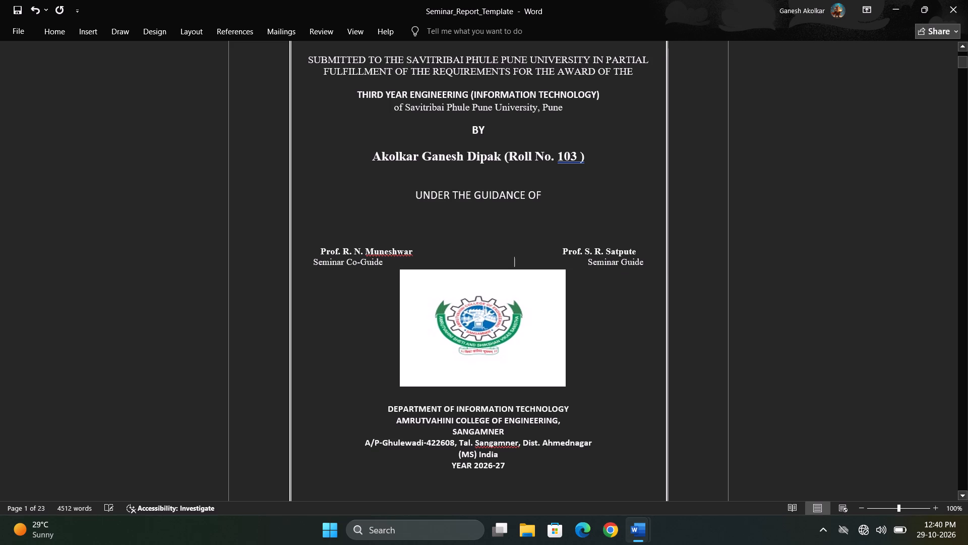
key(BackSpace)
key(BackSpace)
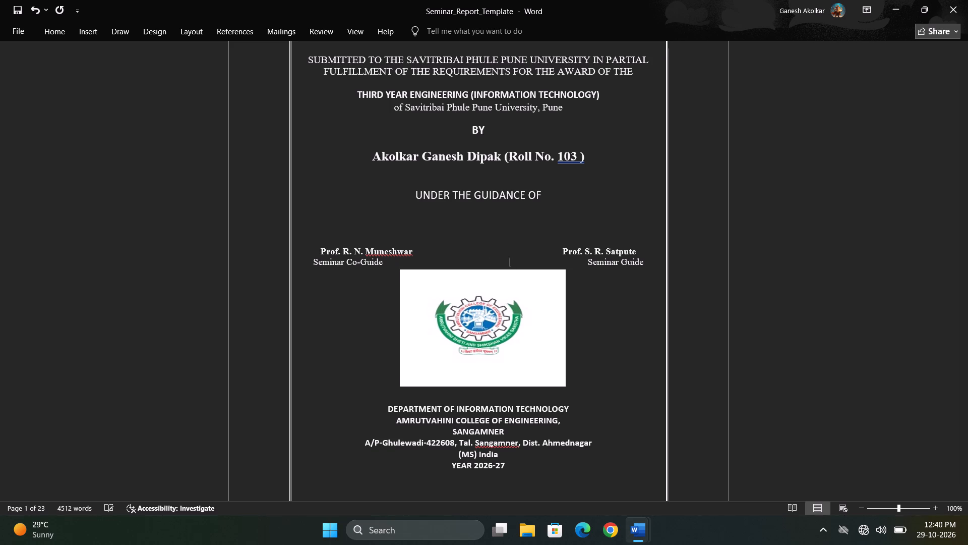
key(BackSpace)
key(BackSpace)
key(BackSpace)
key(BackSpace)
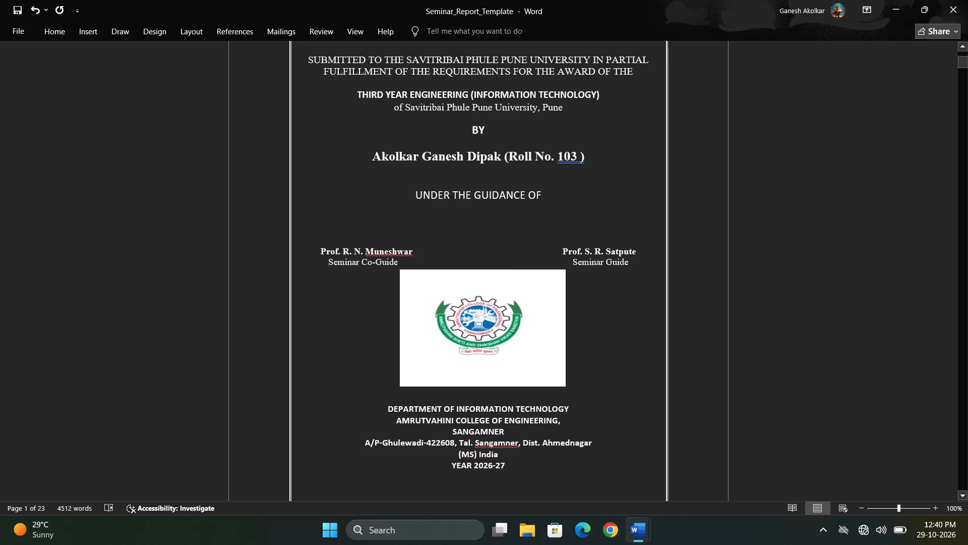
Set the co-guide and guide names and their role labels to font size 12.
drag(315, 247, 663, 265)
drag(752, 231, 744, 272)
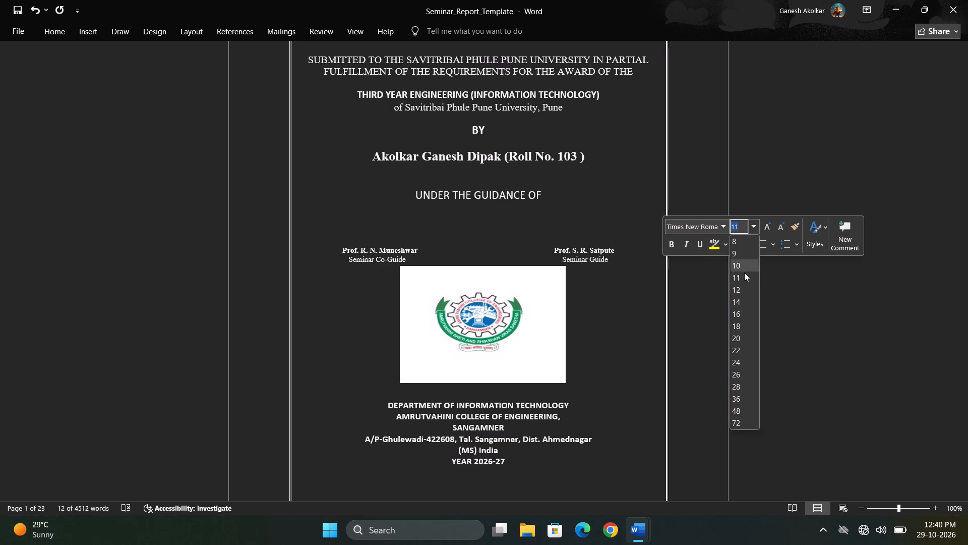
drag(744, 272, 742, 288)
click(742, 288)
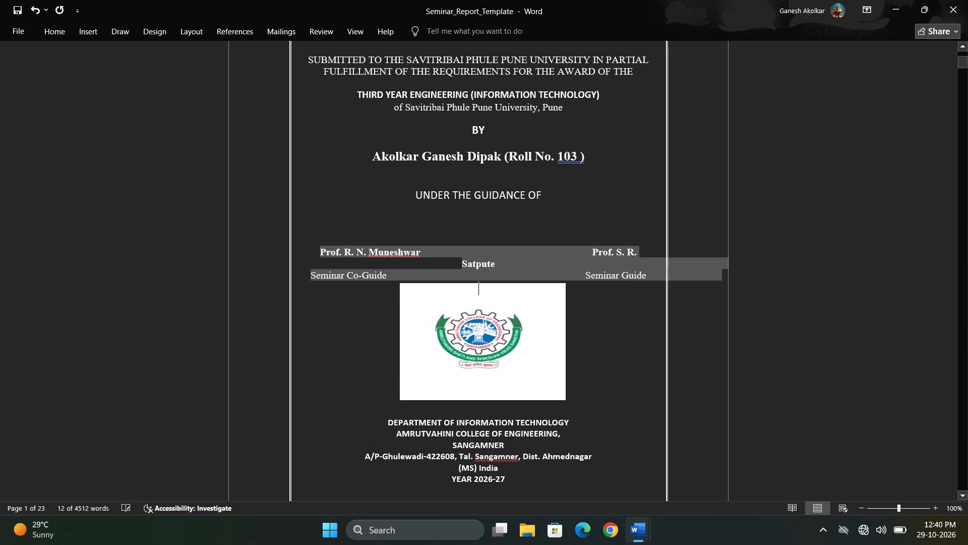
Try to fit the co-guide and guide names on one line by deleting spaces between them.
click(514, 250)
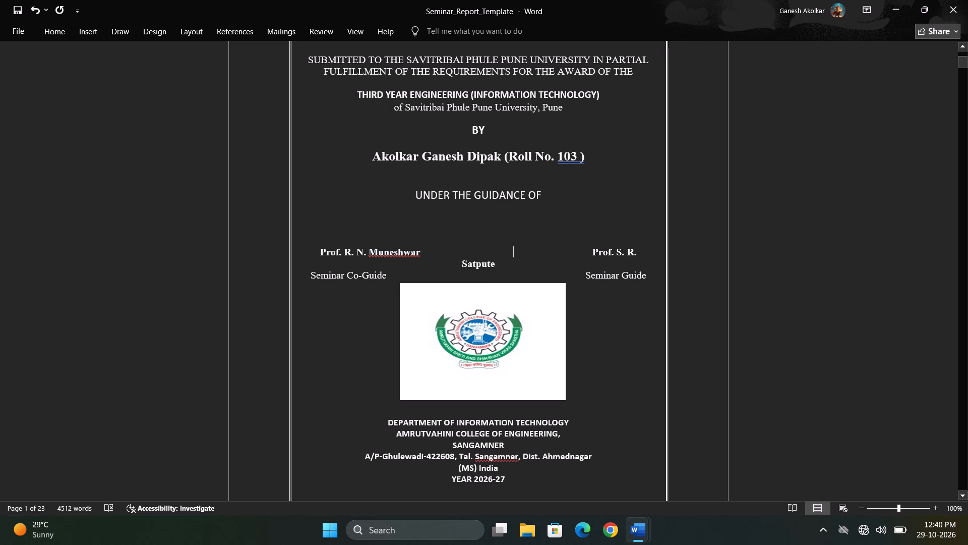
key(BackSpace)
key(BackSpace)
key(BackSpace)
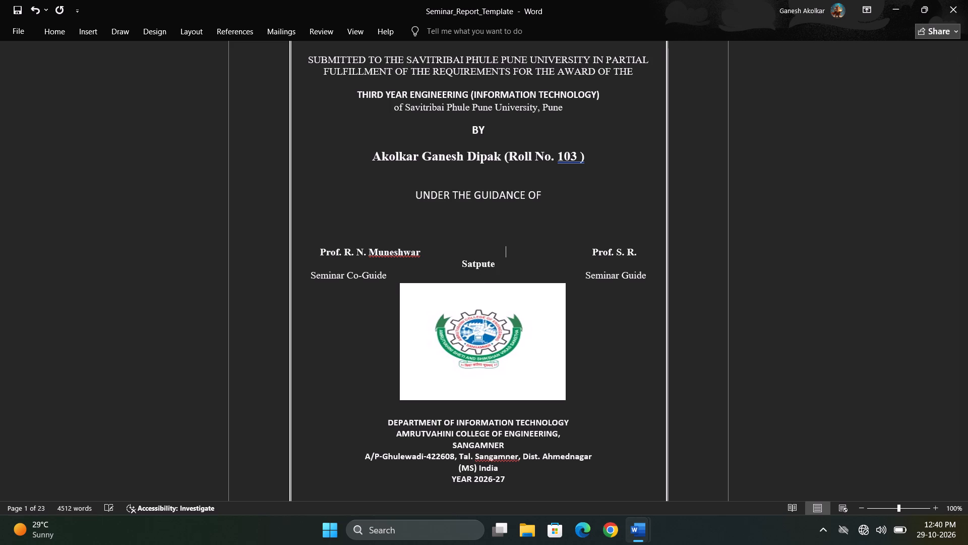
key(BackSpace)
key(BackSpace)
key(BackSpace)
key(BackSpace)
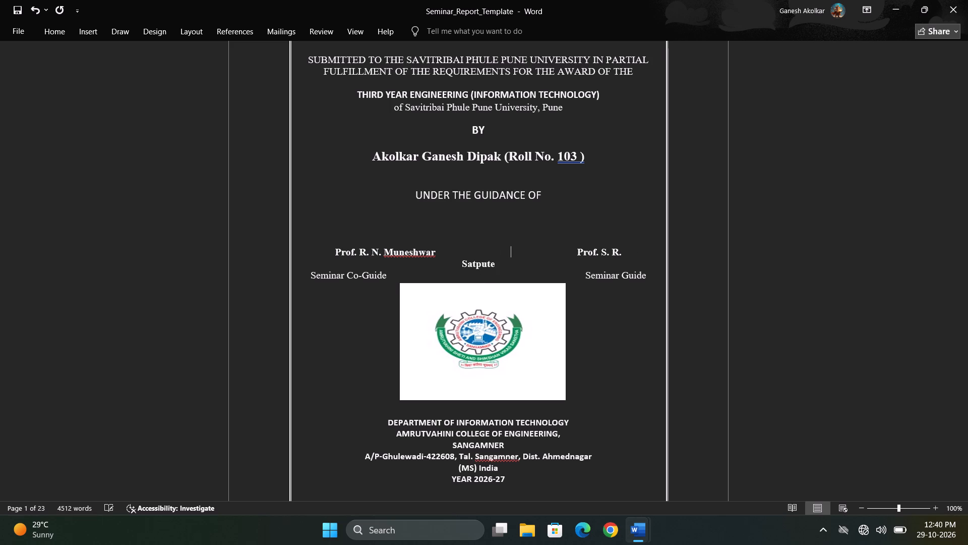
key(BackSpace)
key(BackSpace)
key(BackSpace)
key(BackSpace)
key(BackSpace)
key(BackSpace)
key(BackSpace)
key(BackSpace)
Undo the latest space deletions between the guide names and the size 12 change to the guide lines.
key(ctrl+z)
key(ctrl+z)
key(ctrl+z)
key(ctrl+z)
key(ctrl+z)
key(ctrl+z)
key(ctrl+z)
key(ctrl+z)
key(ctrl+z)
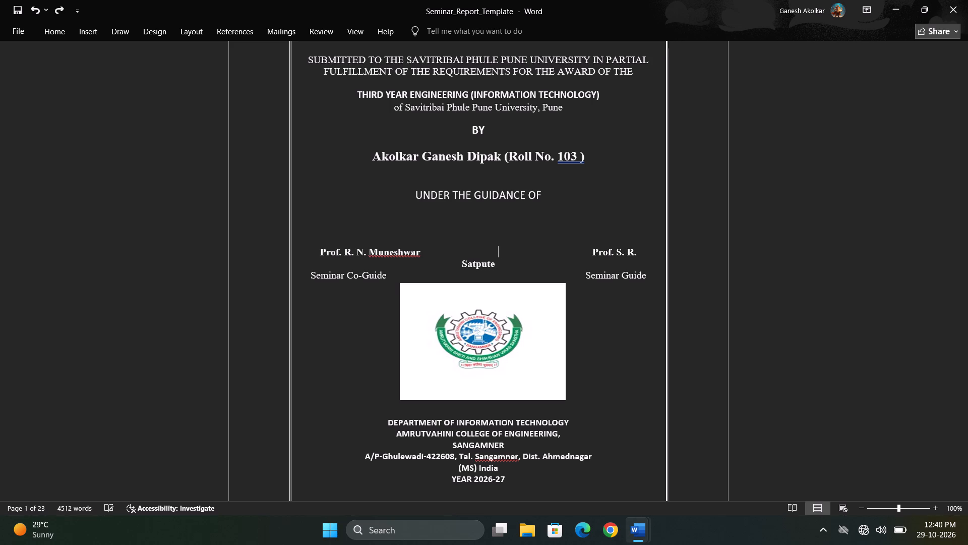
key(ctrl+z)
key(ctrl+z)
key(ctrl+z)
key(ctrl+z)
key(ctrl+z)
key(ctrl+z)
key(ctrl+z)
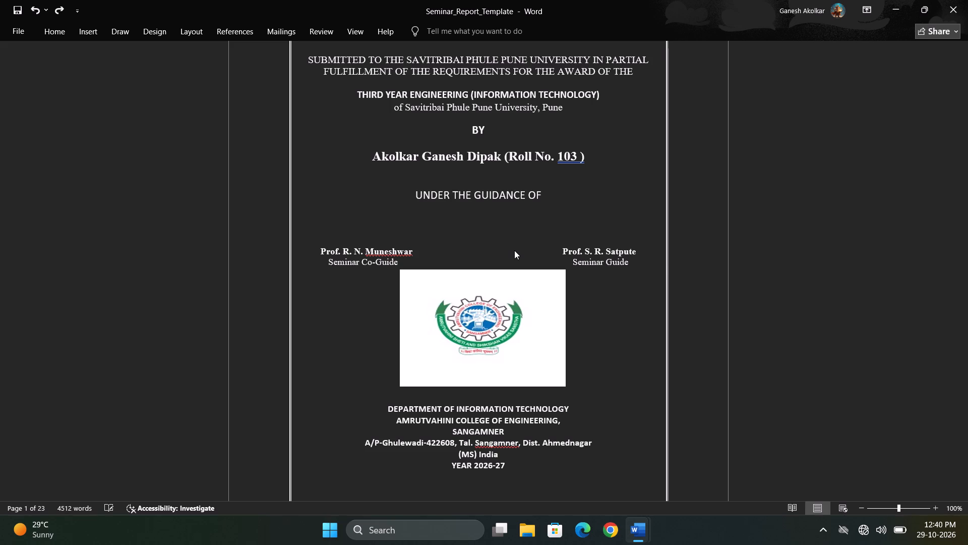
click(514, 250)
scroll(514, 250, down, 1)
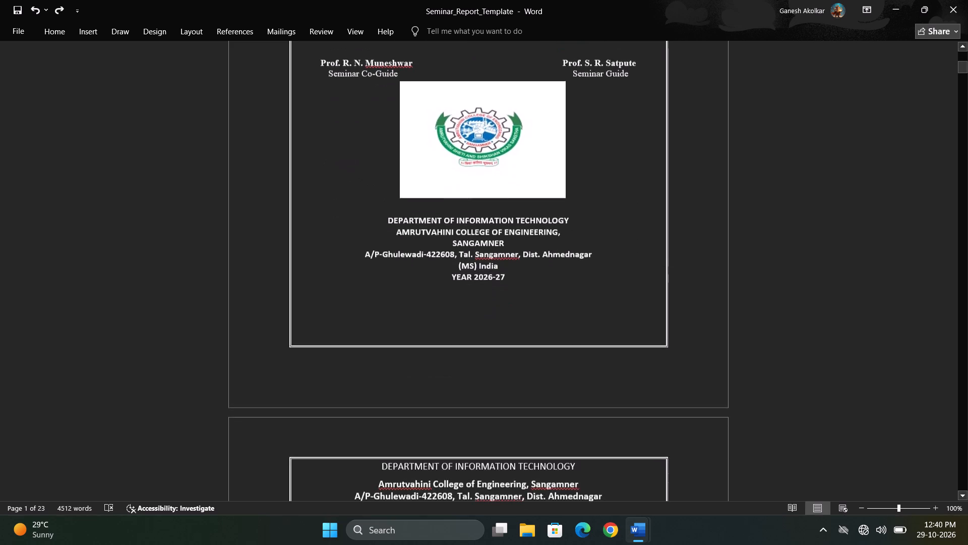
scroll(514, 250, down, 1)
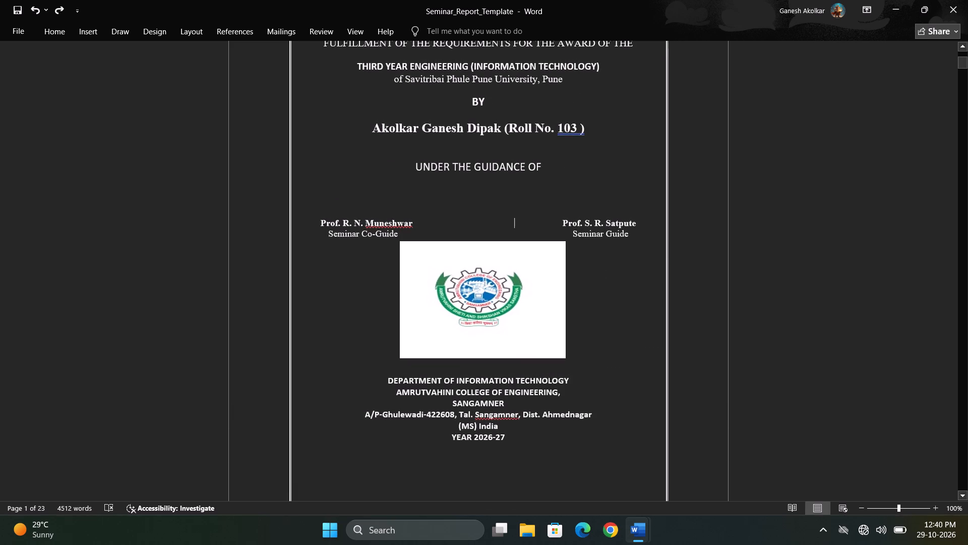
Insert five blank lines between the guide role labels and the college logo on the cover page.
click(475, 235)
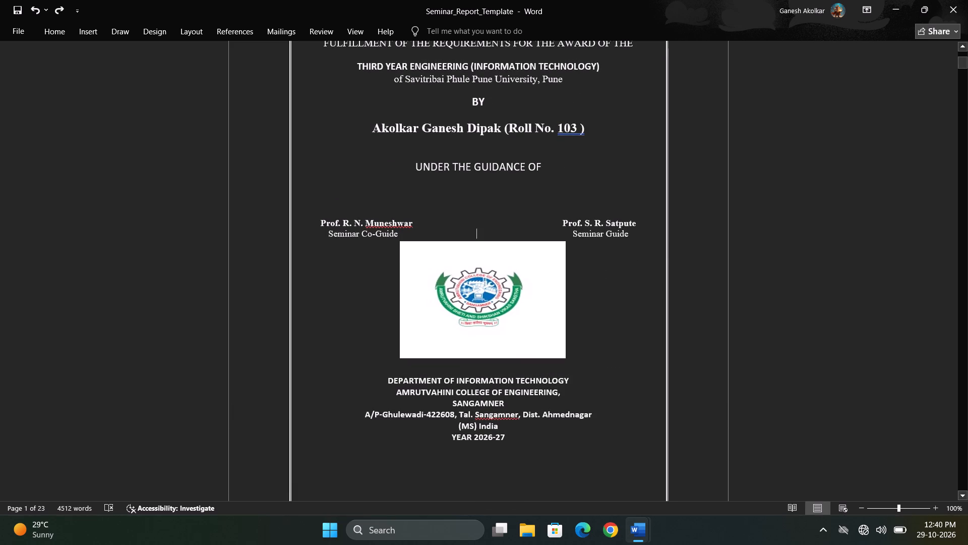
click(633, 236)
key(Return)
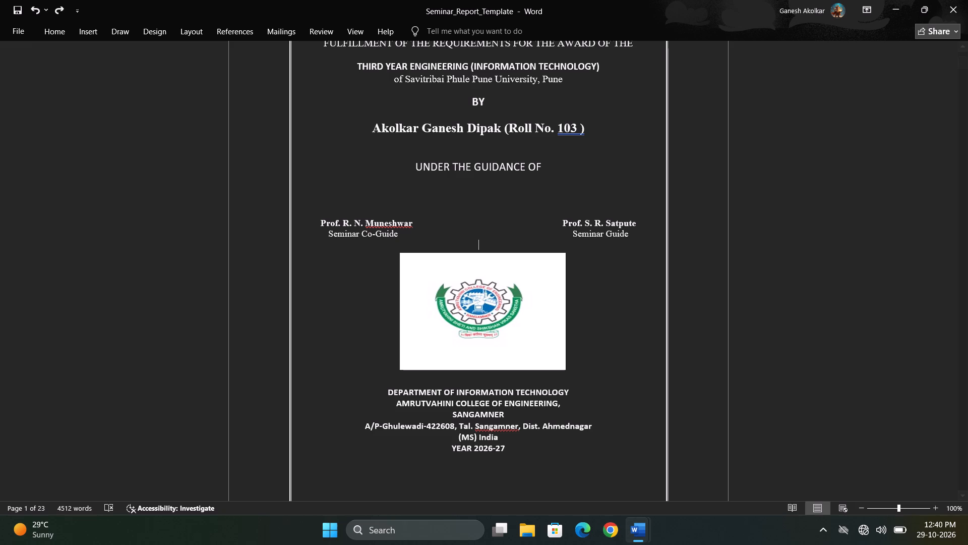
key(Return)
key(Return)
key(Return)
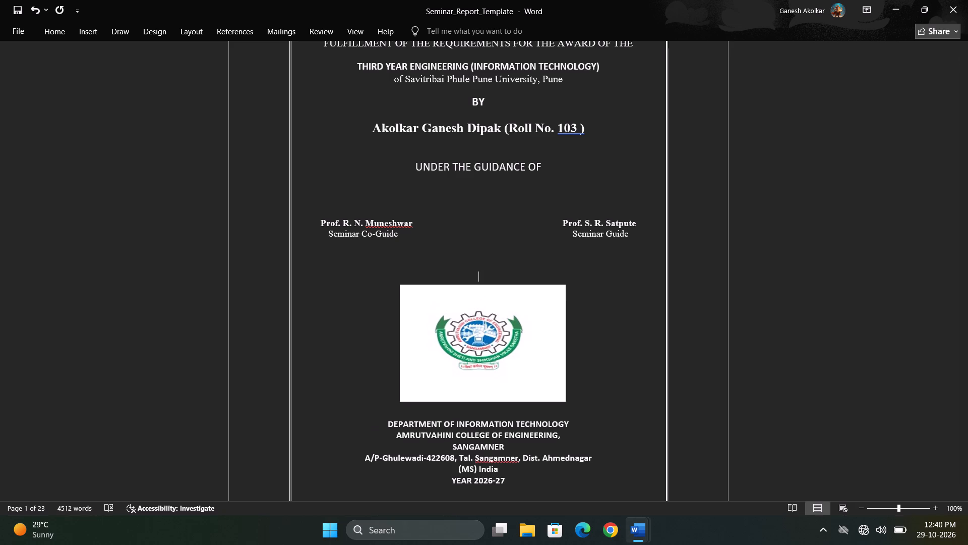
key(Return)
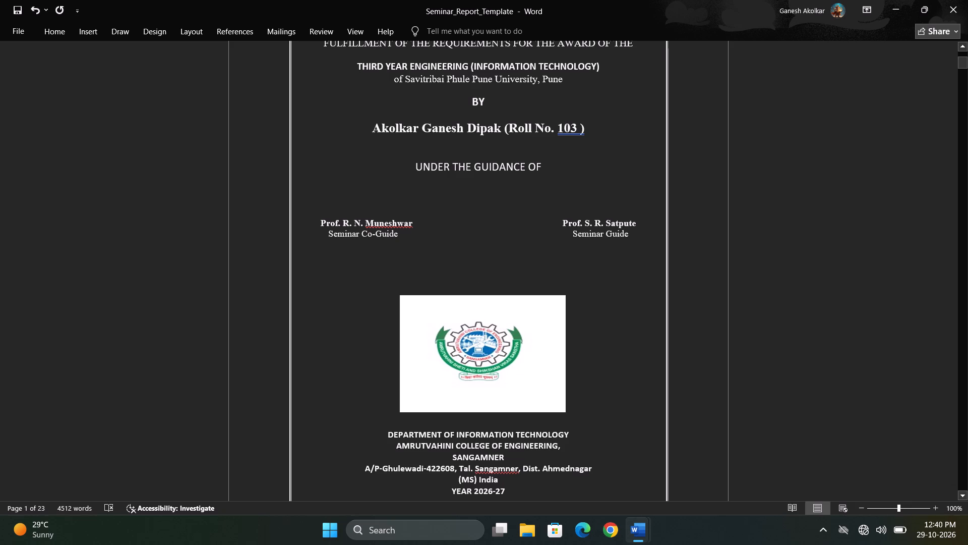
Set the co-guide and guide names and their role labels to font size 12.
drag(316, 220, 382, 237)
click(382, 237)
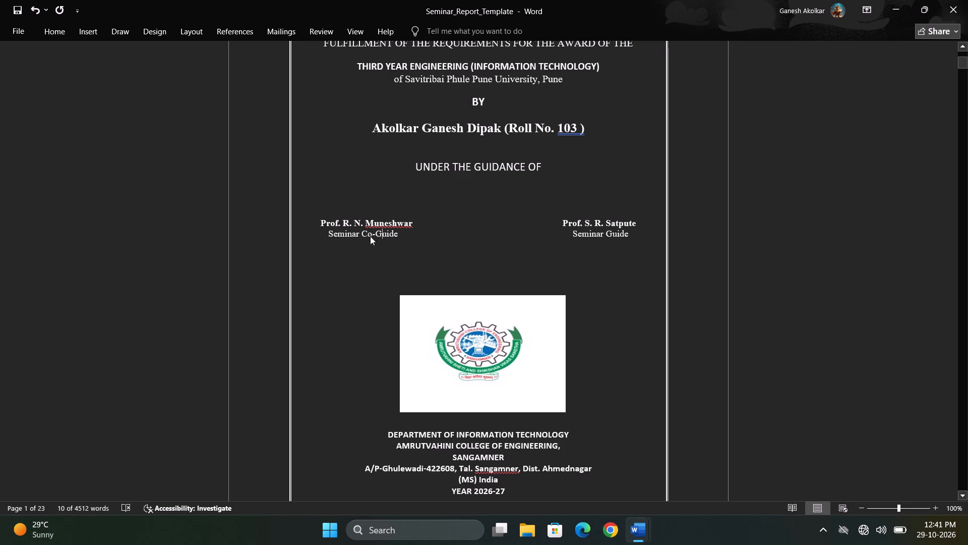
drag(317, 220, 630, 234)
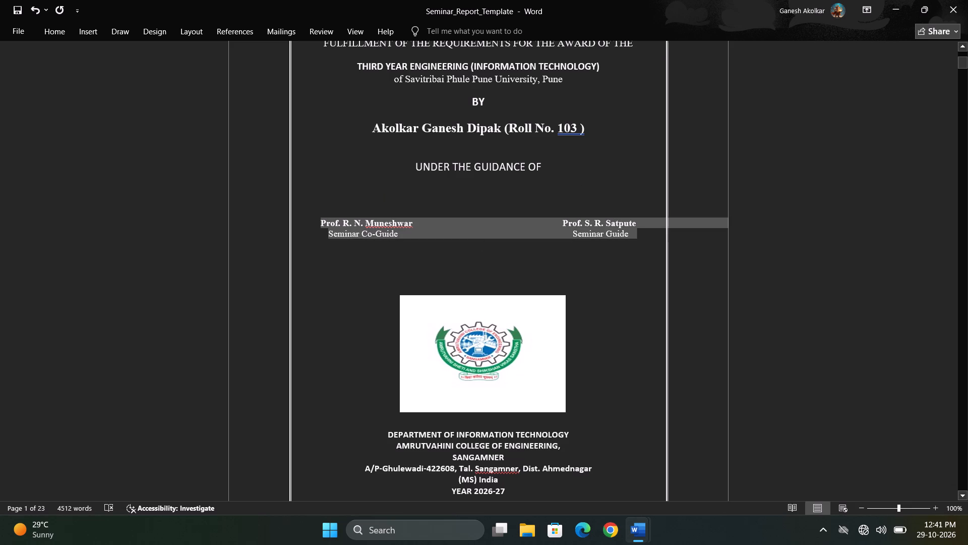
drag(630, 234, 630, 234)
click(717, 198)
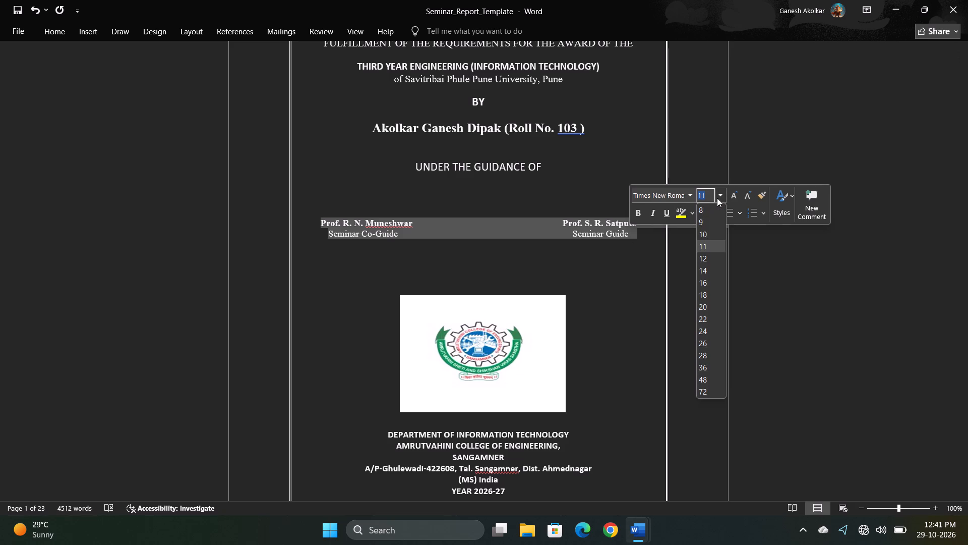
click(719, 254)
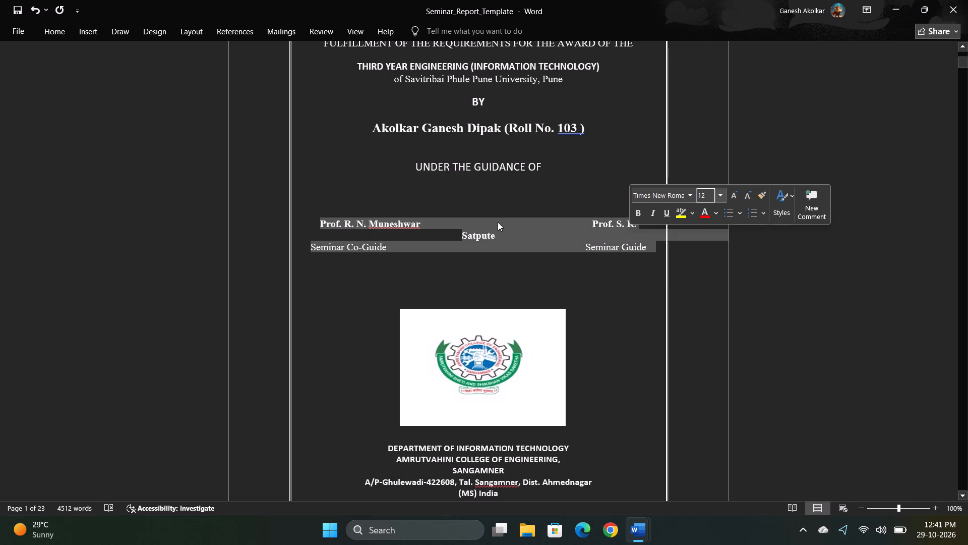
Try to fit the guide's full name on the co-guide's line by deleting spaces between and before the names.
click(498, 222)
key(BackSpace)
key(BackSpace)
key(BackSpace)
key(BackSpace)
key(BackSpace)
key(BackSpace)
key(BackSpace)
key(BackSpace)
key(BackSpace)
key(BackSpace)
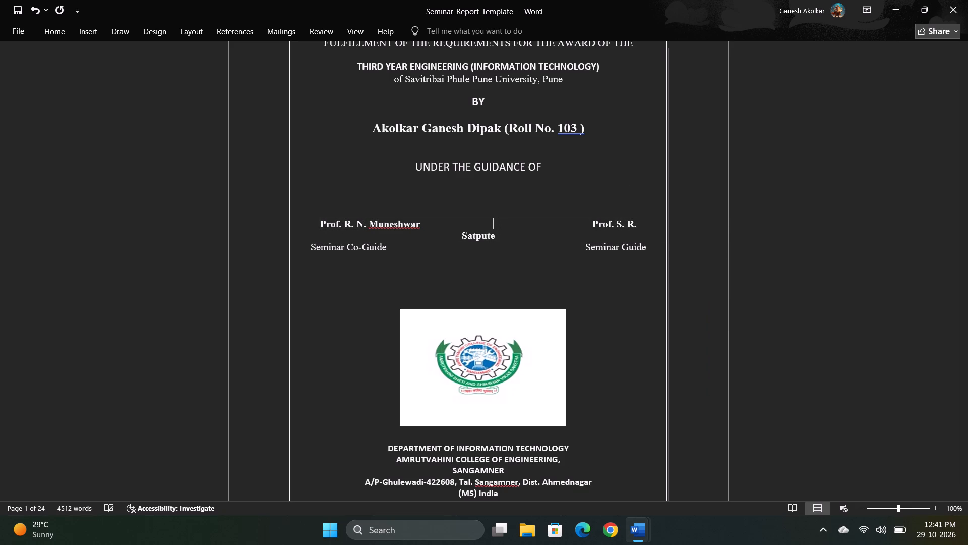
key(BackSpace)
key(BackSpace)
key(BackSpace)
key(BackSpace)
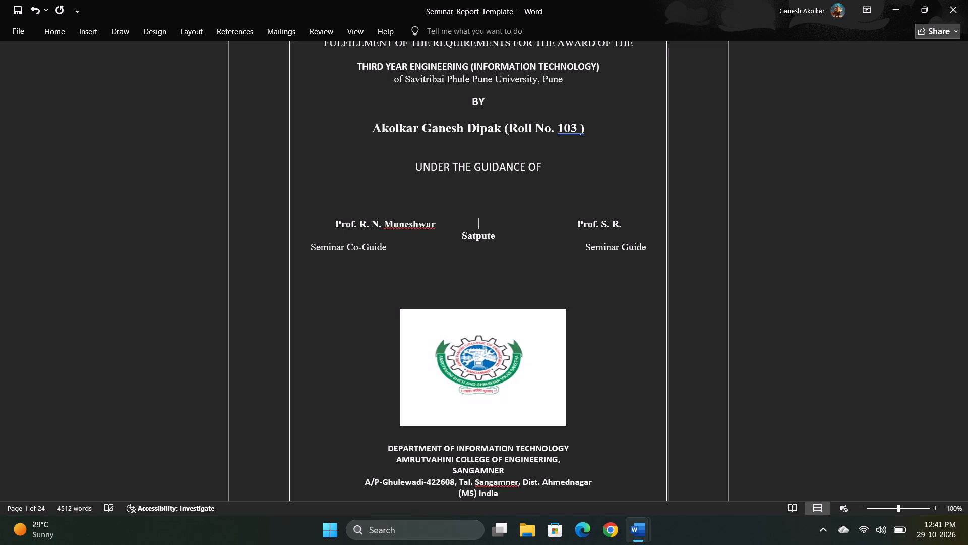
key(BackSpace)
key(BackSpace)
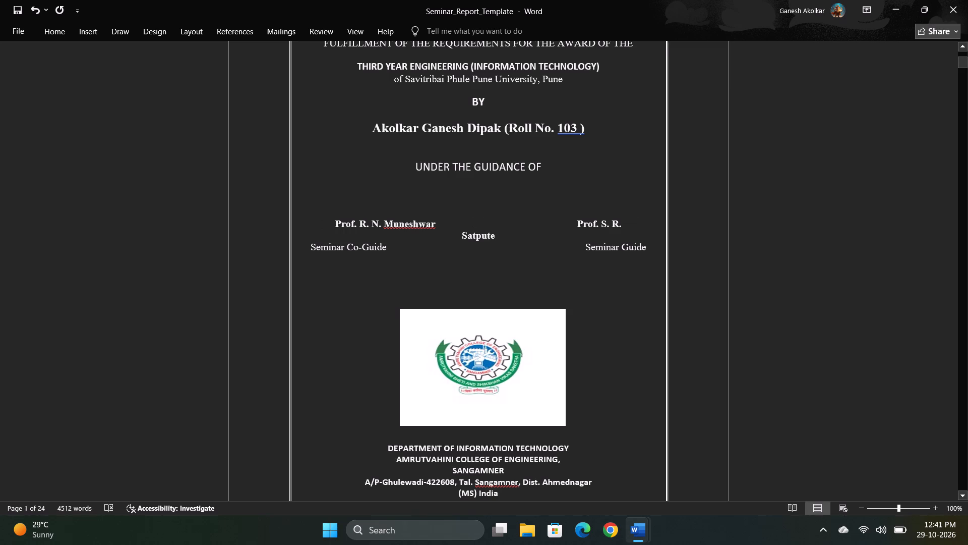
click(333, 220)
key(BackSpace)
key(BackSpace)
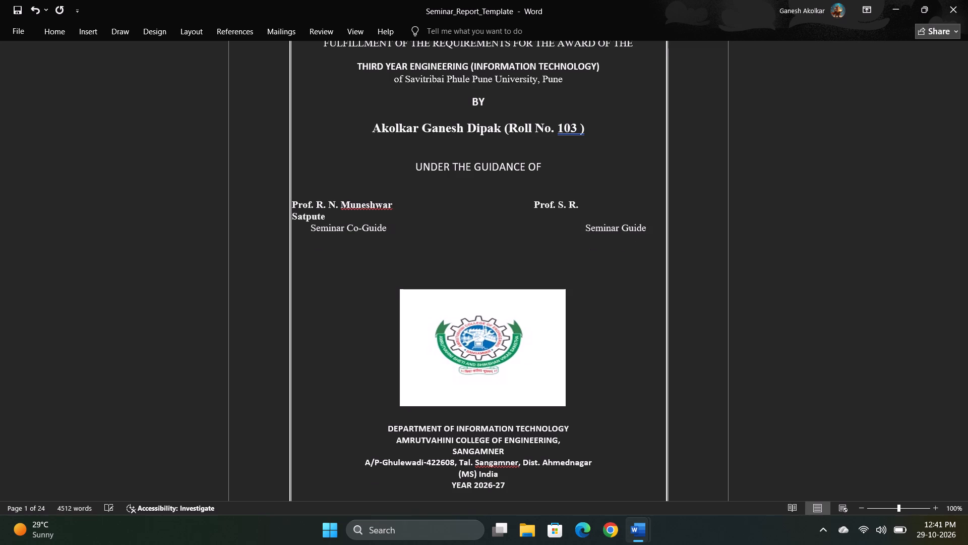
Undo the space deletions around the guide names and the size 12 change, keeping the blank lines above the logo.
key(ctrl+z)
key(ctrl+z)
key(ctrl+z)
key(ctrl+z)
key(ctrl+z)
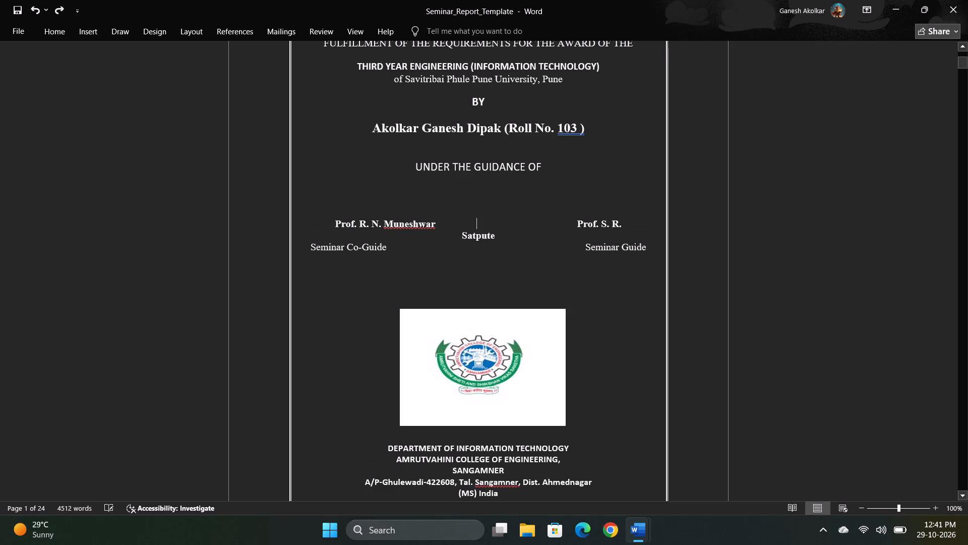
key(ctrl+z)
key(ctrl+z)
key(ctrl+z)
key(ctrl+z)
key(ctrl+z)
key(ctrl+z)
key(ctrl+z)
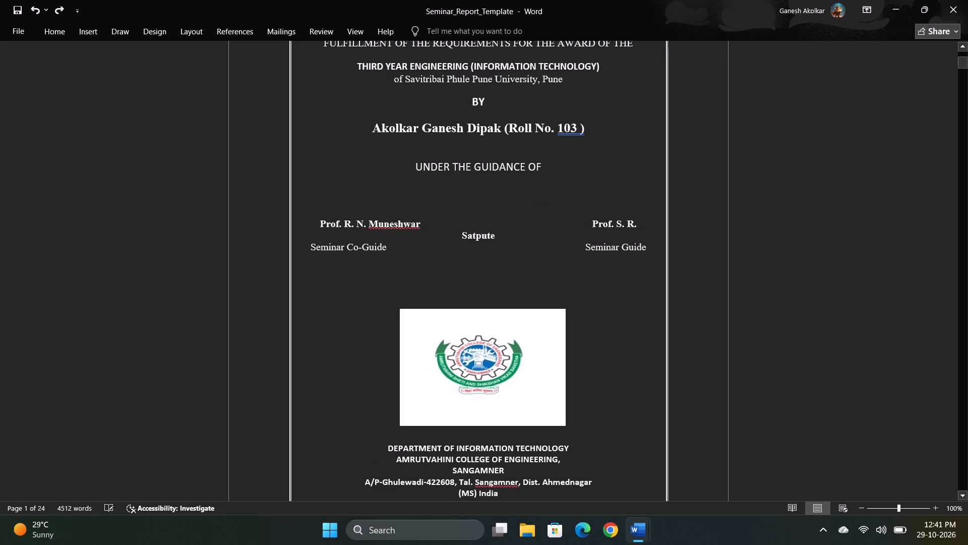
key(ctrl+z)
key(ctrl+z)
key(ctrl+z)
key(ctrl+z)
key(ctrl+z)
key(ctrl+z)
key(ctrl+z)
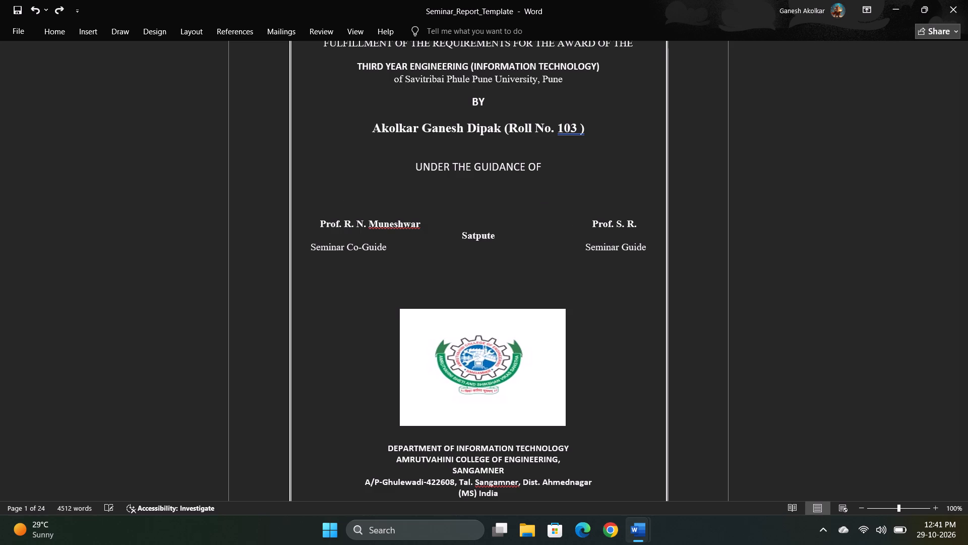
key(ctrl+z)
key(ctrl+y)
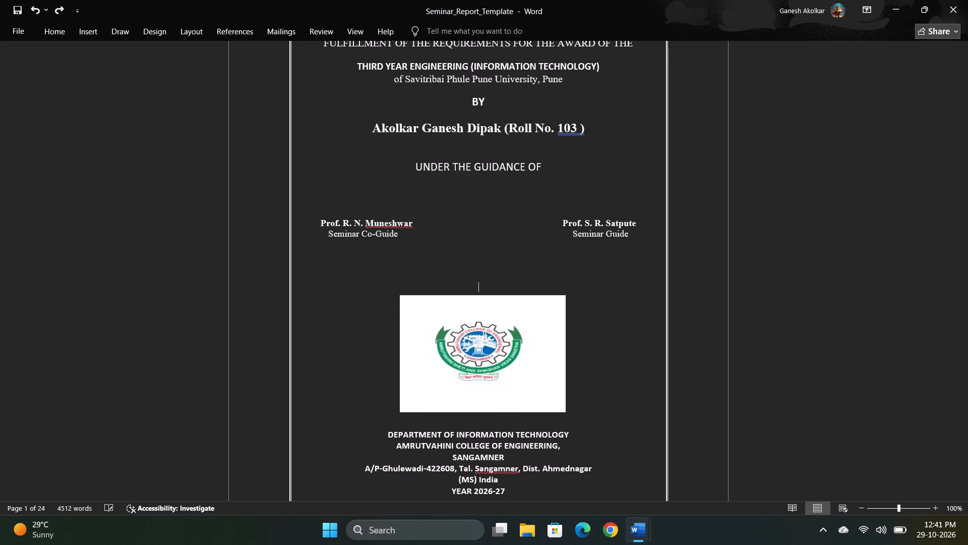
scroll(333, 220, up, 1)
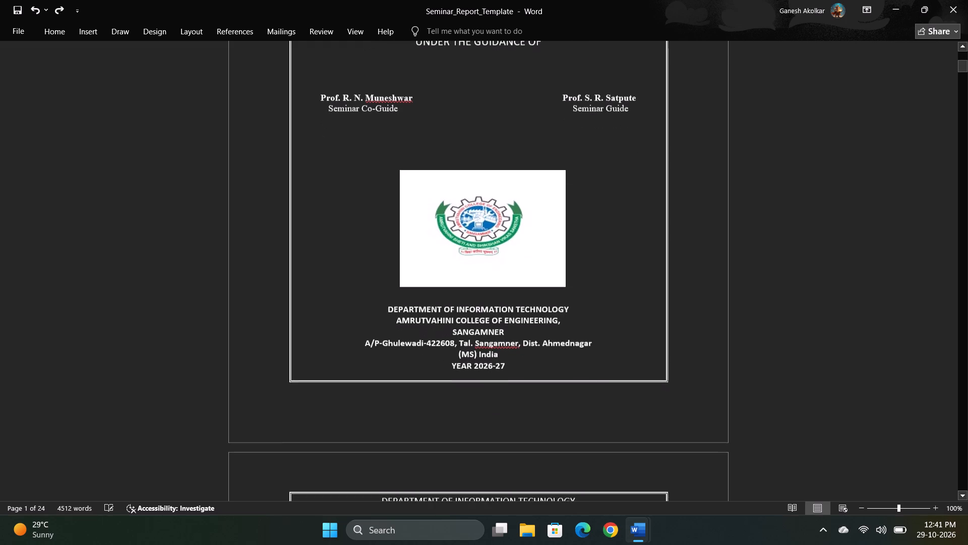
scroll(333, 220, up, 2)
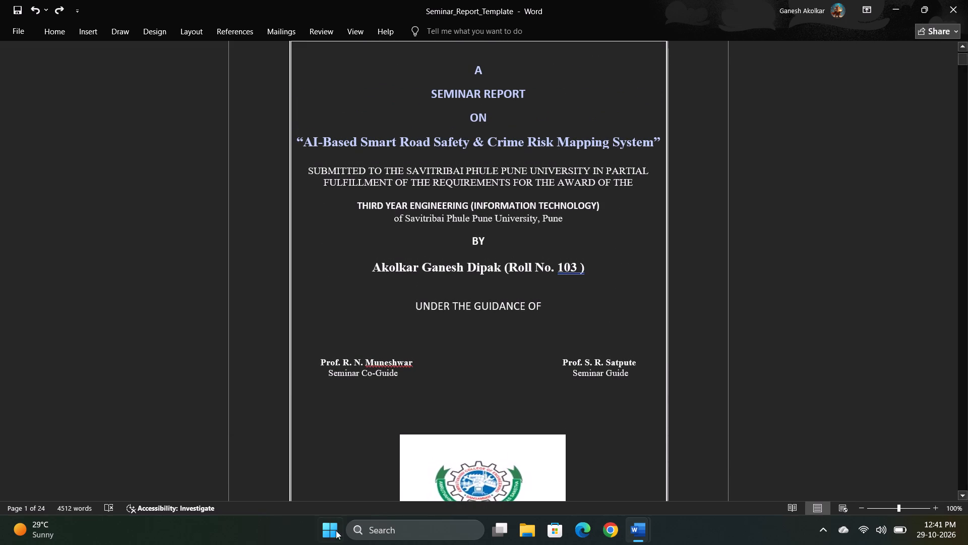
Switch to Windows Settings, search for "dark" and change the colour mode to Light.
click(329, 539)
key(s)
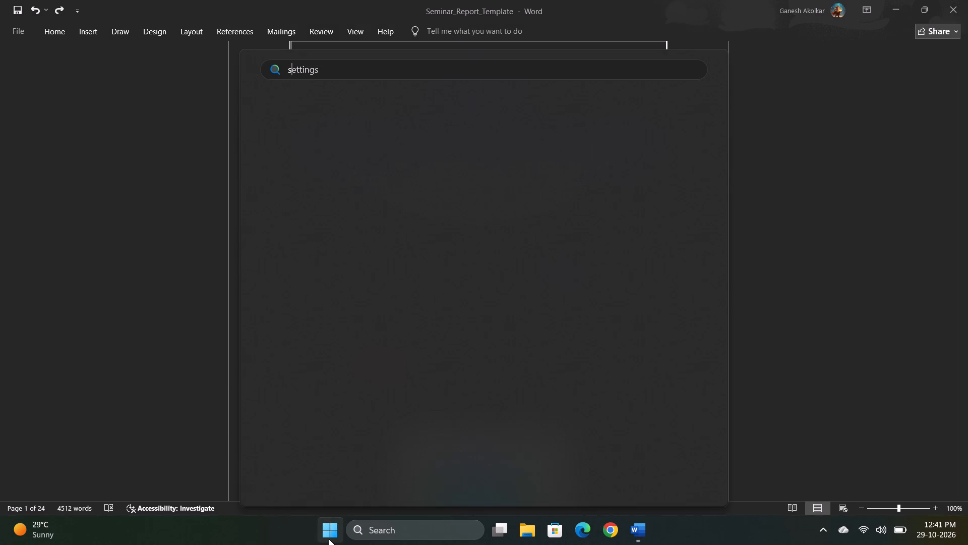
key(Return)
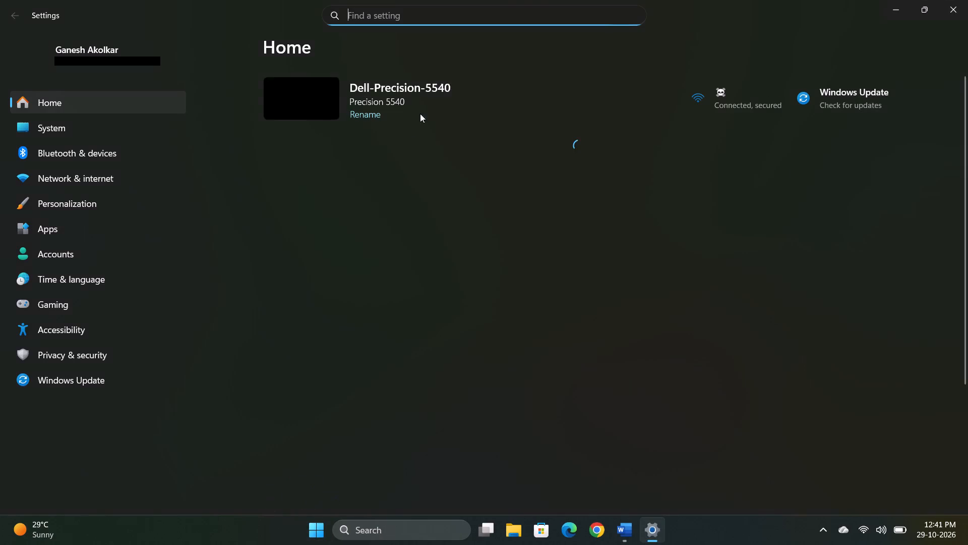
text(dark)
click(460, 40)
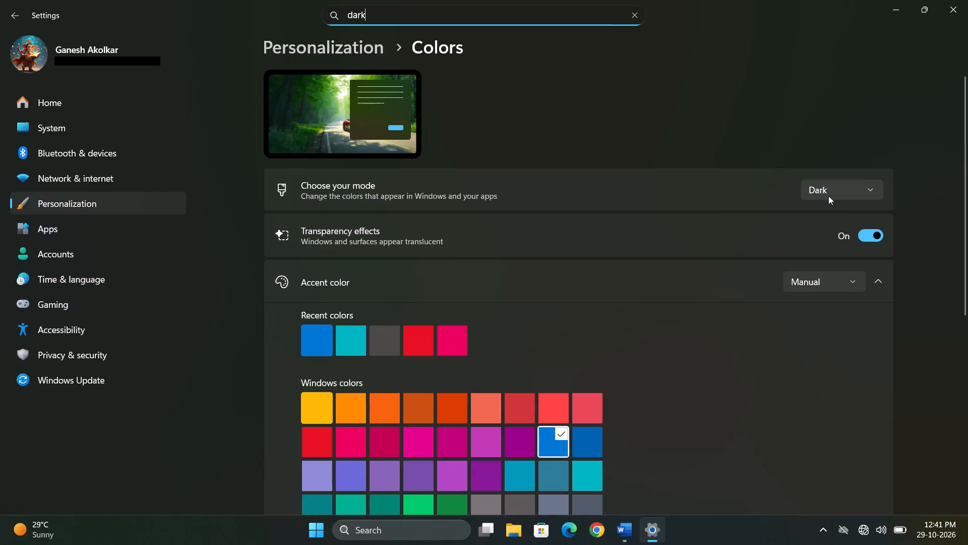
click(828, 196)
click(832, 172)
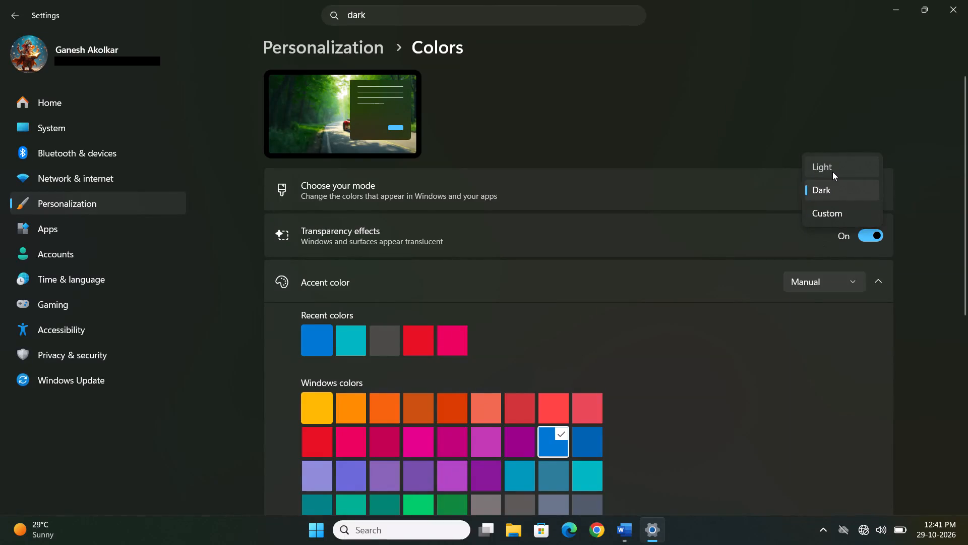
Switch to the Seminar_Report_Final document in Word and examine its cover, certificate and declaration page layouts.
click(629, 529)
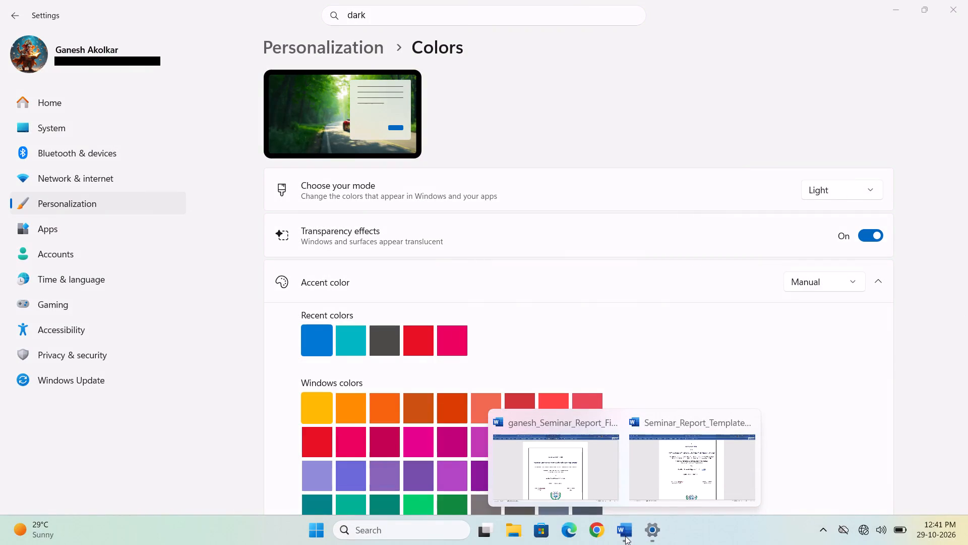
click(580, 464)
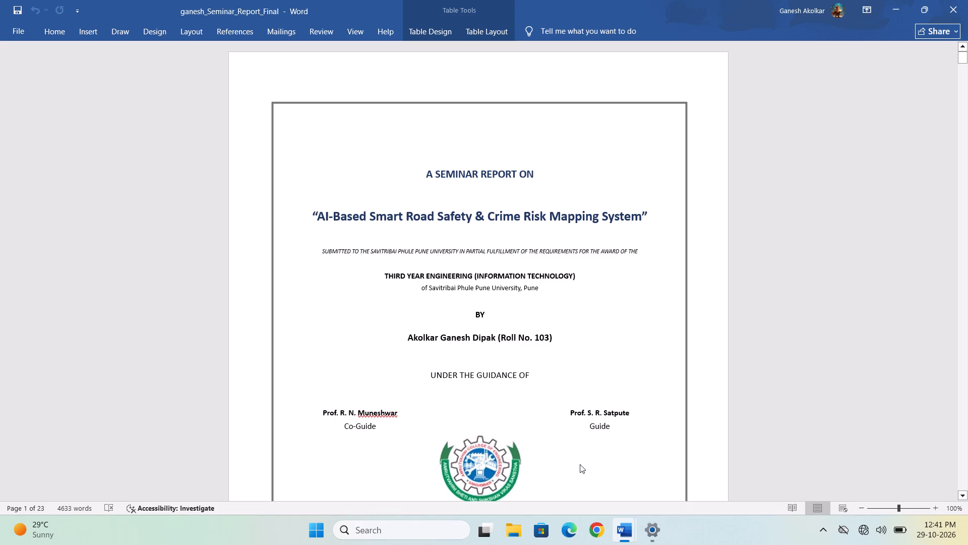
click(544, 388)
scroll(544, 388, down, 2)
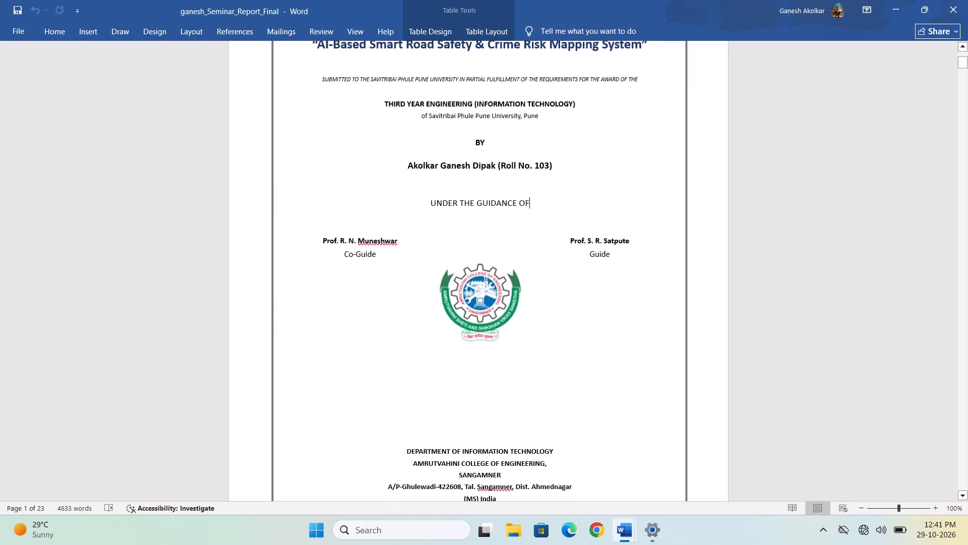
scroll(544, 388, down, 2)
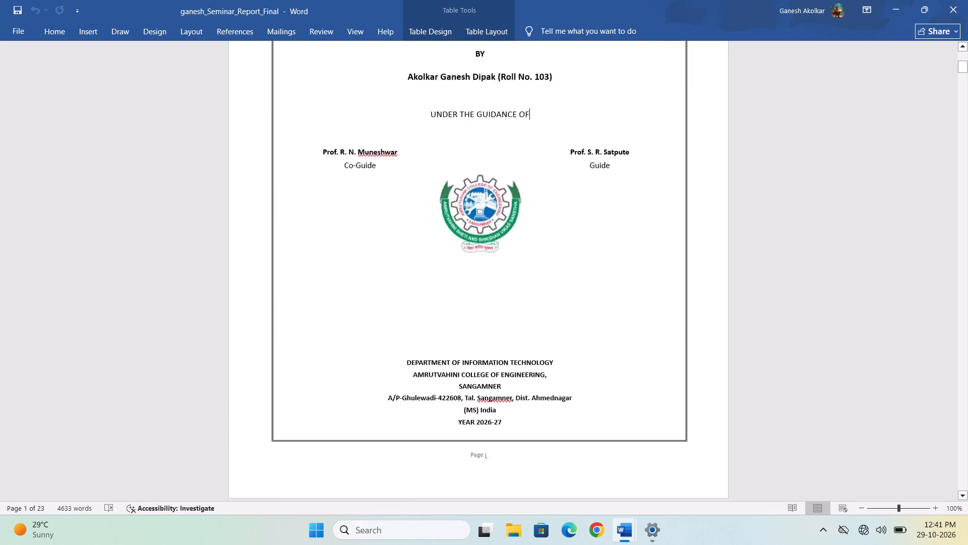
scroll(544, 388, down, 7)
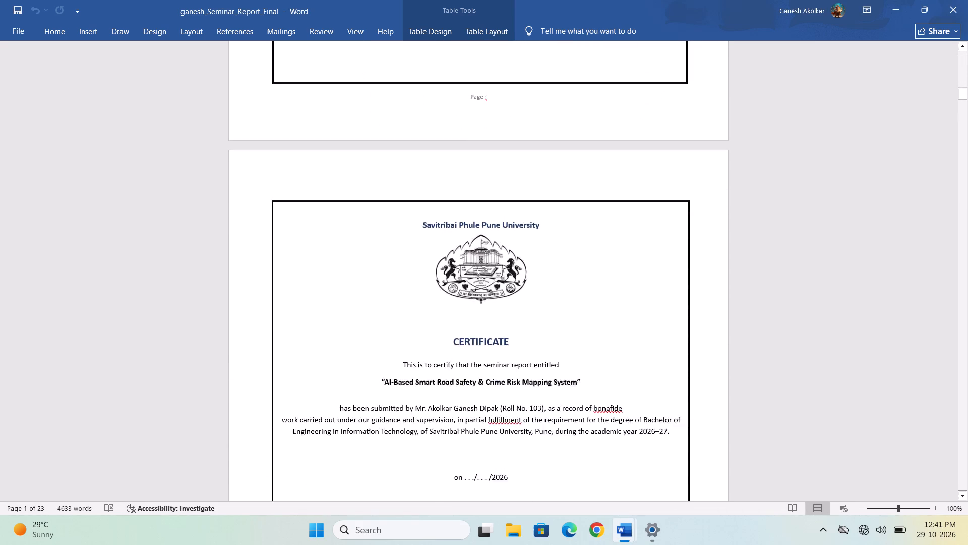
scroll(544, 388, down, 2)
scroll(544, 388, up, 1)
scroll(544, 388, down, 3)
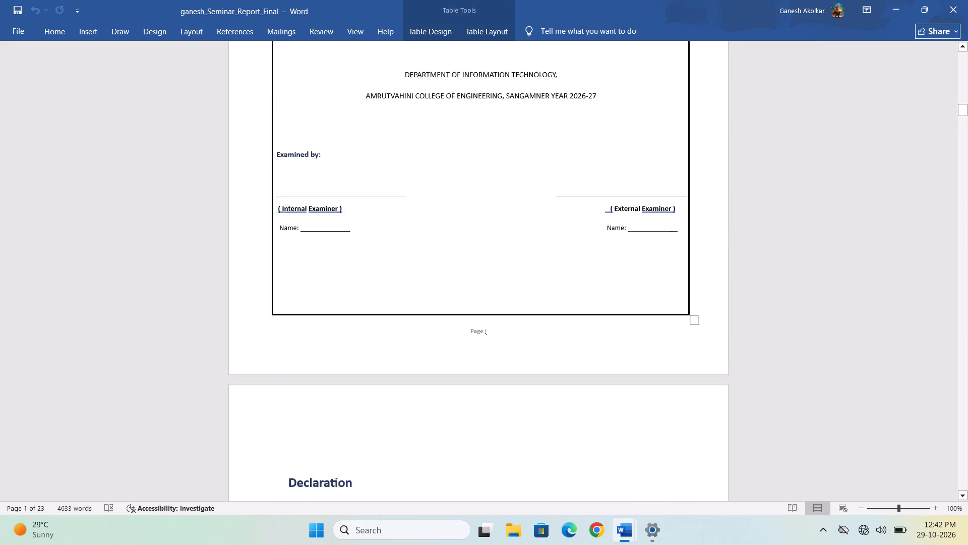
scroll(544, 388, down, 4)
scroll(544, 388, up, 1)
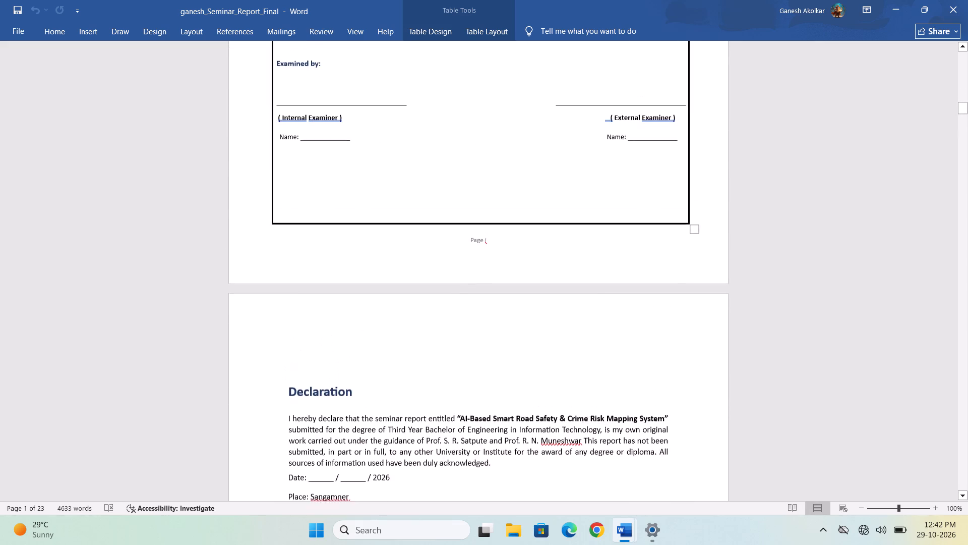
scroll(544, 388, up, 1)
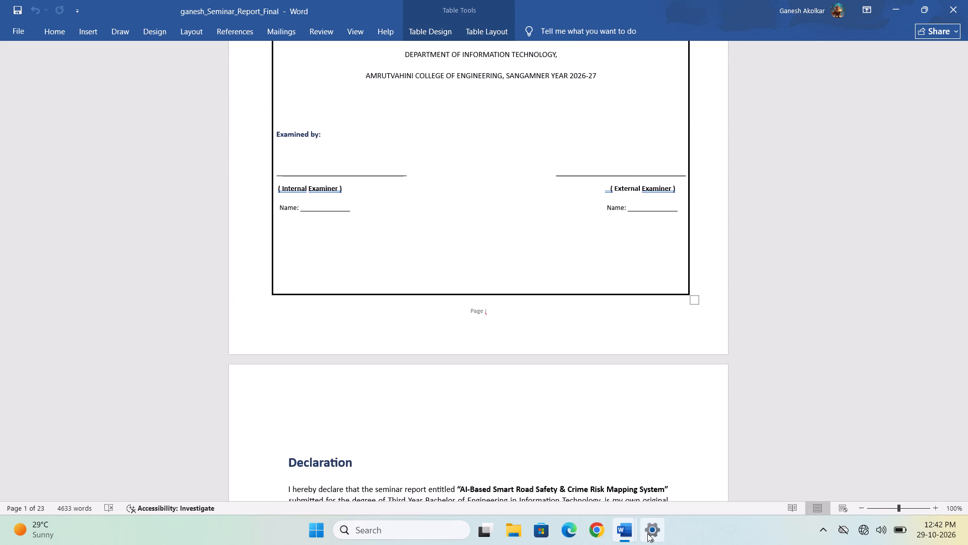
Switch back to Seminar_Report_Template and look through its certificate, declaration and remaining pages.
click(658, 488)
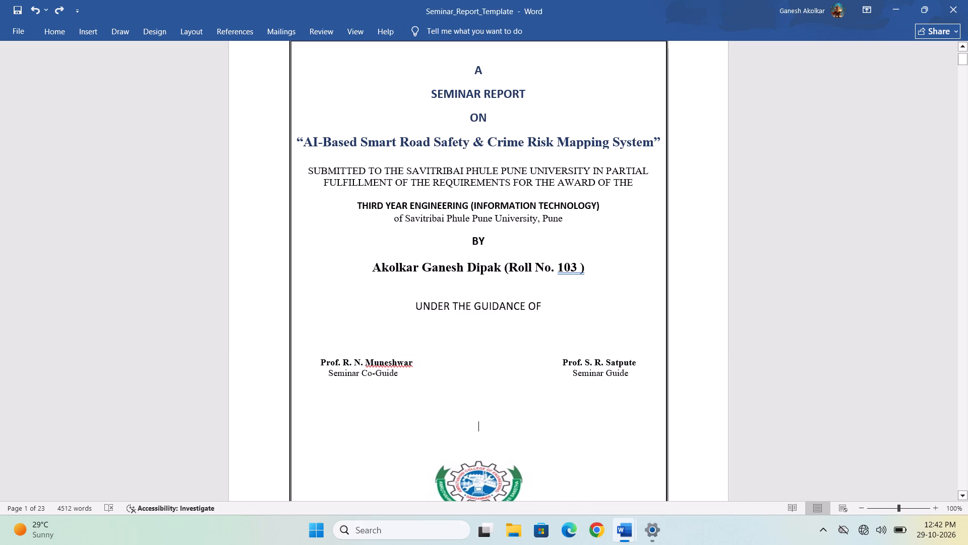
scroll(584, 408, down, 6)
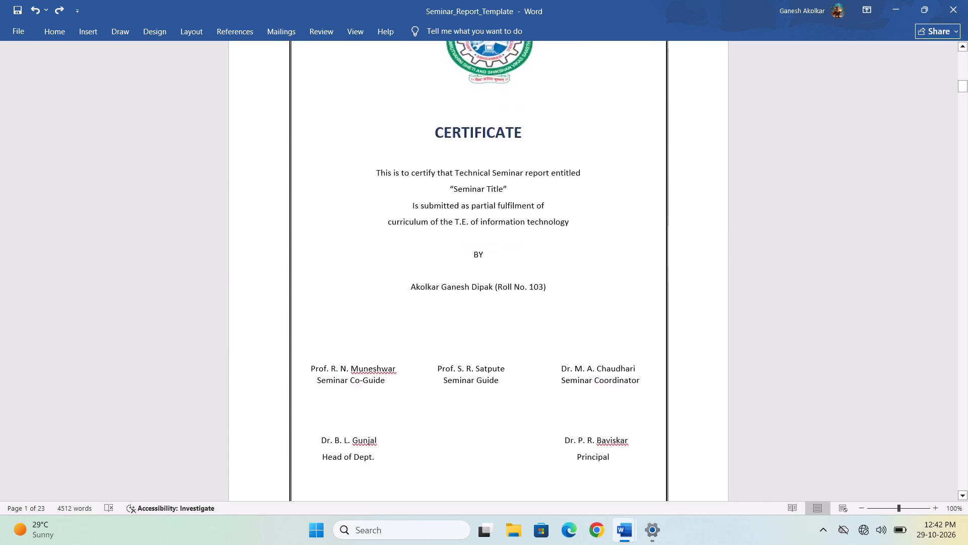
scroll(584, 408, down, 3)
scroll(584, 408, up, 1)
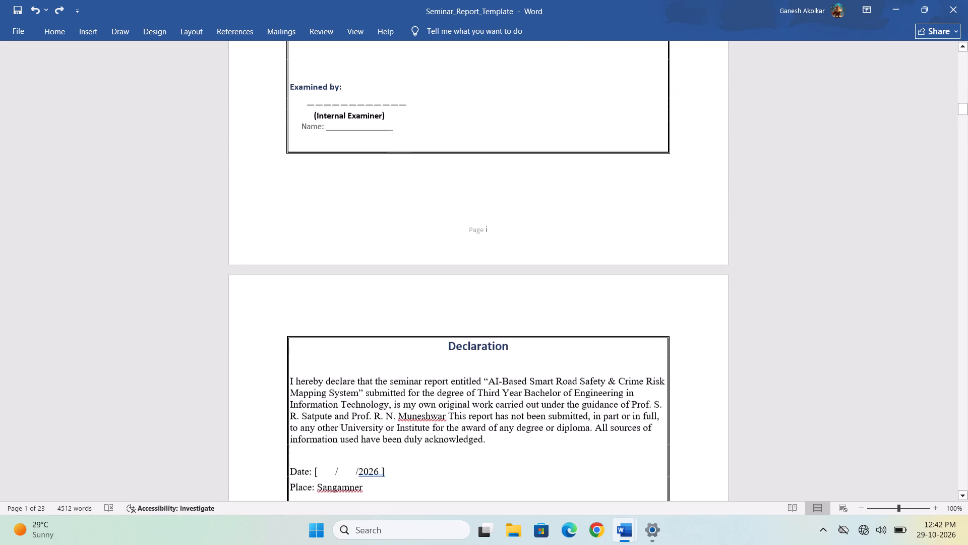
scroll(584, 408, down, 20)
scroll(584, 408, down, 20)
scroll(584, 408, down, 20)
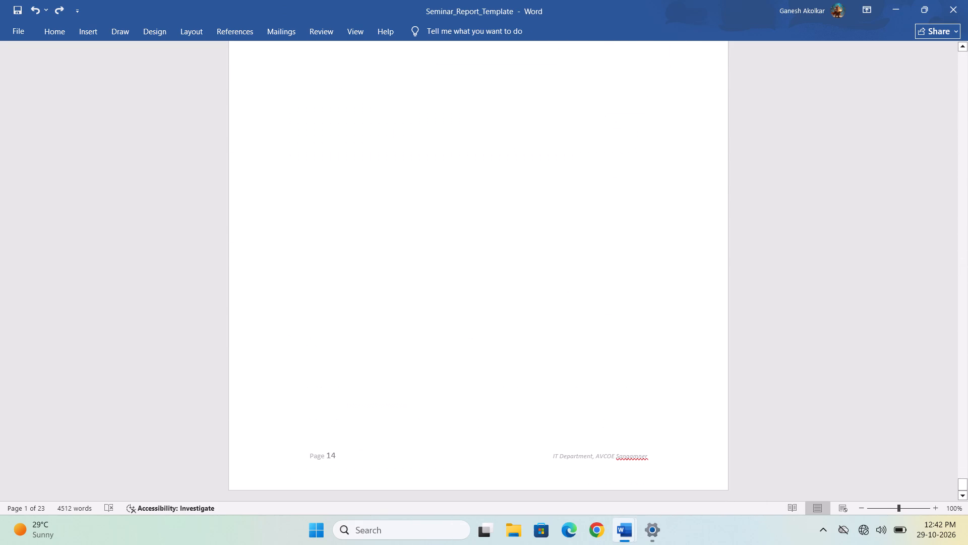
Look back through the template from its final pages to the cover, then examine the certificate and declaration pages.
scroll(584, 408, up, 6)
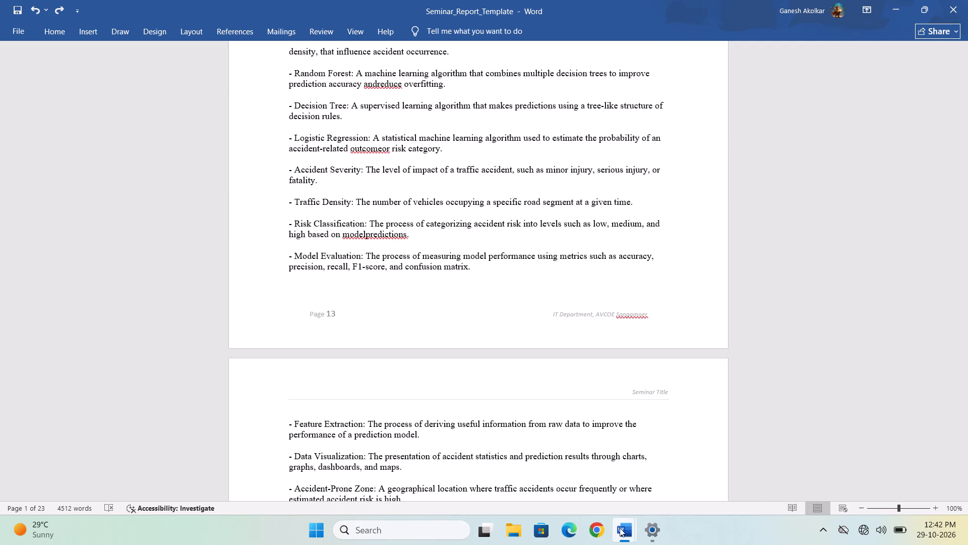
click(609, 420)
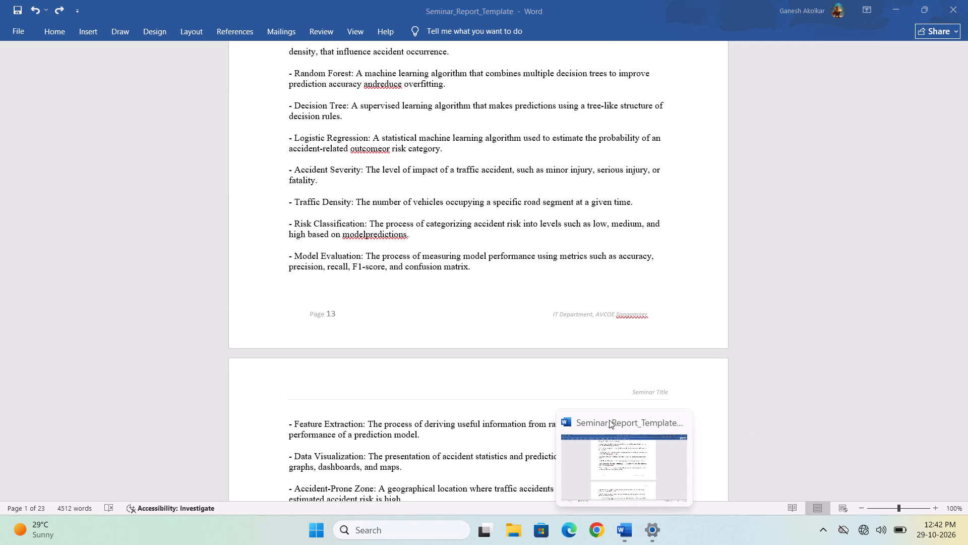
click(616, 459)
scroll(557, 361, up, 20)
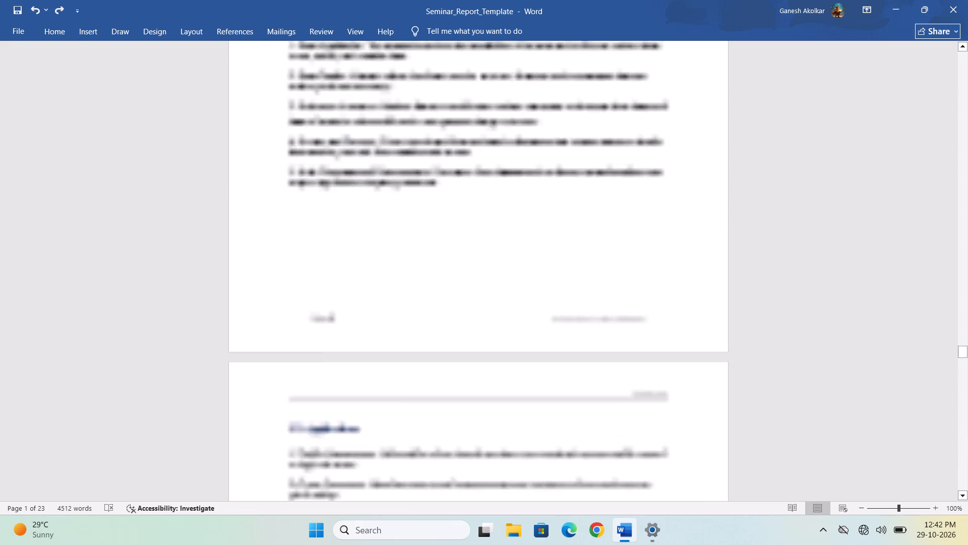
scroll(557, 361, up, 15)
scroll(557, 361, up, 12)
scroll(557, 361, down, 1)
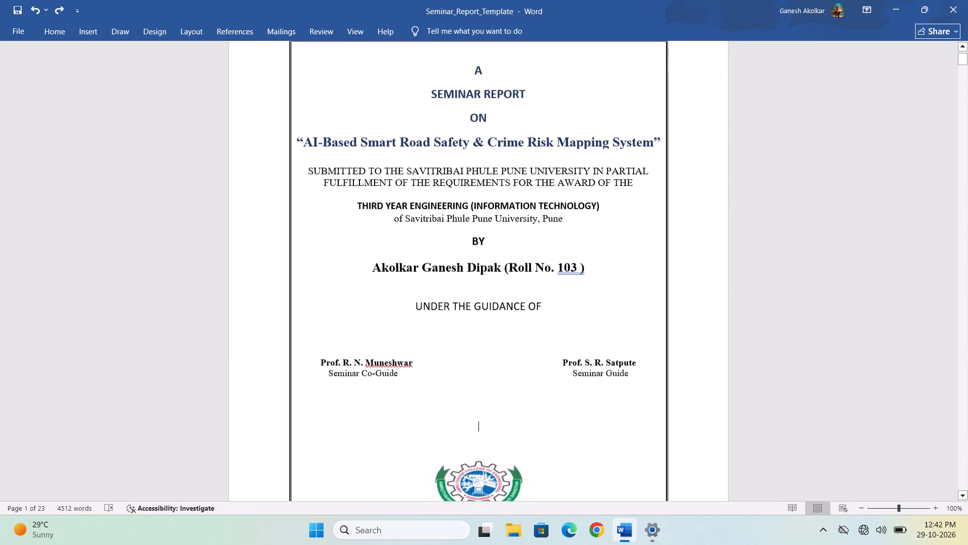
scroll(557, 361, down, 1)
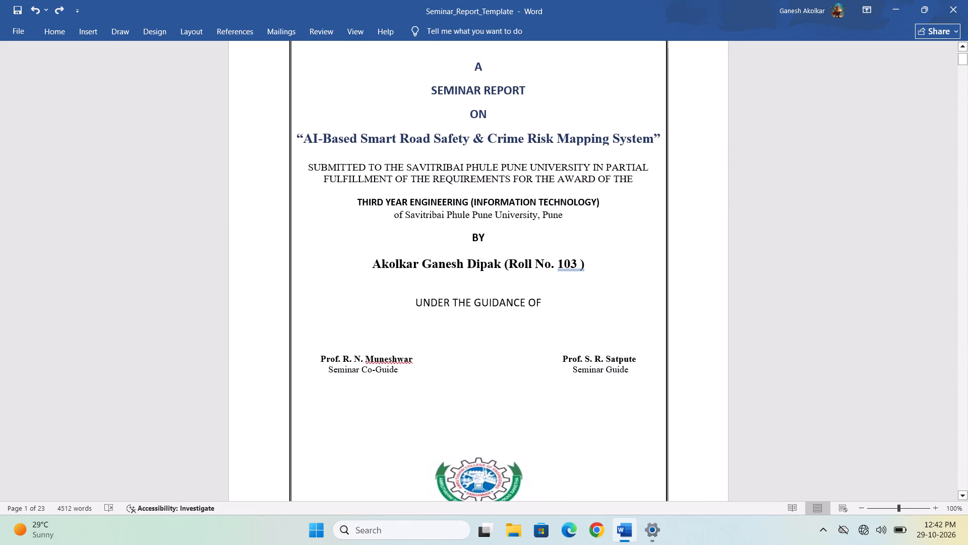
scroll(557, 361, up, 1)
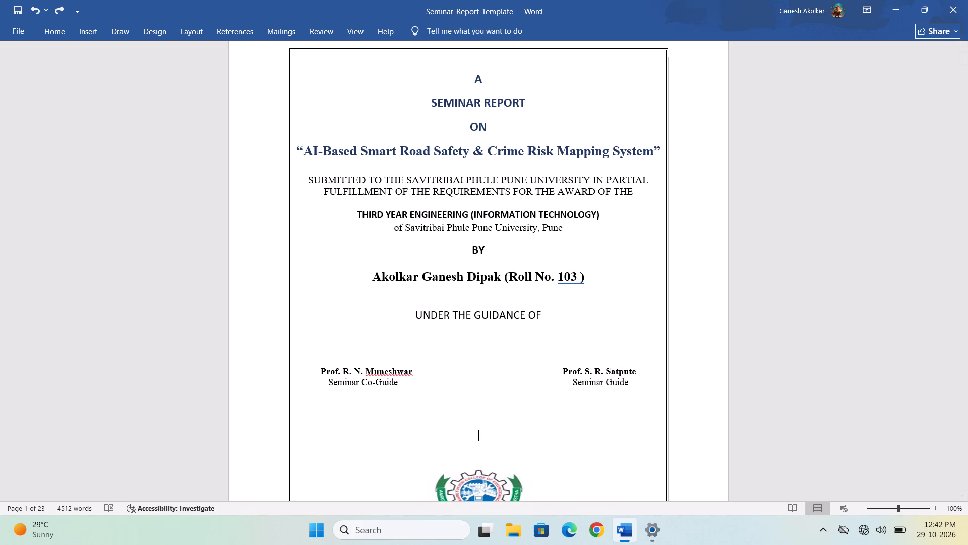
scroll(557, 361, down, 6)
ctrl+scroll(557, 361, down, 2)
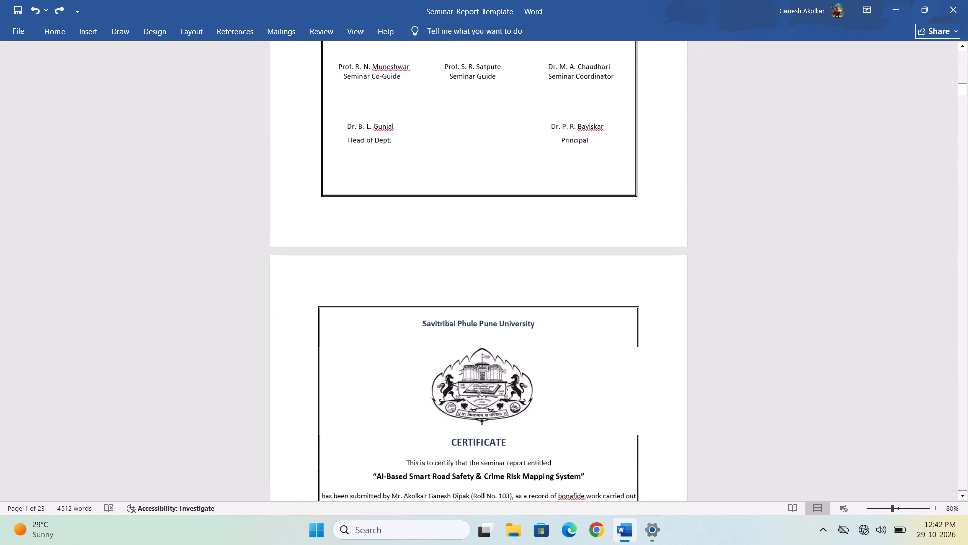
scroll(557, 361, down, 1)
scroll(557, 361, up, 1)
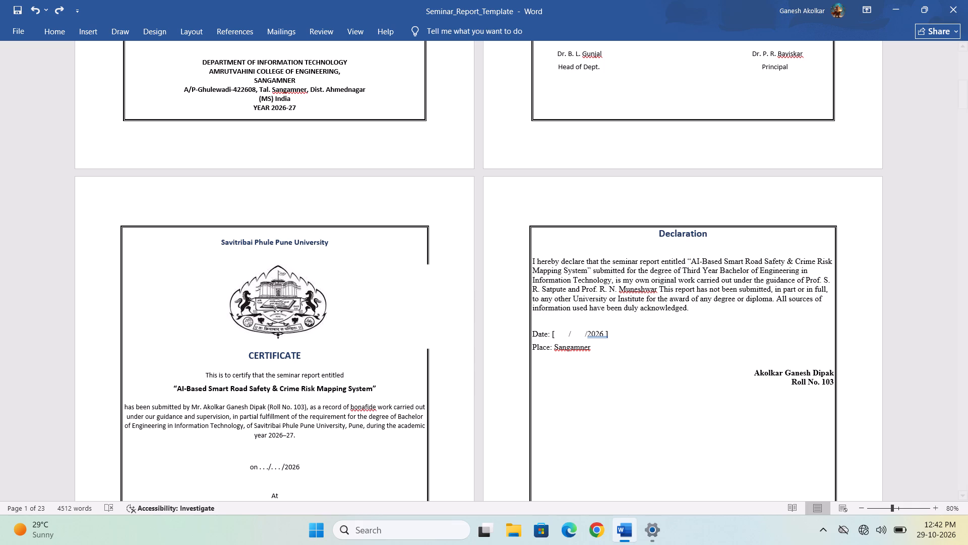
Remove the square brackets around the date on the Declaration page.
click(611, 335)
key(BackSpace)
key(BackSpace)
click(554, 335)
key(BackSpace)
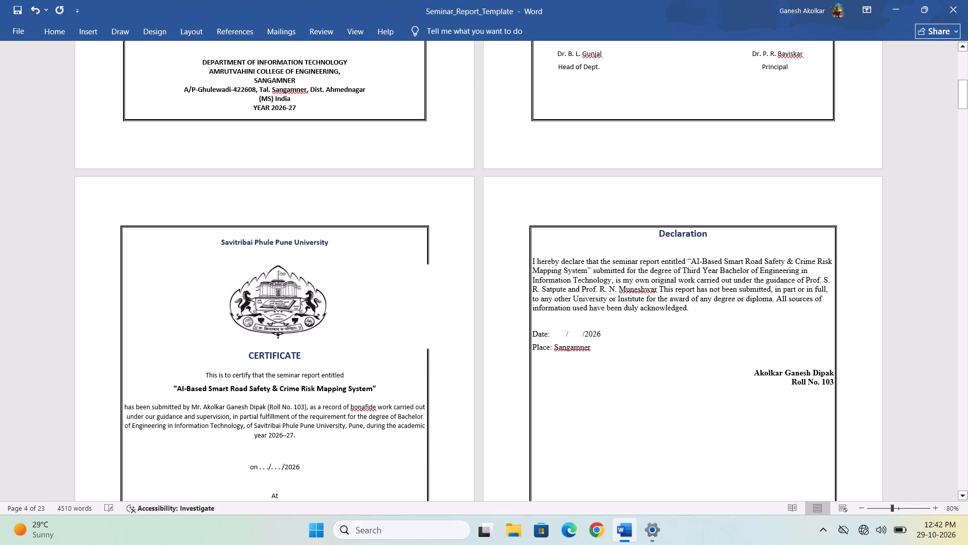
Examine the Declaration page's text, date and place lines, signature block and surrounding border up close.
double_click(545, 278)
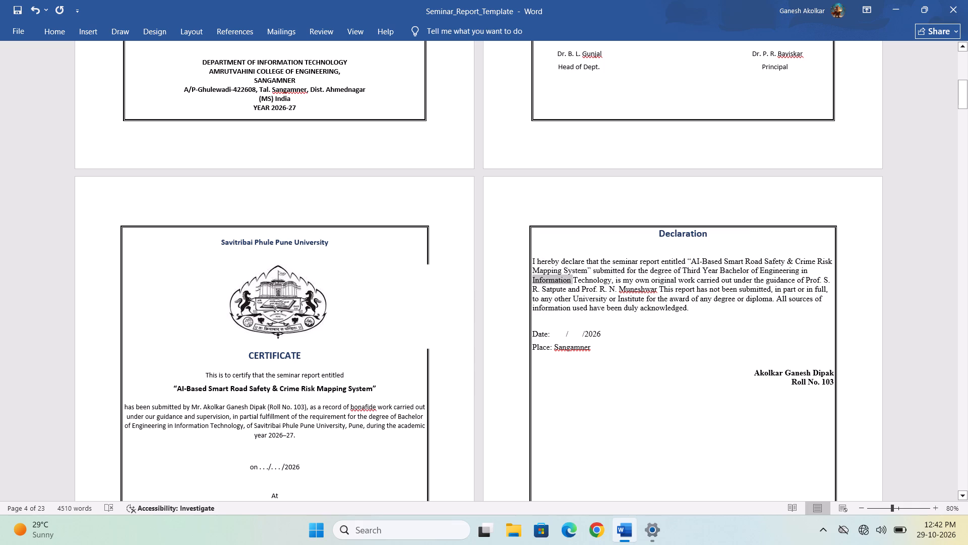
double_click(542, 348)
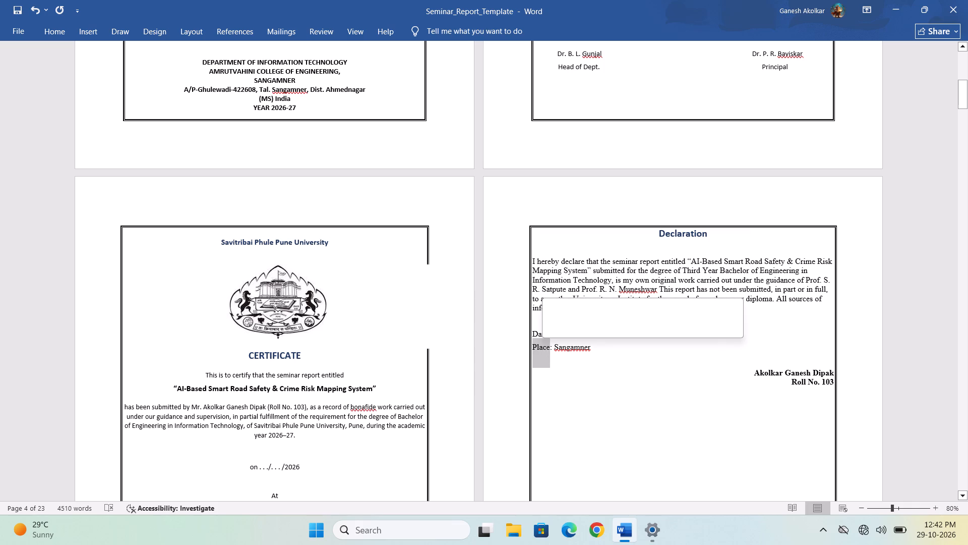
click(574, 372)
double_click(568, 351)
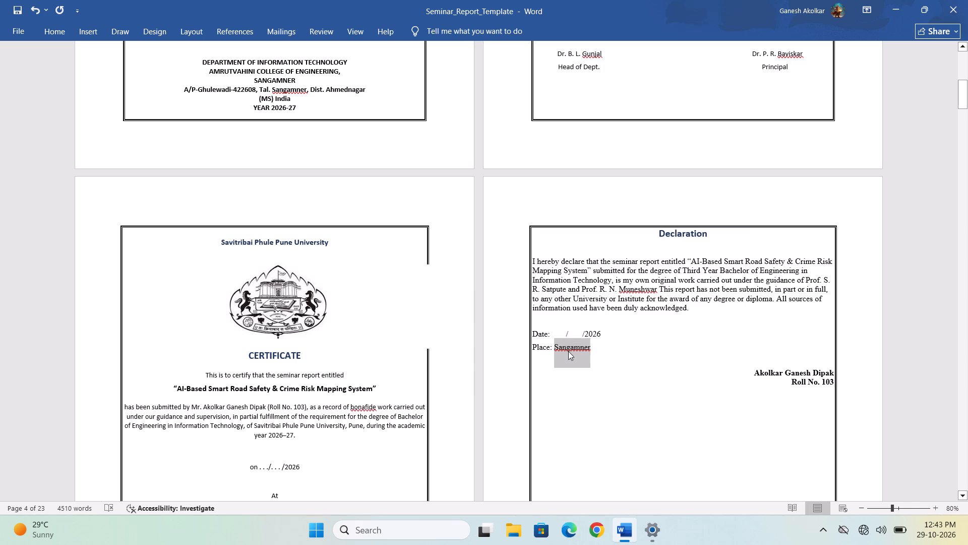
ctrl+click(599, 410)
key(ctrl+equal)
key(ctrl+equal)
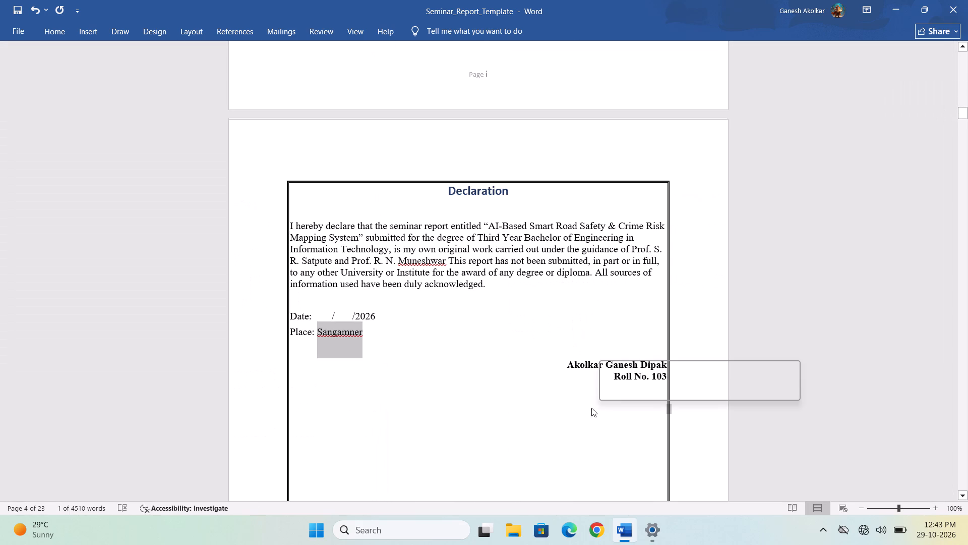
click(535, 402)
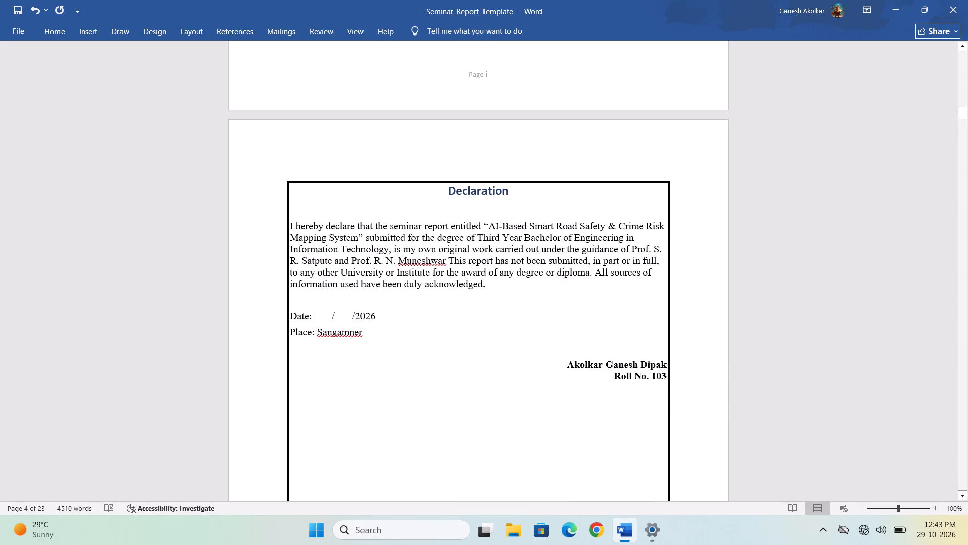
scroll(535, 402, down, 2)
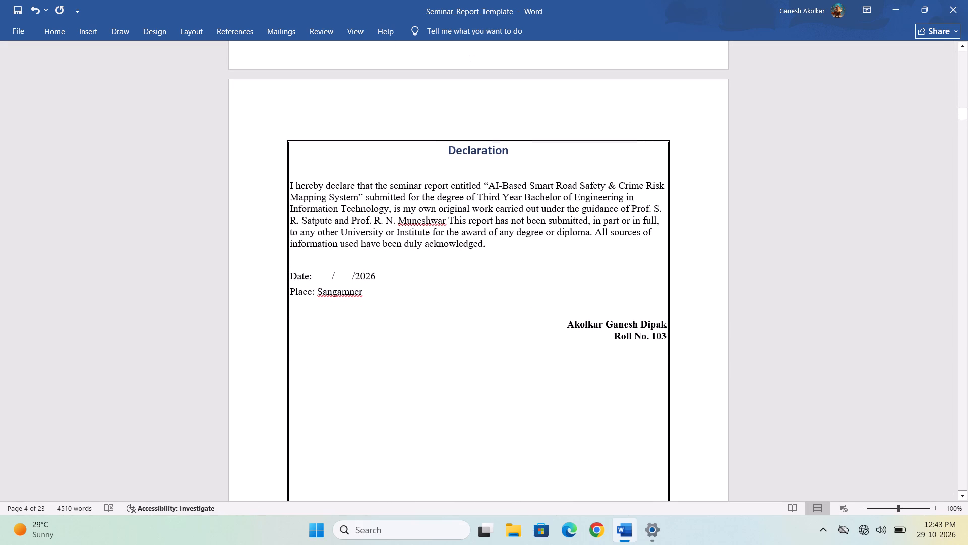
scroll(535, 402, up, 2)
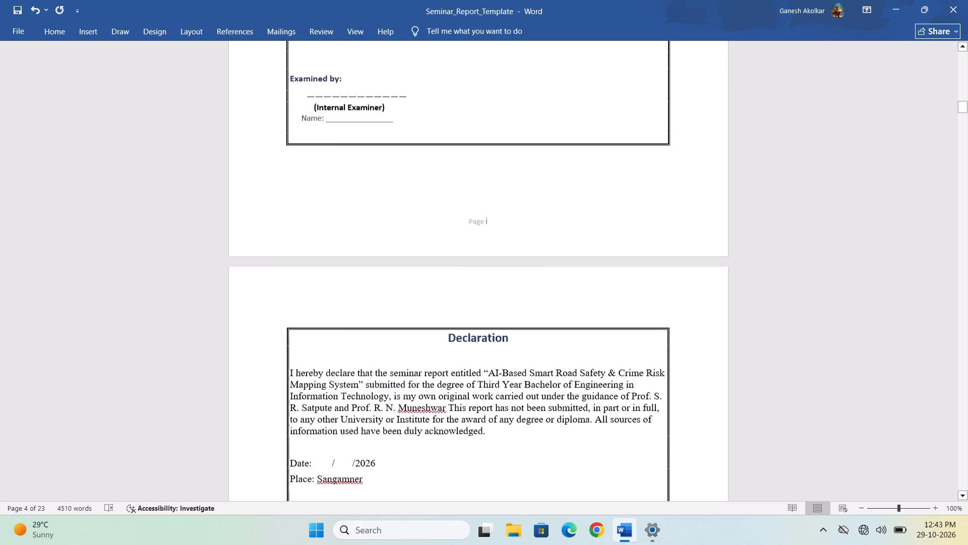
scroll(535, 402, down, 2)
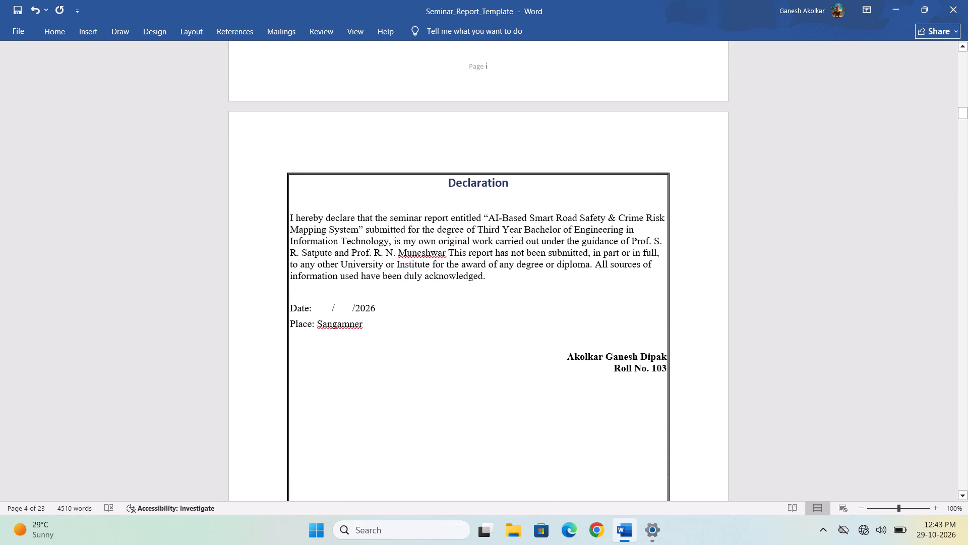
scroll(532, 387, down, 1)
click(300, 364)
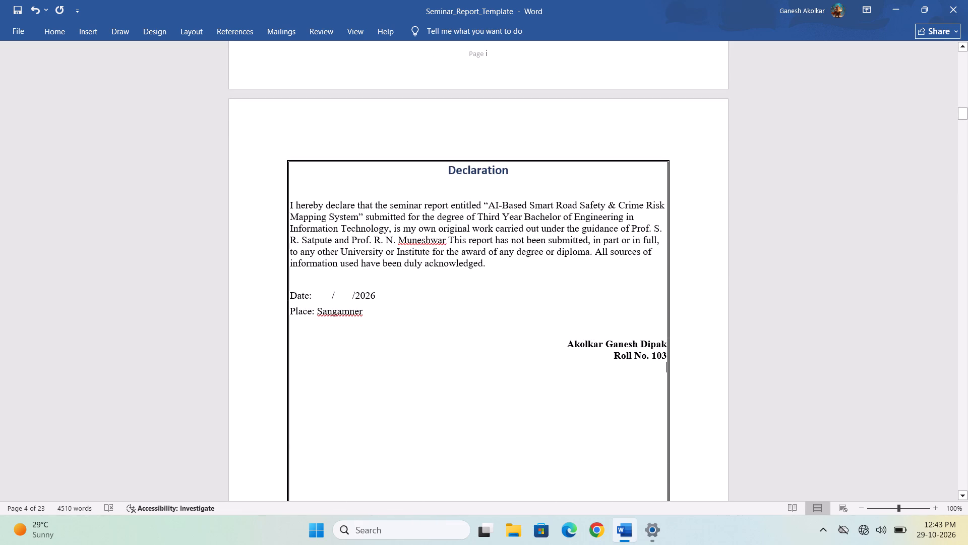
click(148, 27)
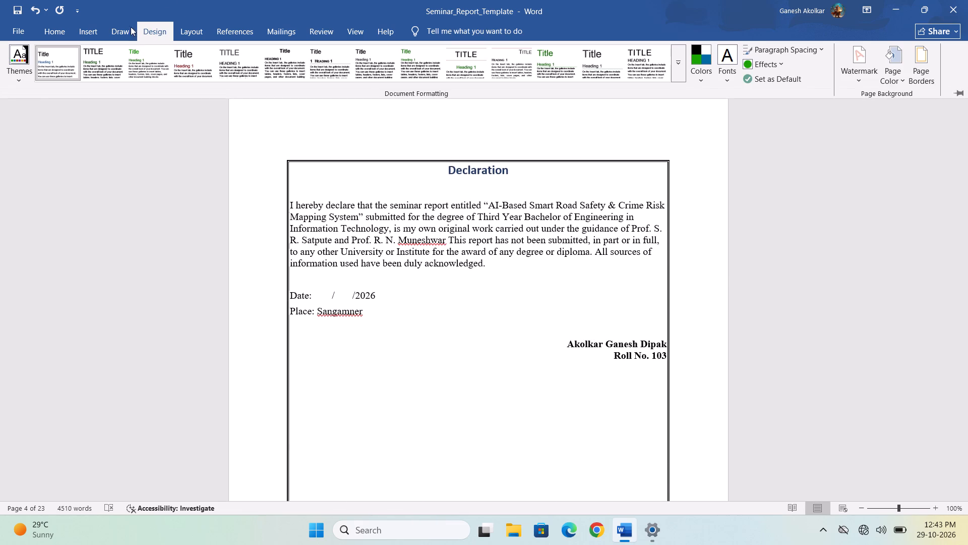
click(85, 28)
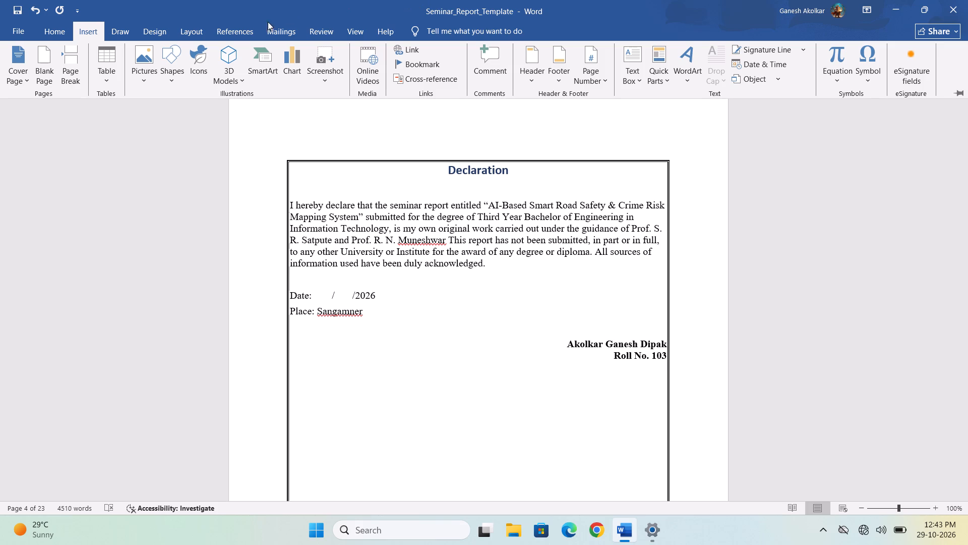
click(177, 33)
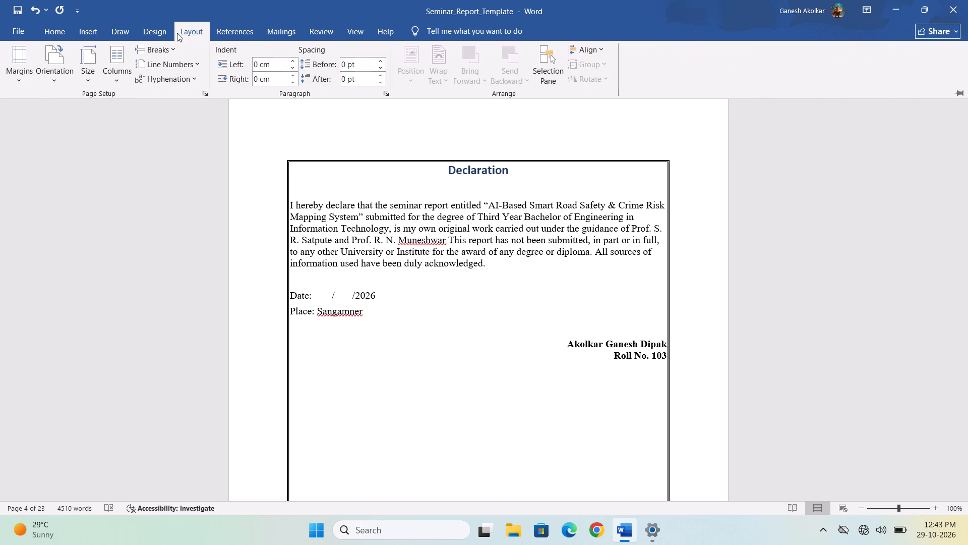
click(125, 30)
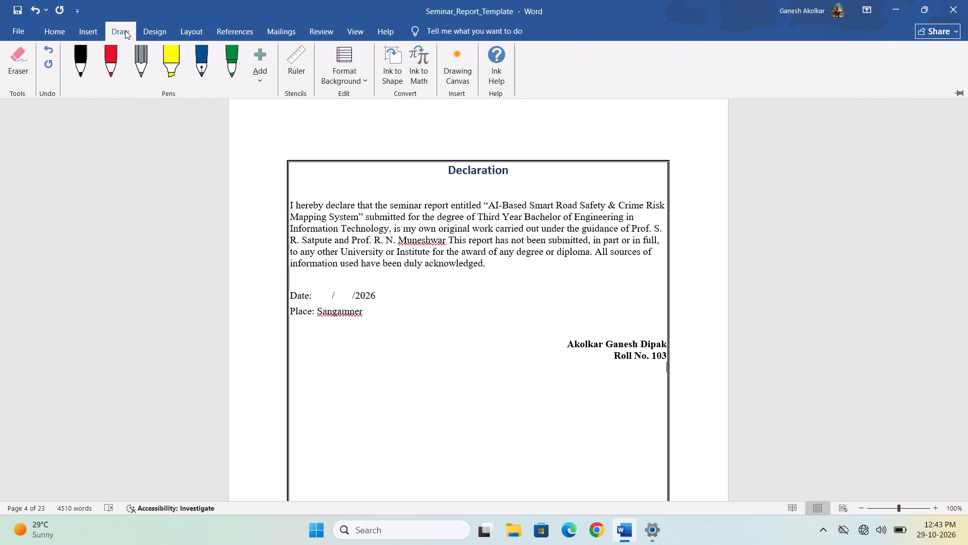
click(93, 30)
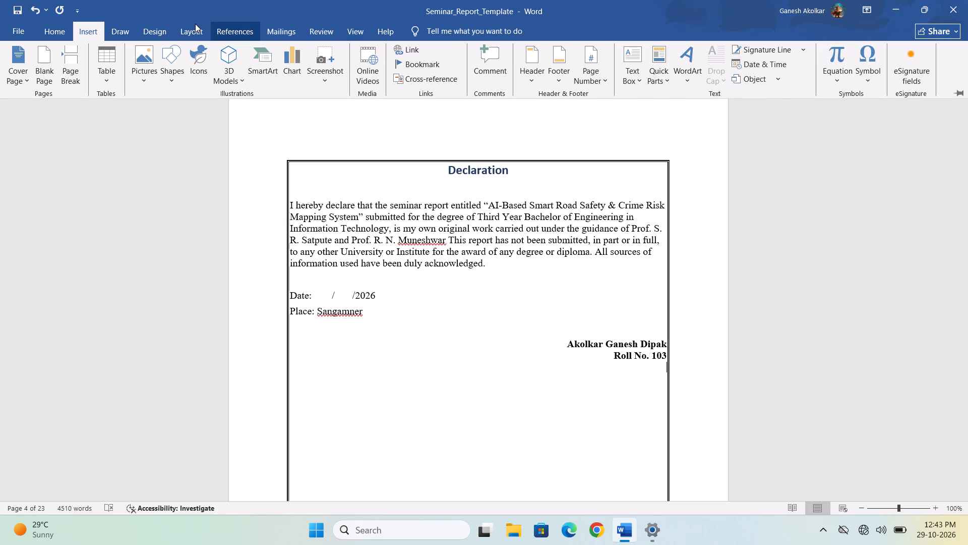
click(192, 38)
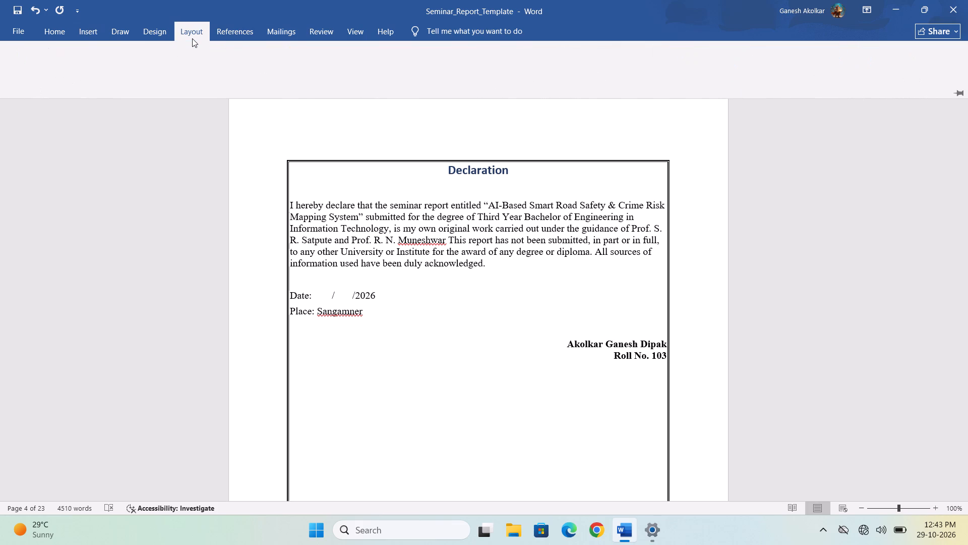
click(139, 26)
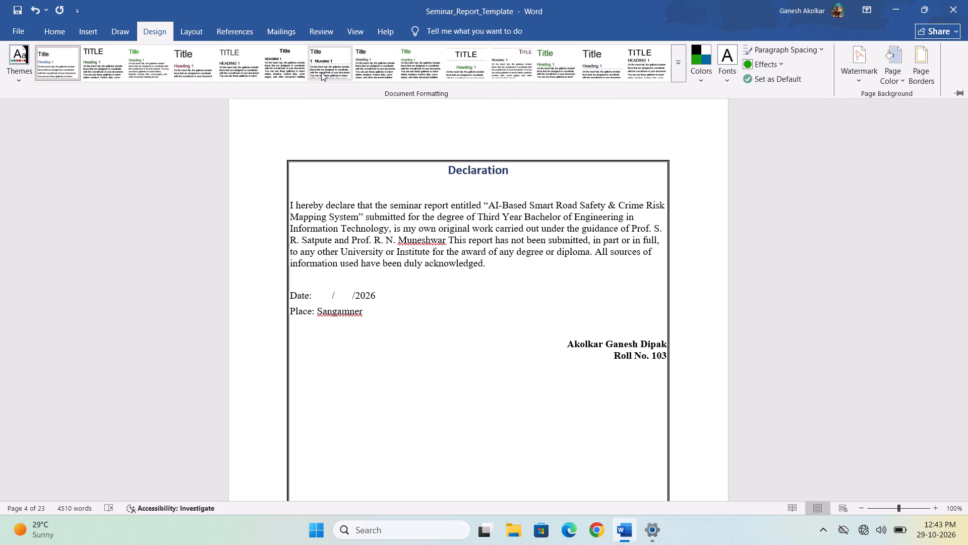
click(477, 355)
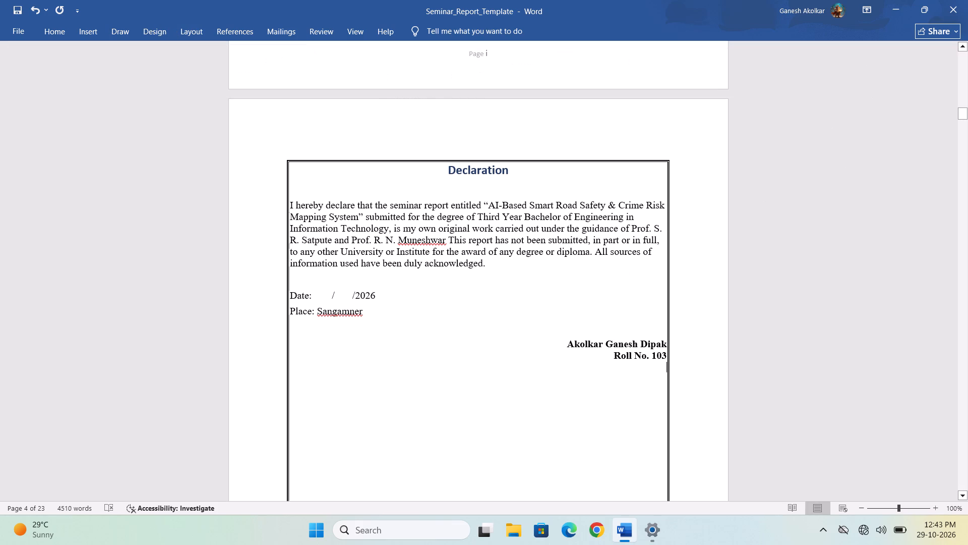
Apply a page border setting of None with white colour to this section, starting from the Declaration page.
double_click(477, 355)
click(158, 26)
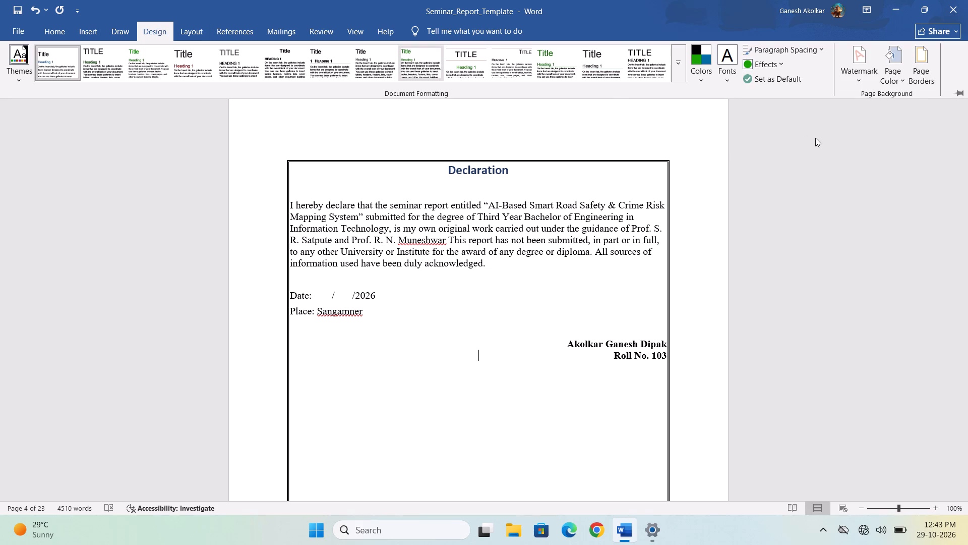
click(920, 74)
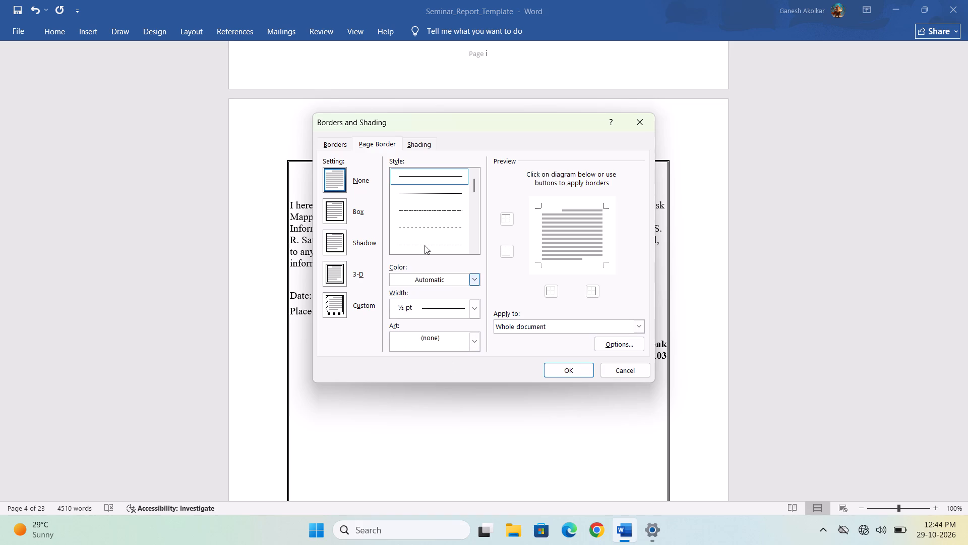
scroll(448, 221, down, 5)
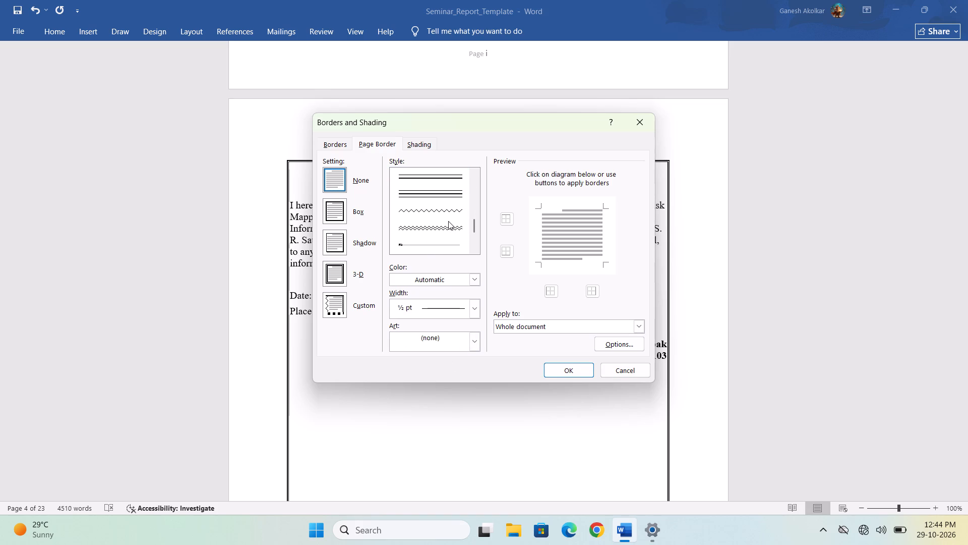
scroll(448, 221, down, 1)
scroll(448, 221, up, 19)
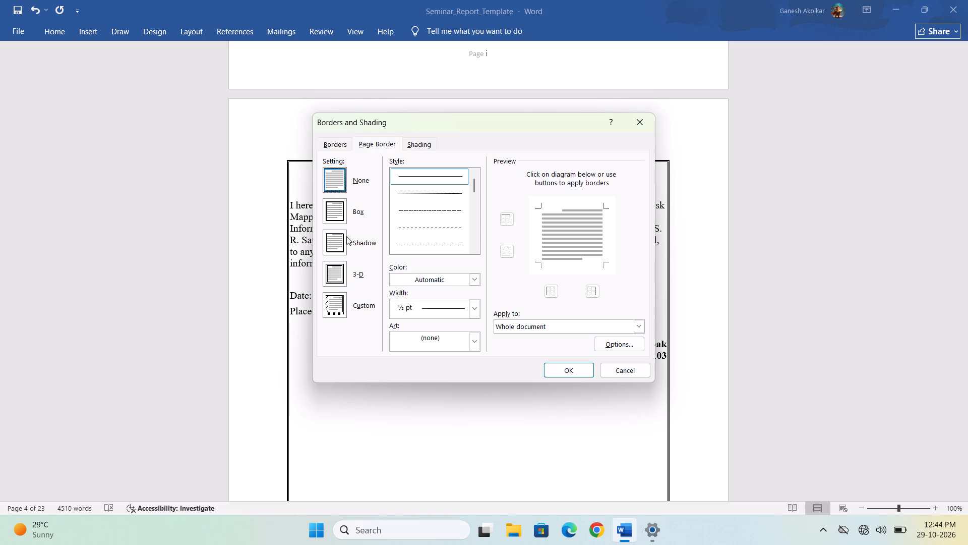
click(328, 179)
click(468, 281)
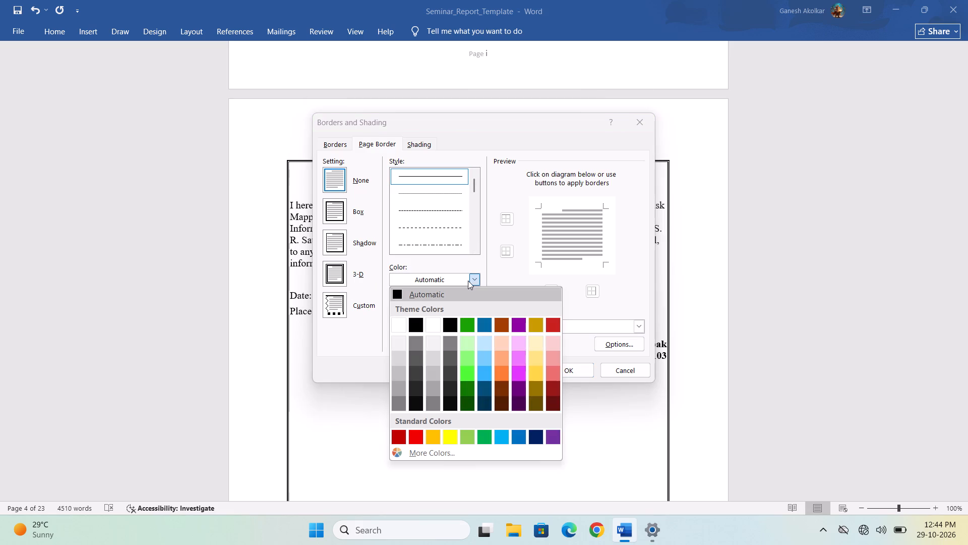
click(397, 325)
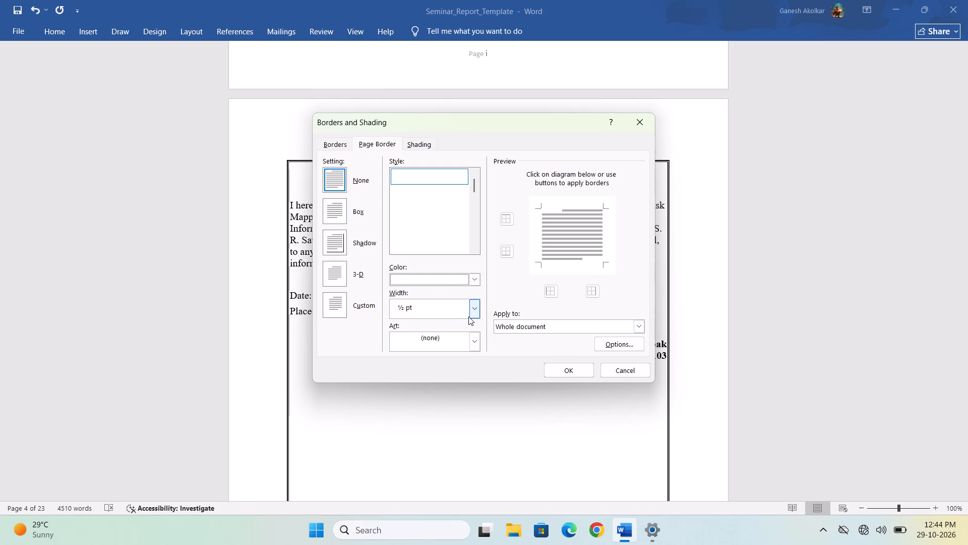
click(523, 328)
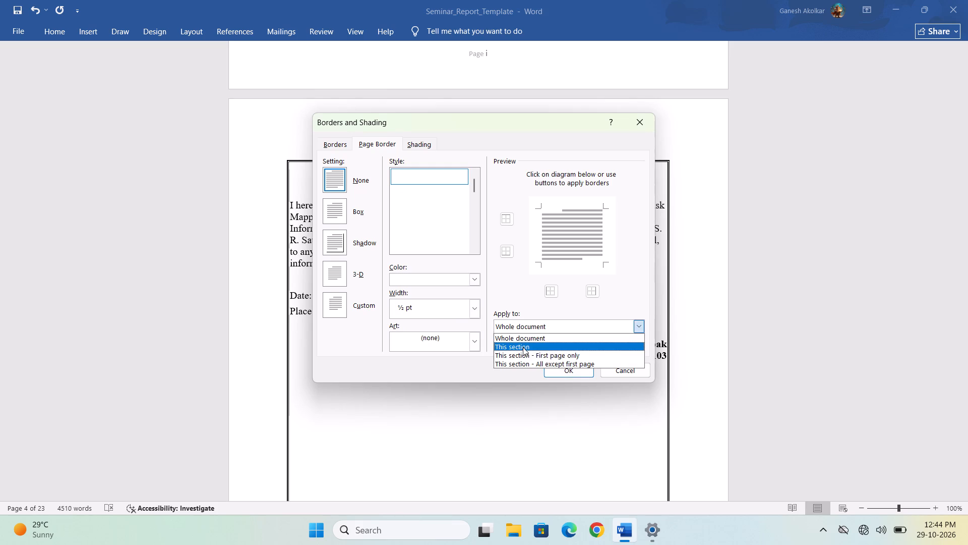
click(523, 347)
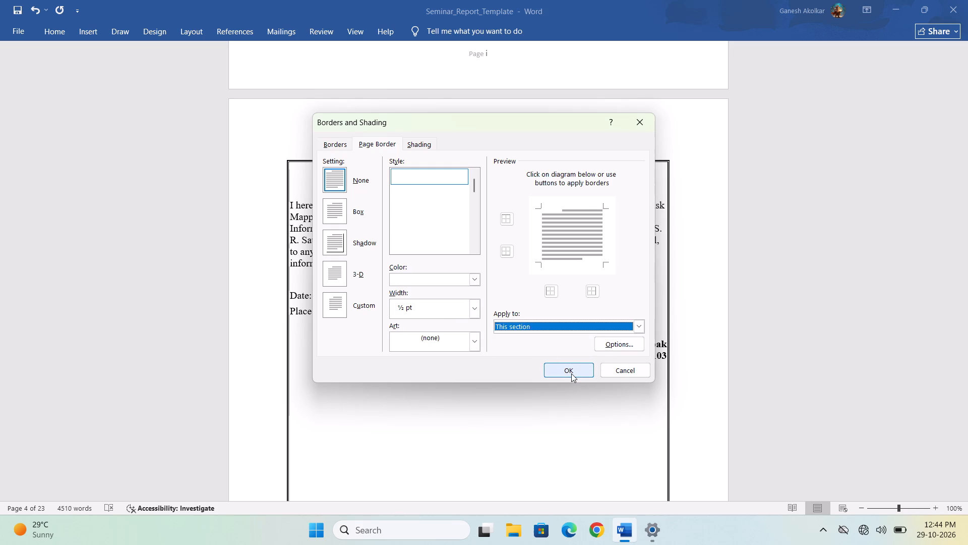
click(571, 373)
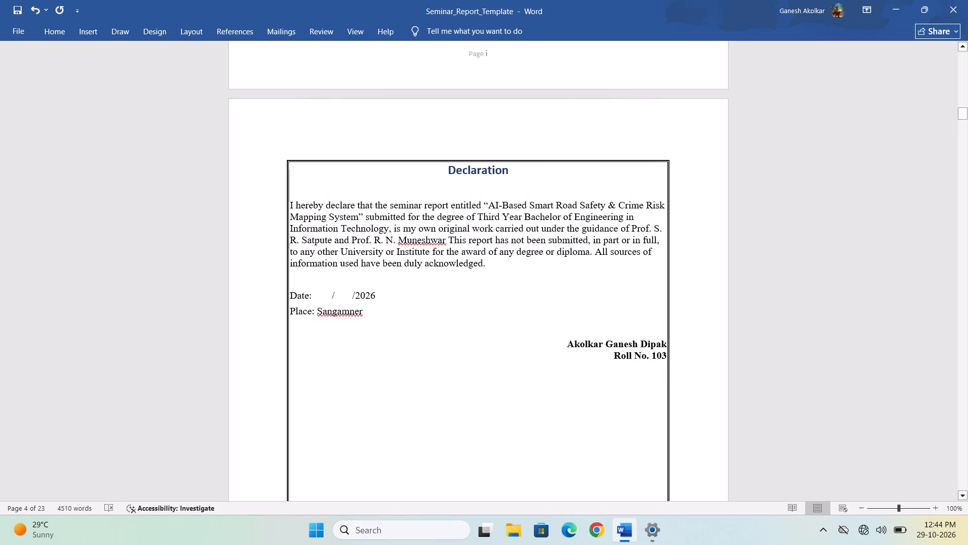
Look through the pages from the cover to the Acknowledgment and examine the borders around the certificates and Declaration.
scroll(571, 373, up, 1)
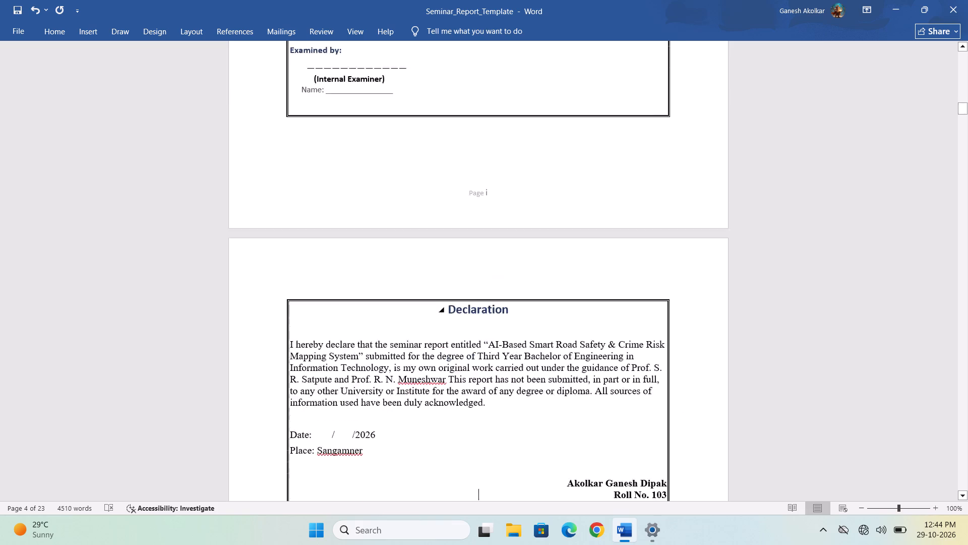
scroll(571, 373, down, 3)
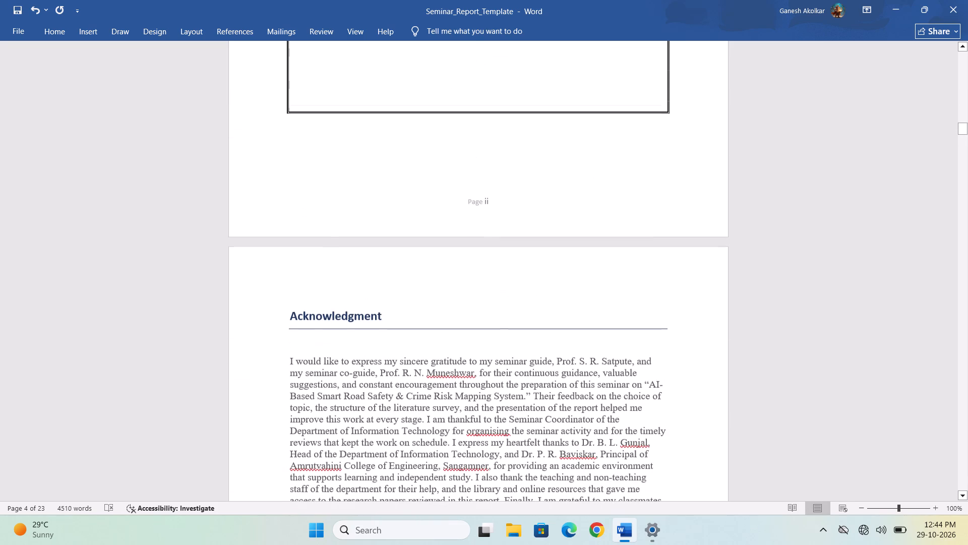
scroll(571, 373, up, 6)
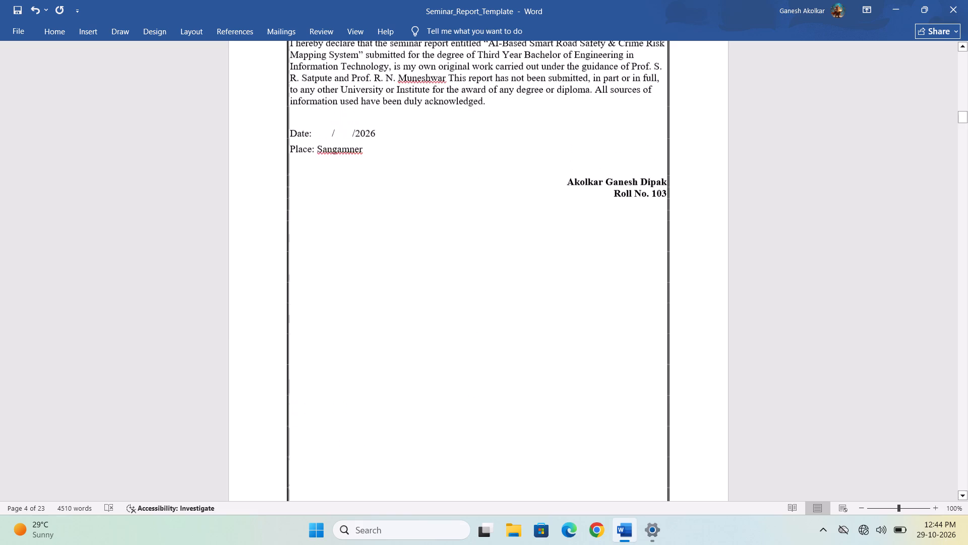
scroll(550, 349, up, 3)
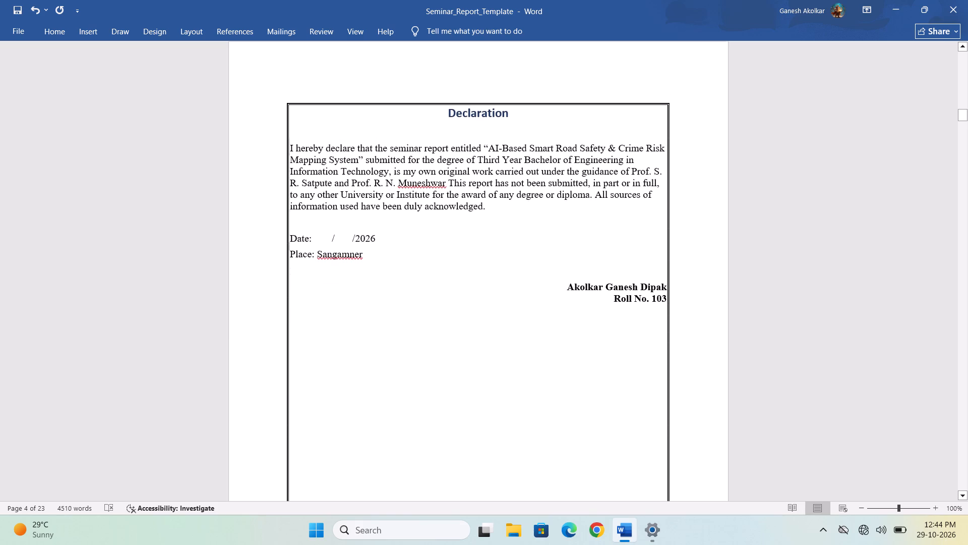
scroll(550, 349, up, 3)
scroll(550, 349, down, 1)
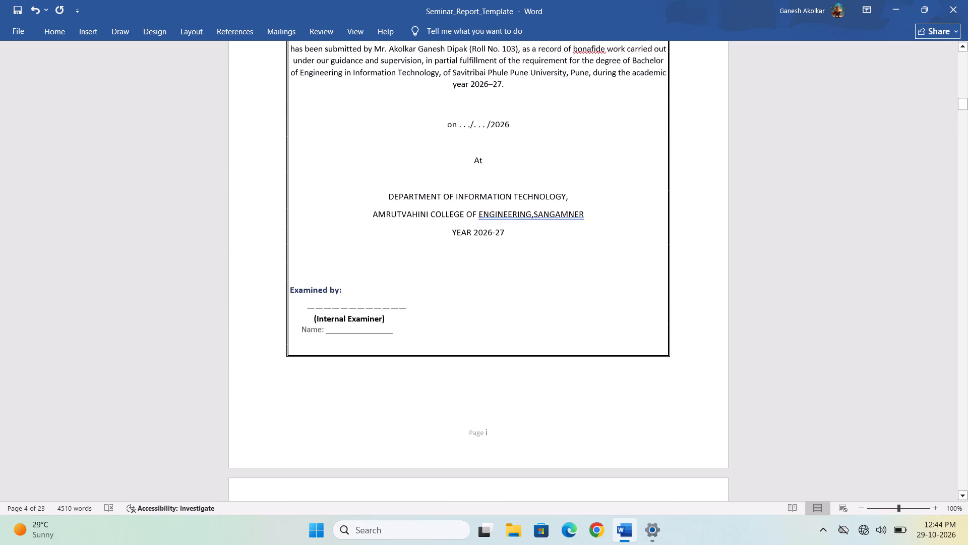
scroll(550, 349, down, 4)
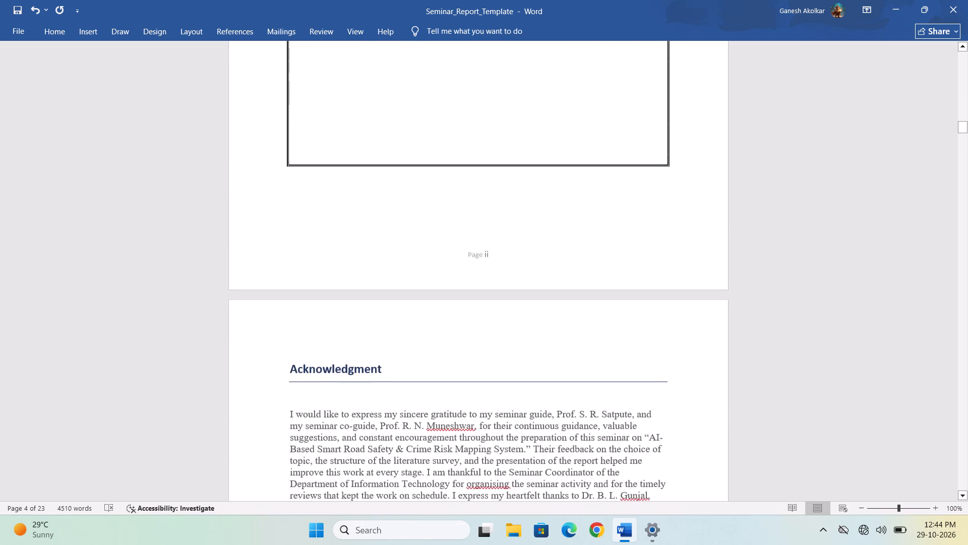
scroll(550, 349, up, 3)
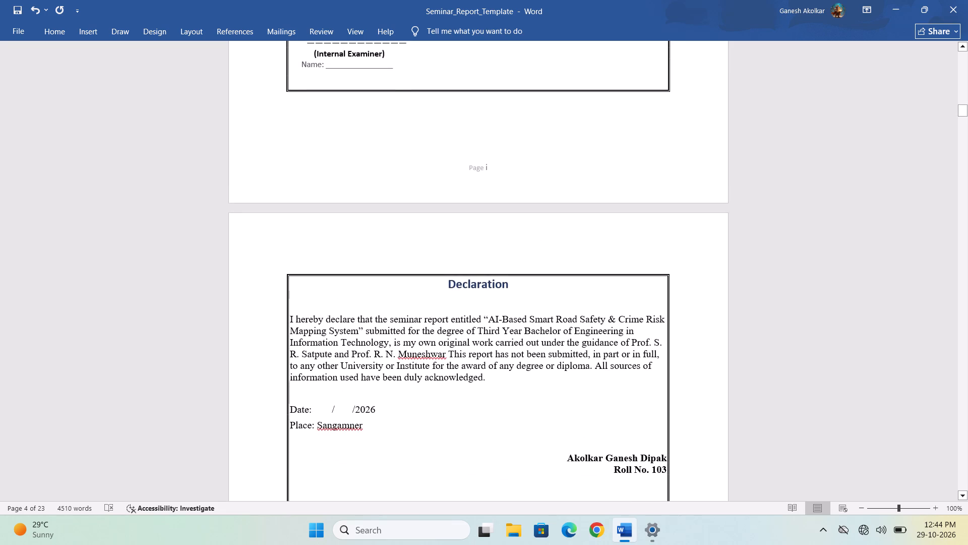
scroll(550, 349, up, 4)
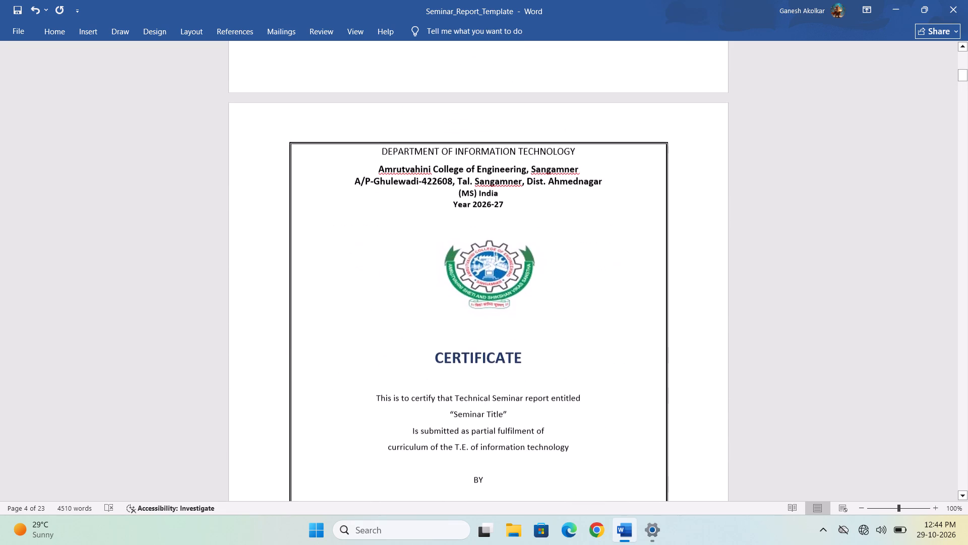
scroll(550, 349, up, 3)
scroll(550, 349, down, 3)
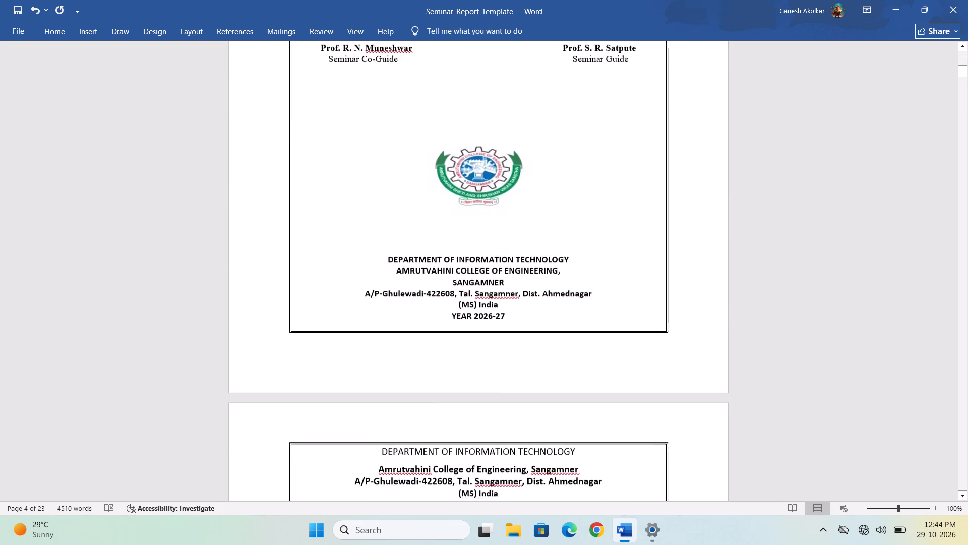
scroll(550, 349, down, 3)
scroll(550, 349, up, 2)
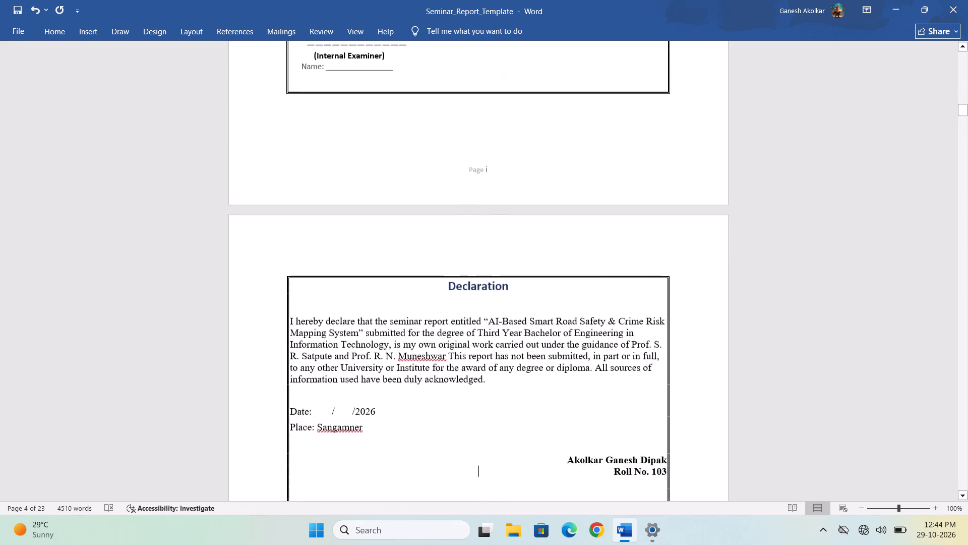
scroll(550, 349, up, 3)
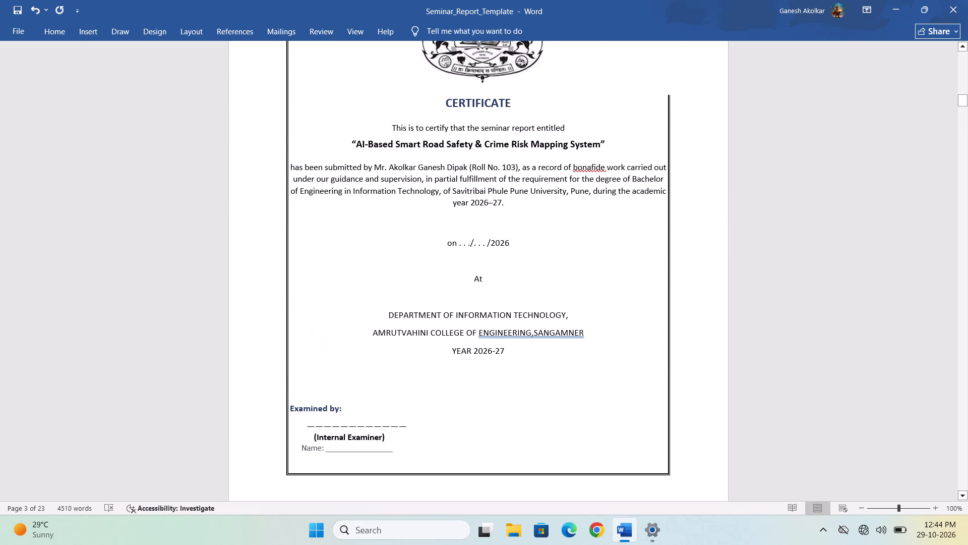
scroll(550, 349, up, 1)
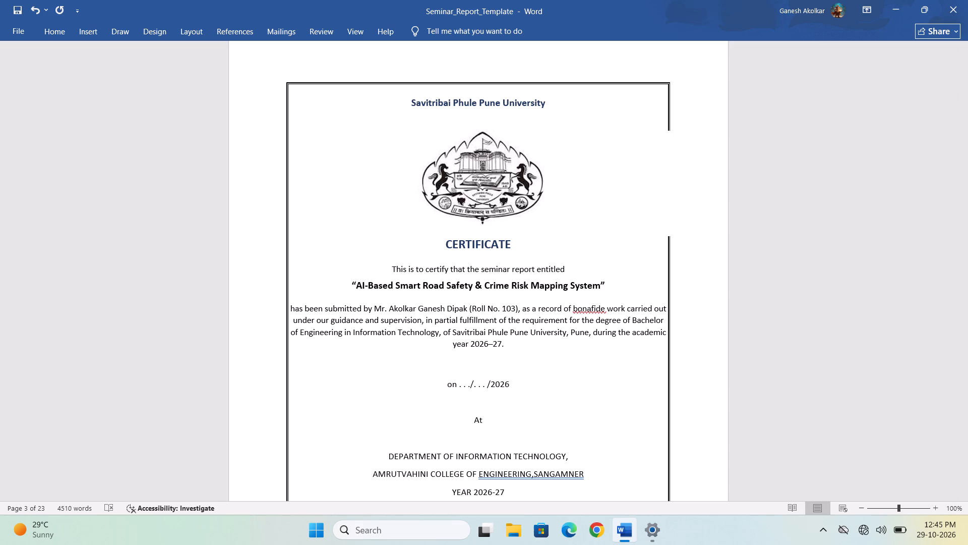
From the Savitribai Phule Pune University certificate page, set the page border options to black, 1½ pt width, applied to this section.
click(373, 199)
double_click(373, 199)
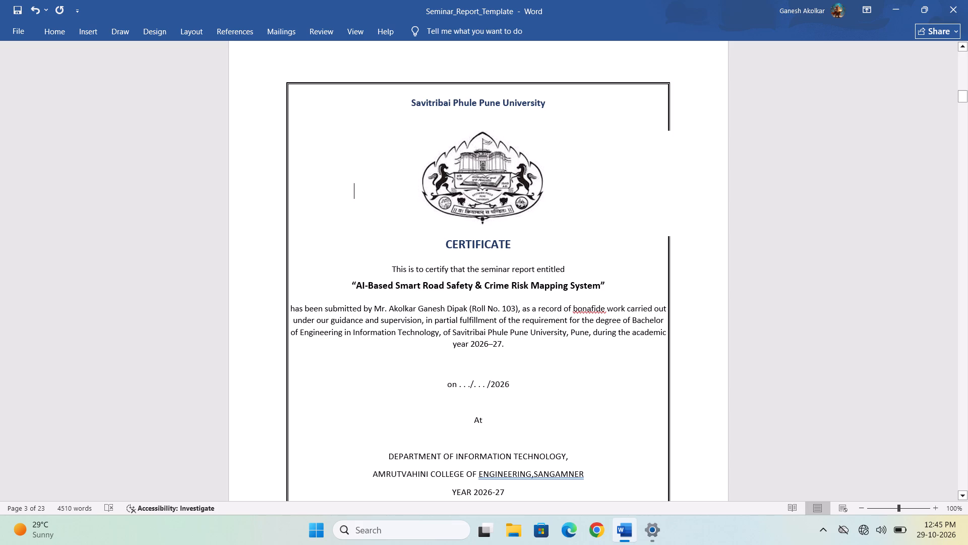
click(373, 199)
double_click(373, 199)
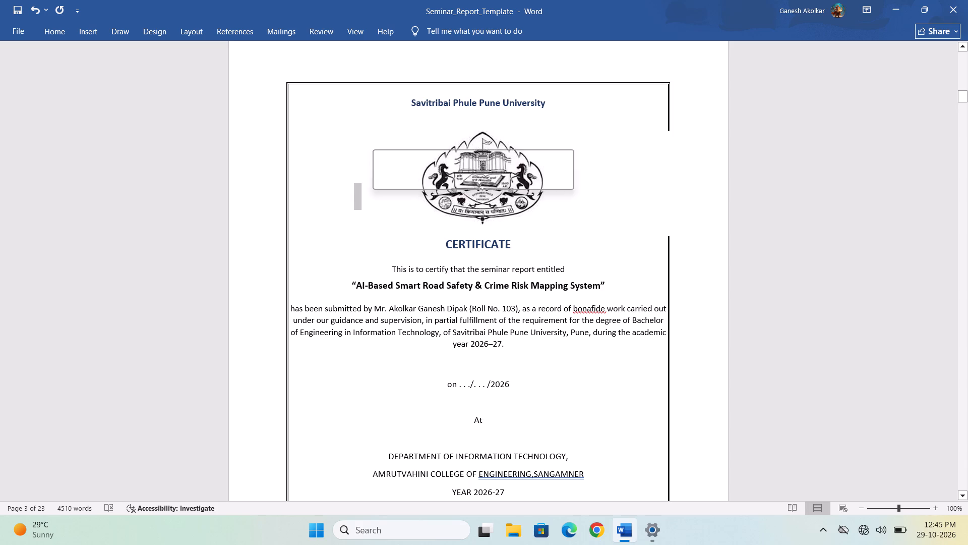
click(373, 199)
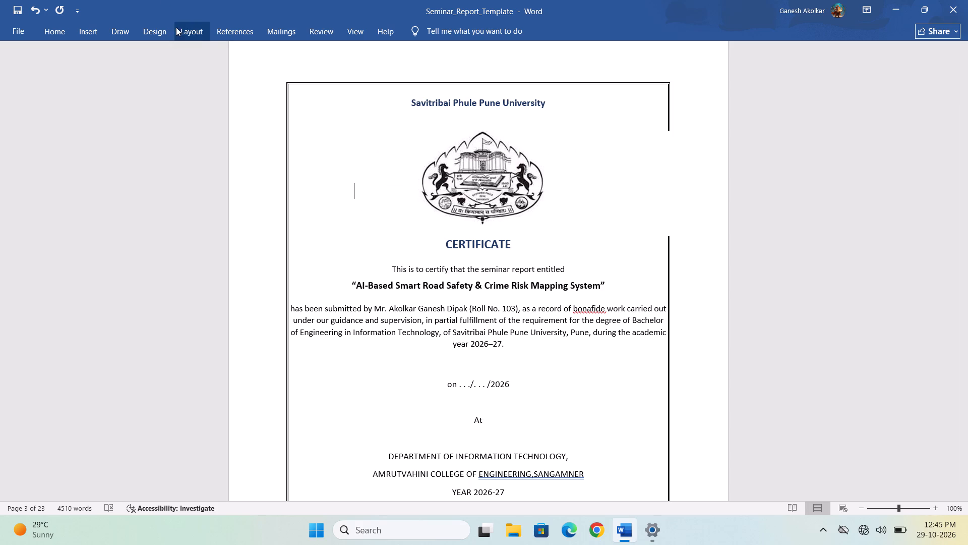
click(182, 27)
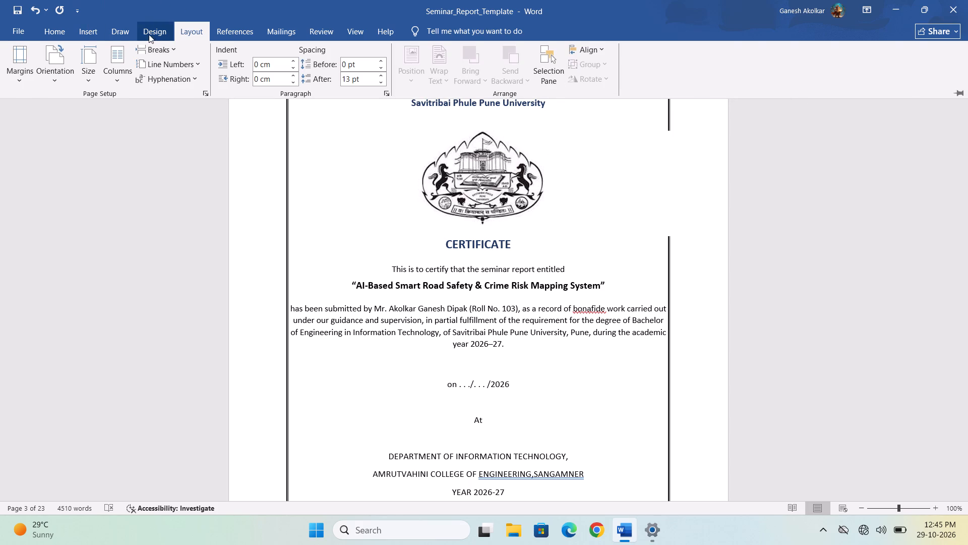
click(157, 34)
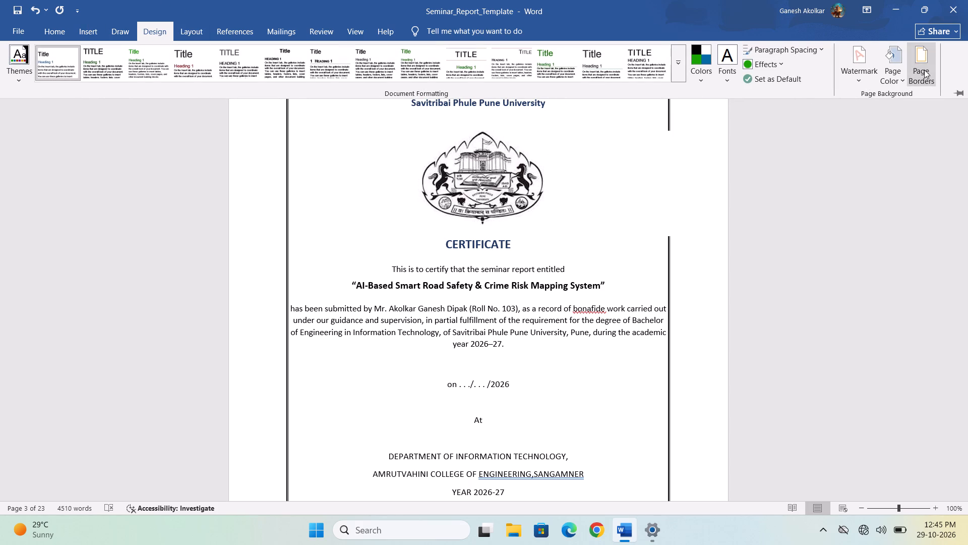
click(924, 70)
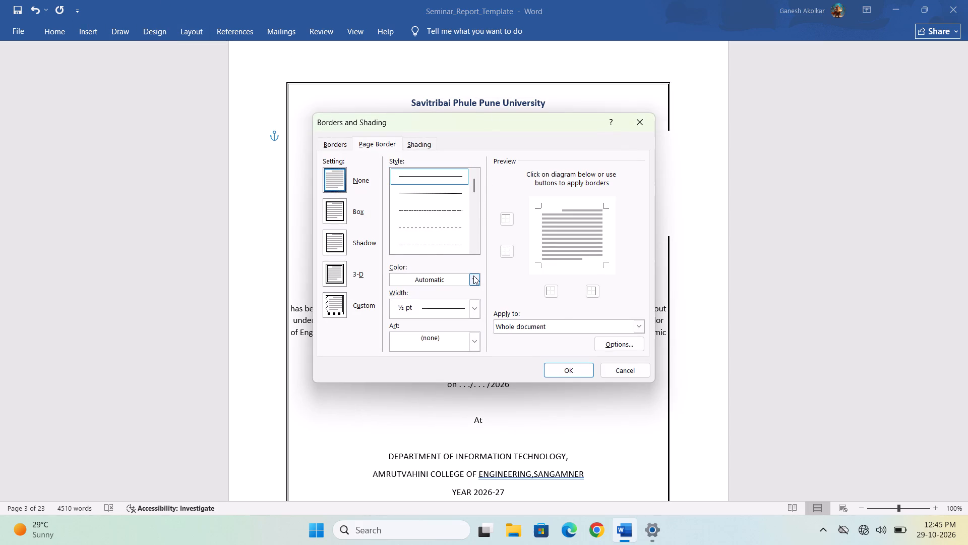
click(473, 276)
click(409, 326)
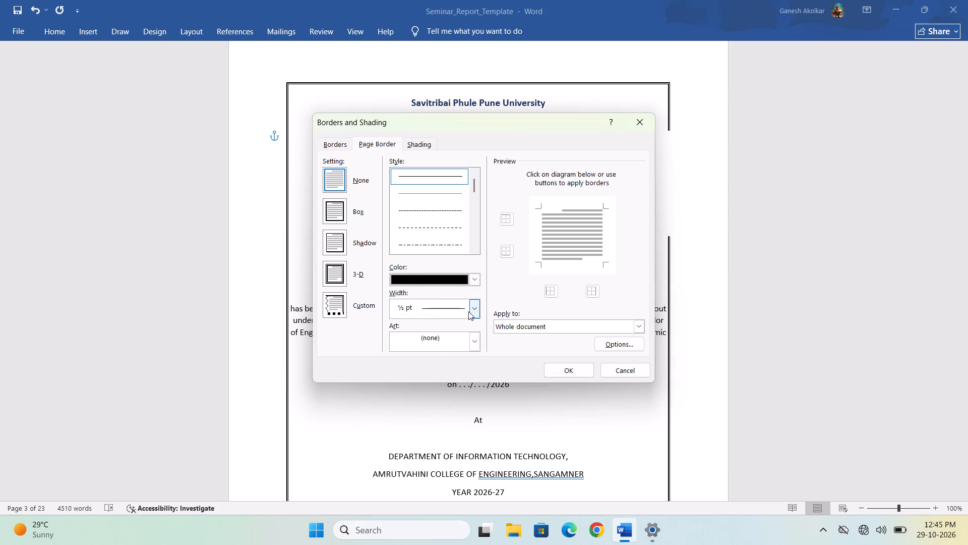
click(468, 311)
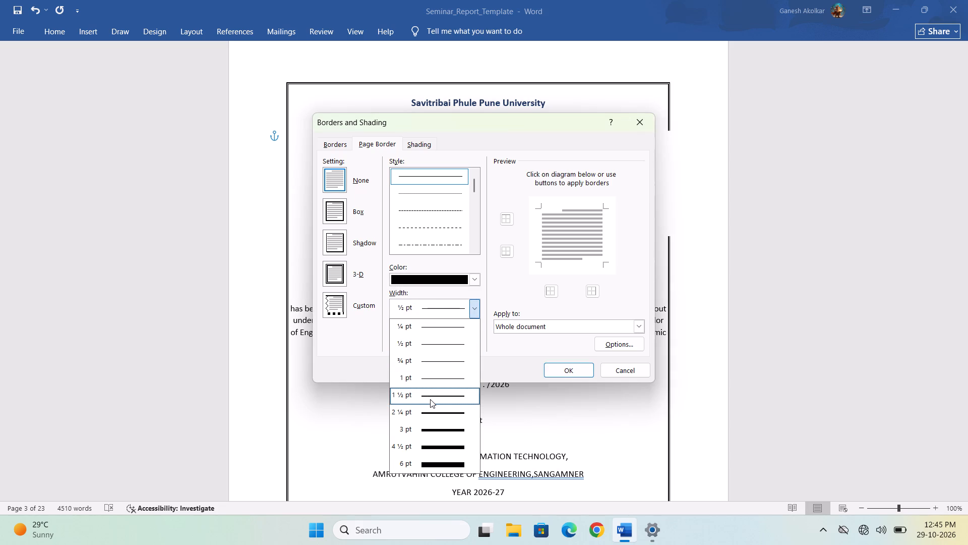
click(430, 399)
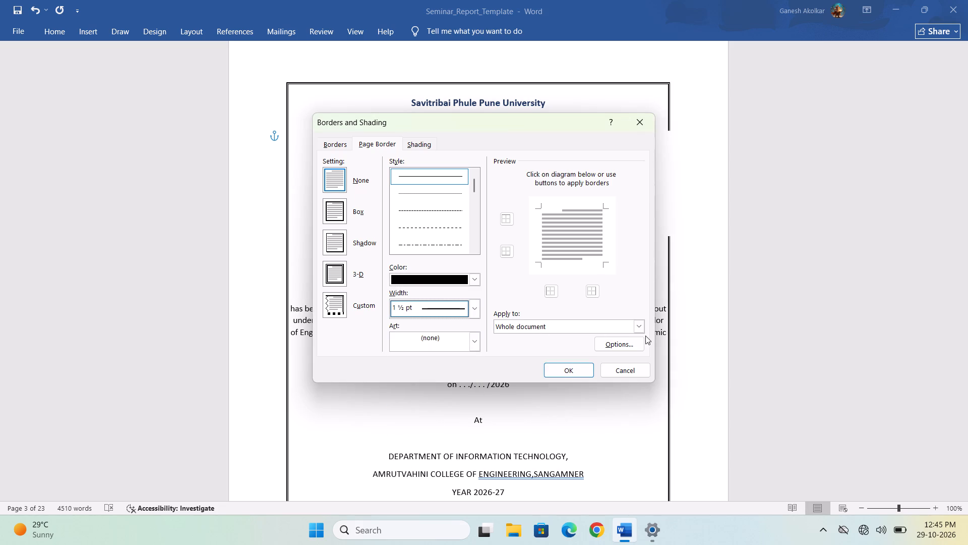
click(638, 329)
click(576, 348)
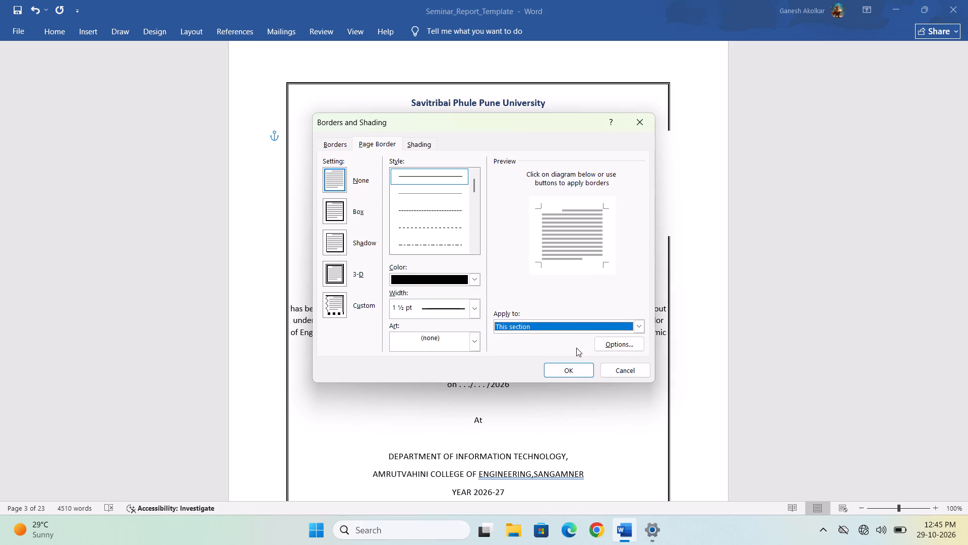
click(568, 376)
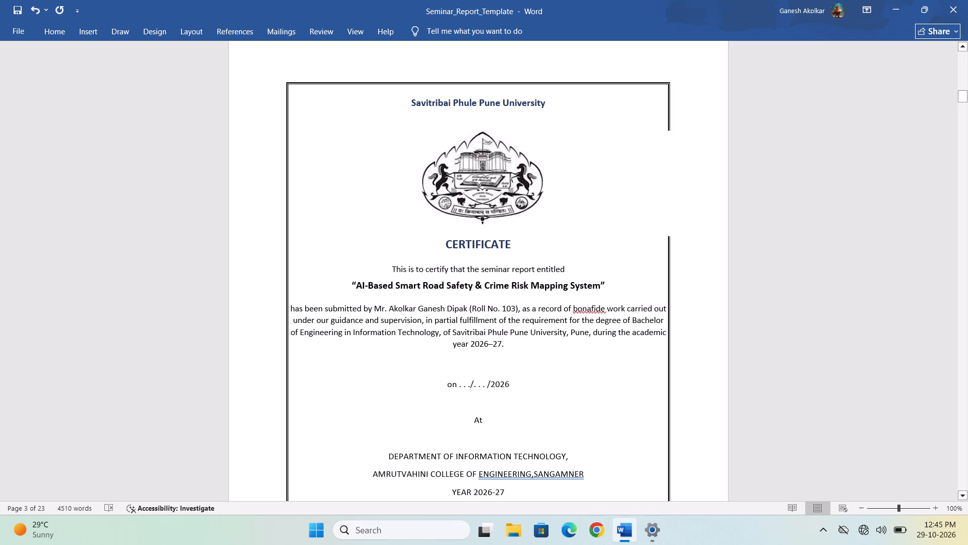
Set the "has been submitted by" paragraph on the Savitribai Phule Pune University certificate to Times New Roman, size 12.
click(319, 310)
double_click(319, 310)
drag(319, 310, 369, 324)
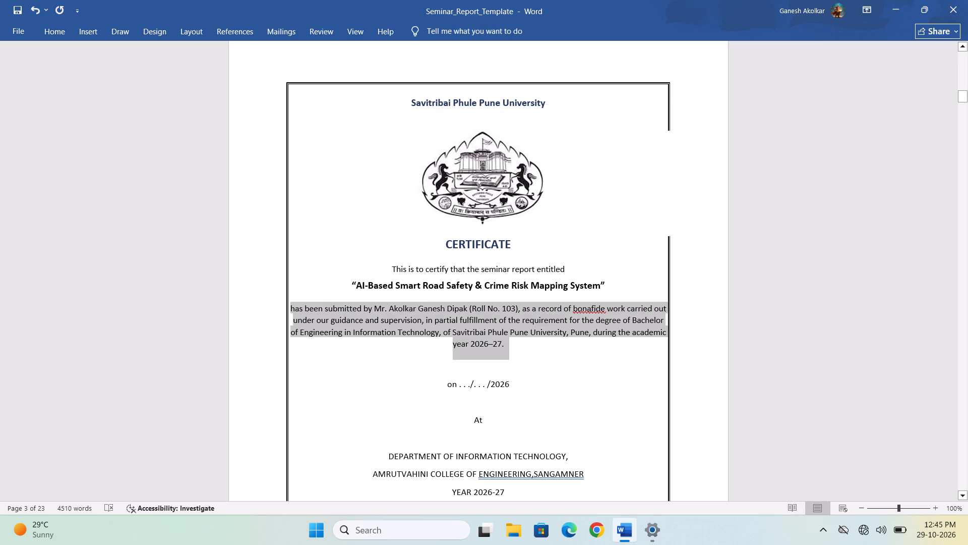
drag(369, 324, 380, 328)
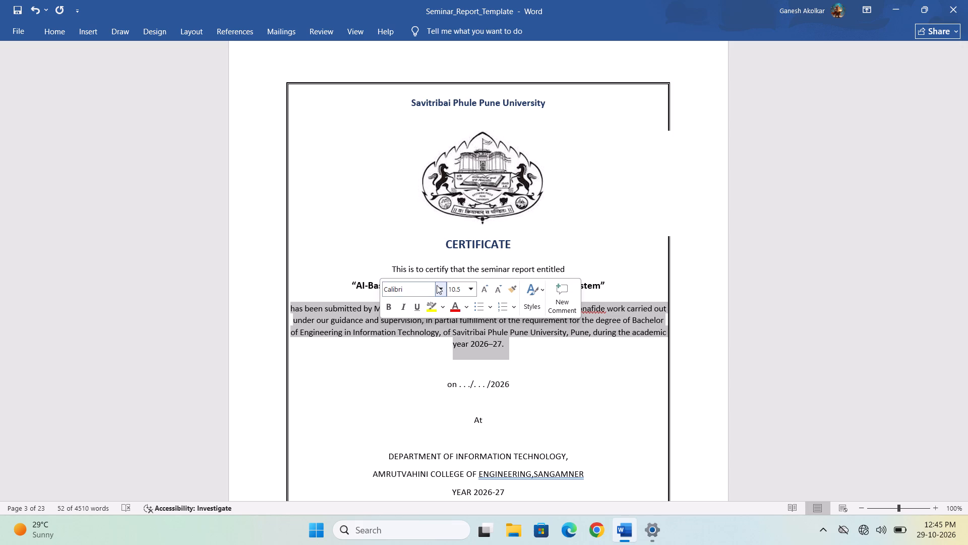
click(437, 286)
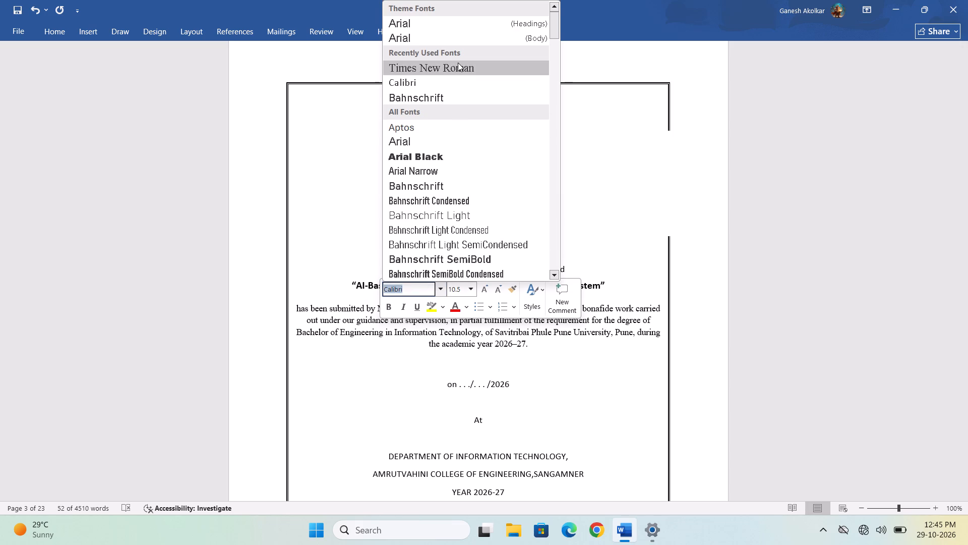
click(458, 63)
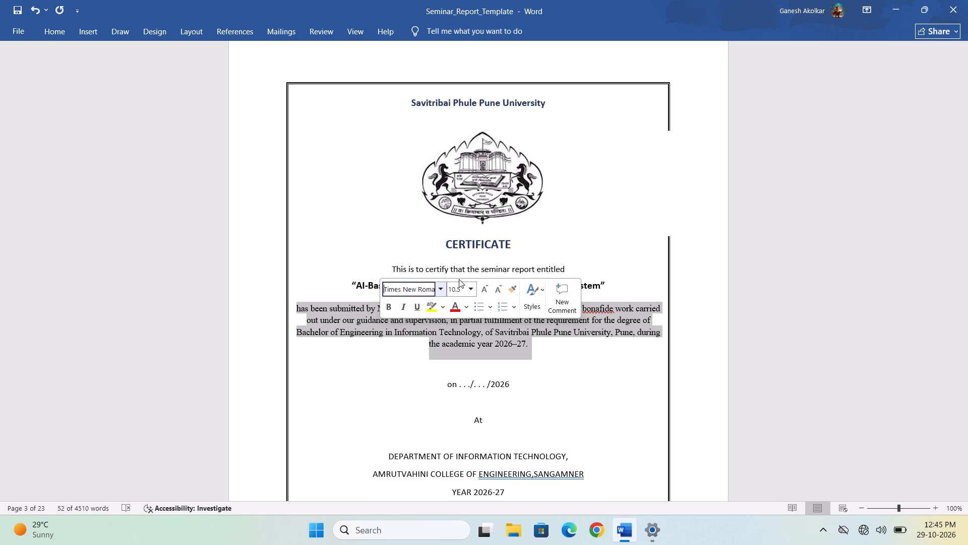
click(467, 287)
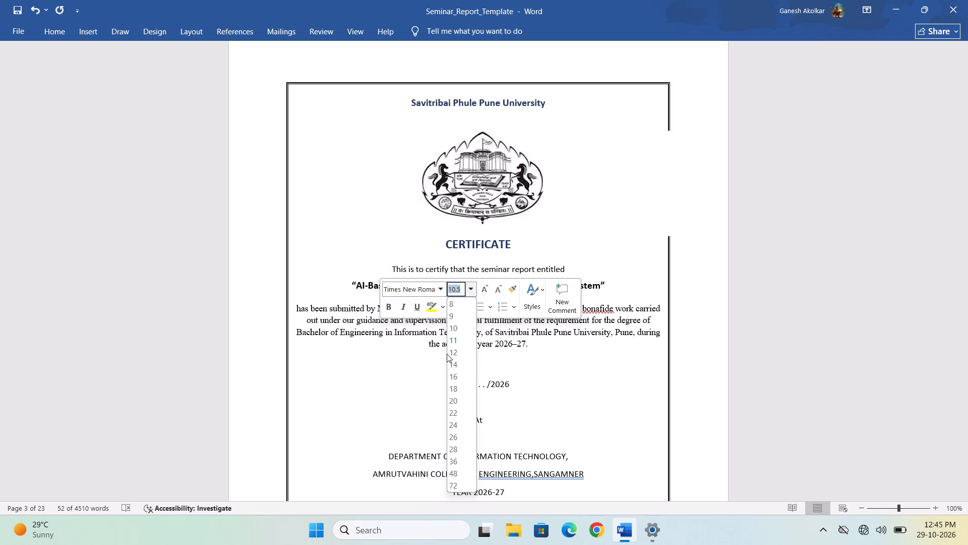
click(452, 351)
click(379, 395)
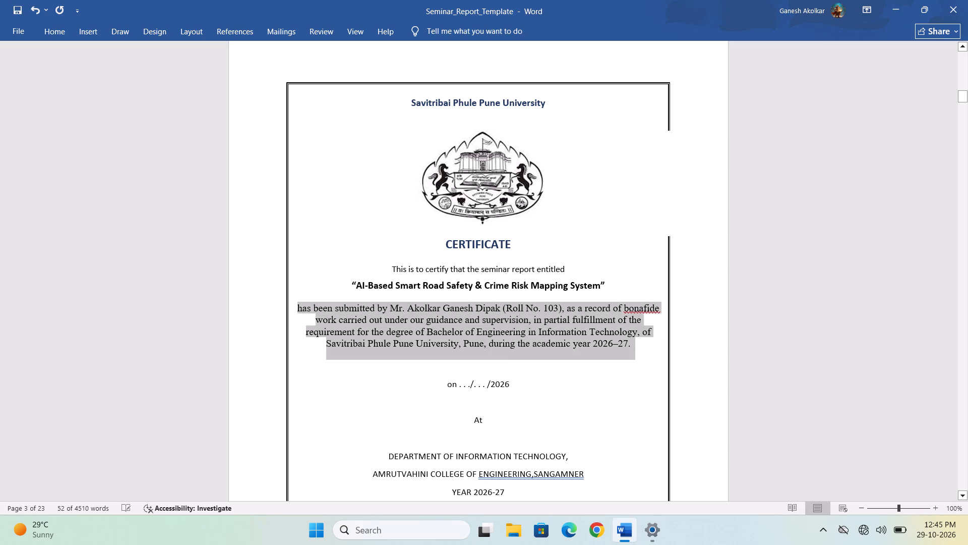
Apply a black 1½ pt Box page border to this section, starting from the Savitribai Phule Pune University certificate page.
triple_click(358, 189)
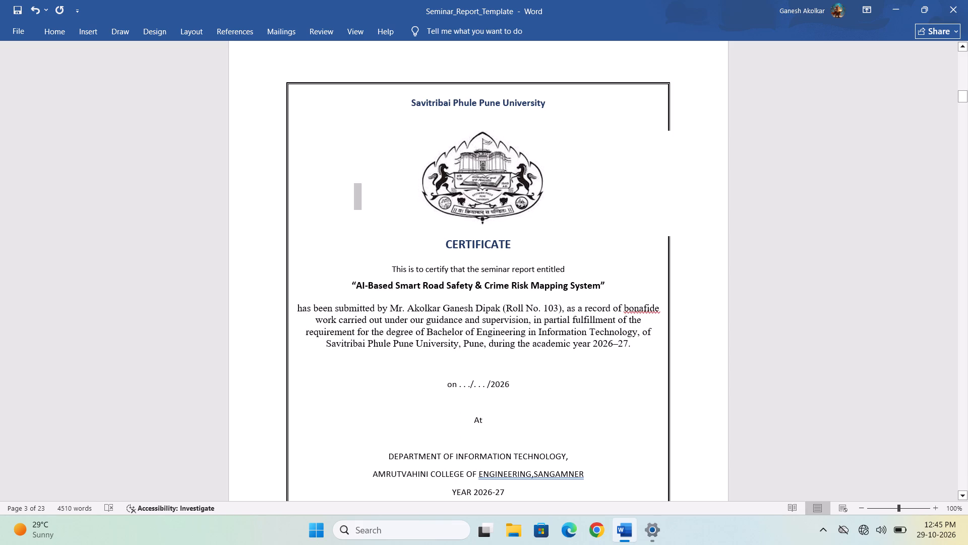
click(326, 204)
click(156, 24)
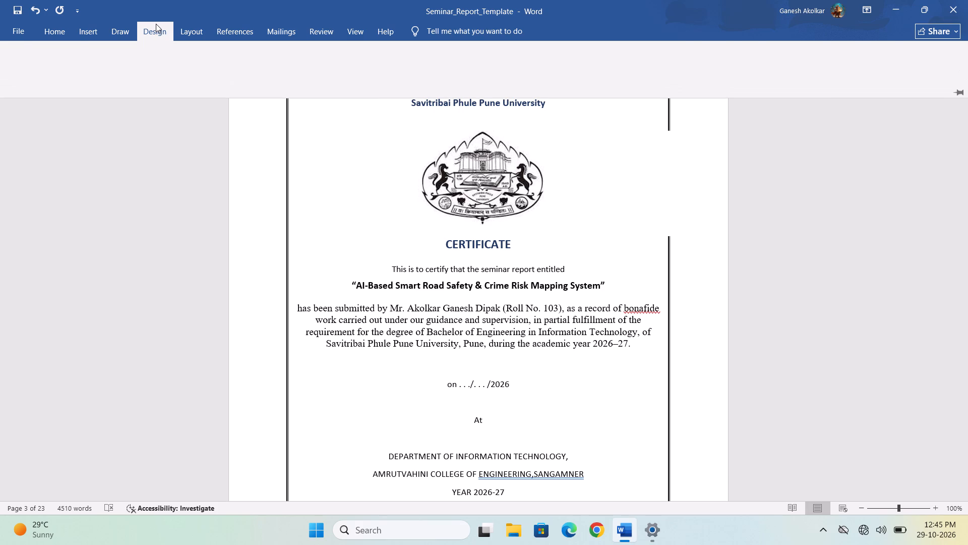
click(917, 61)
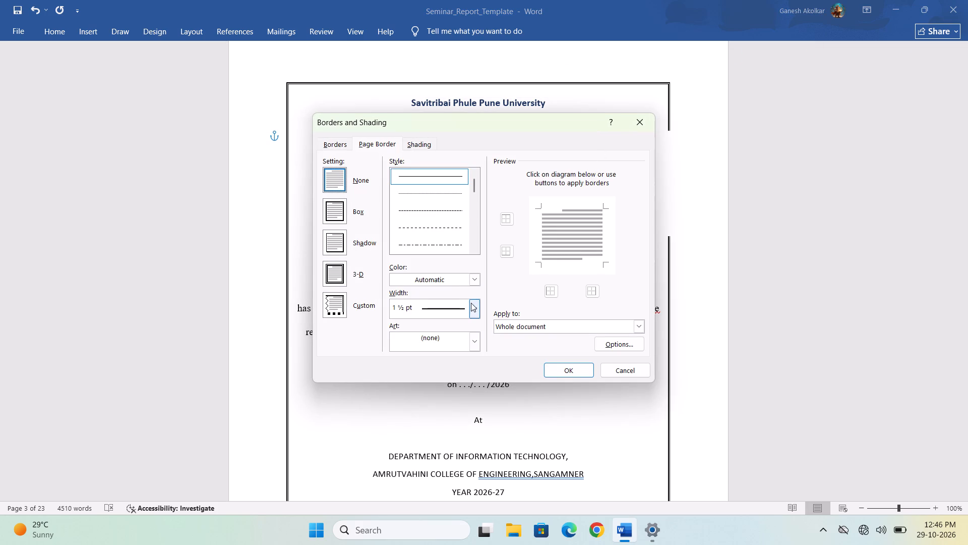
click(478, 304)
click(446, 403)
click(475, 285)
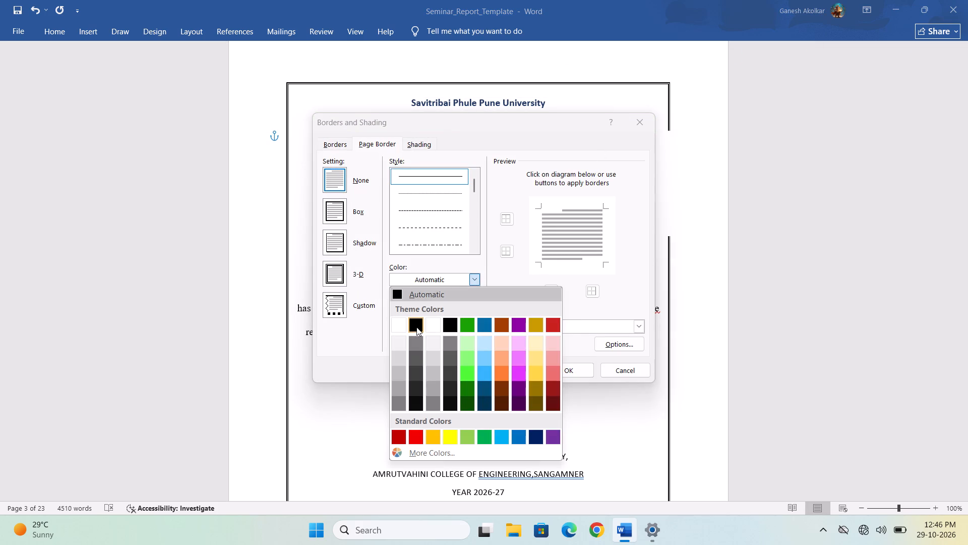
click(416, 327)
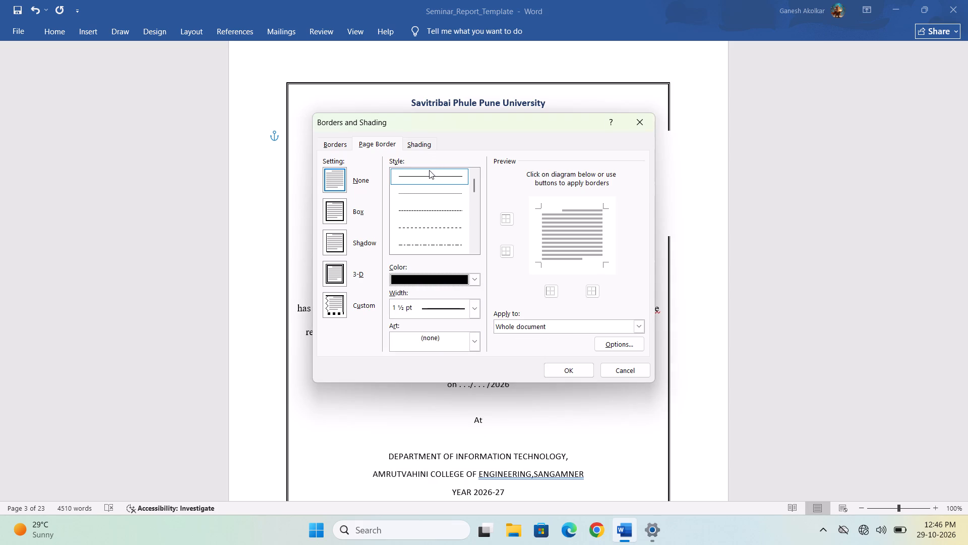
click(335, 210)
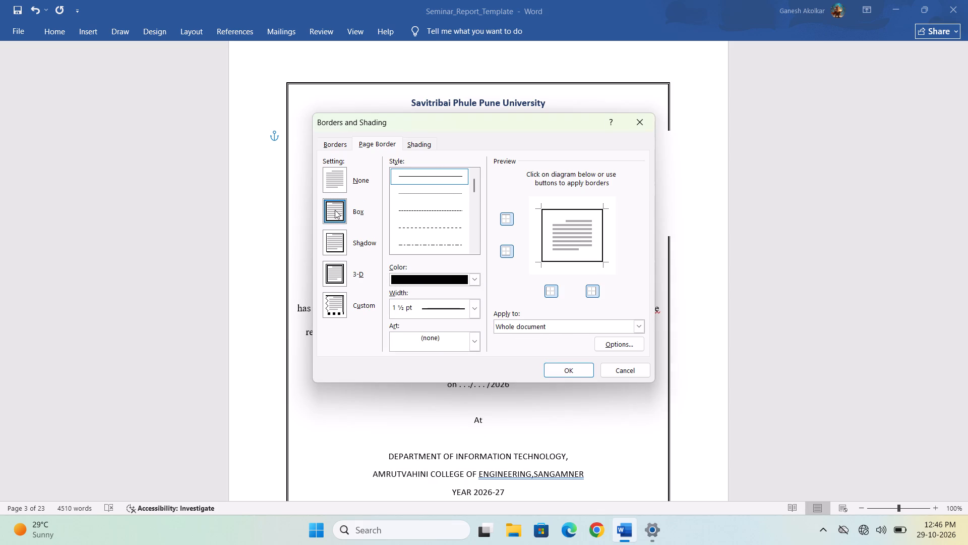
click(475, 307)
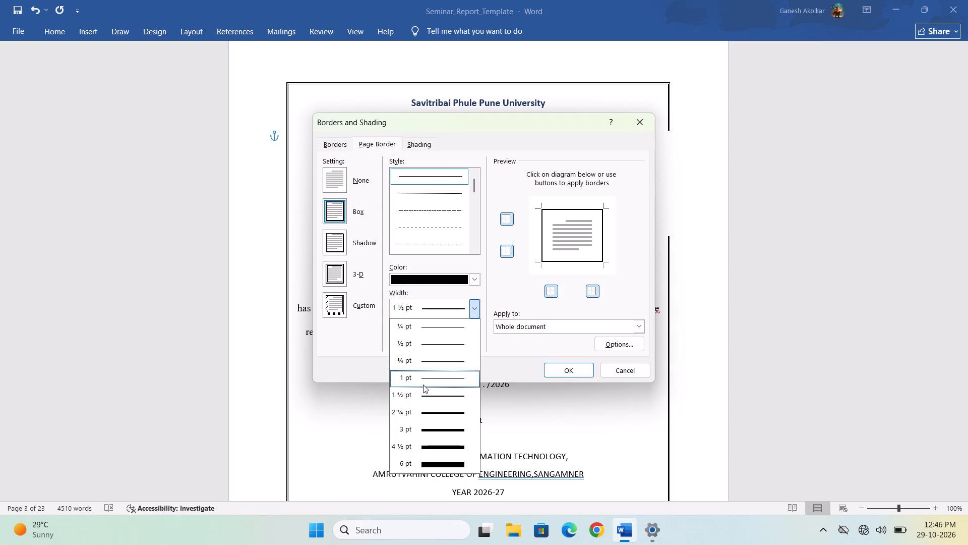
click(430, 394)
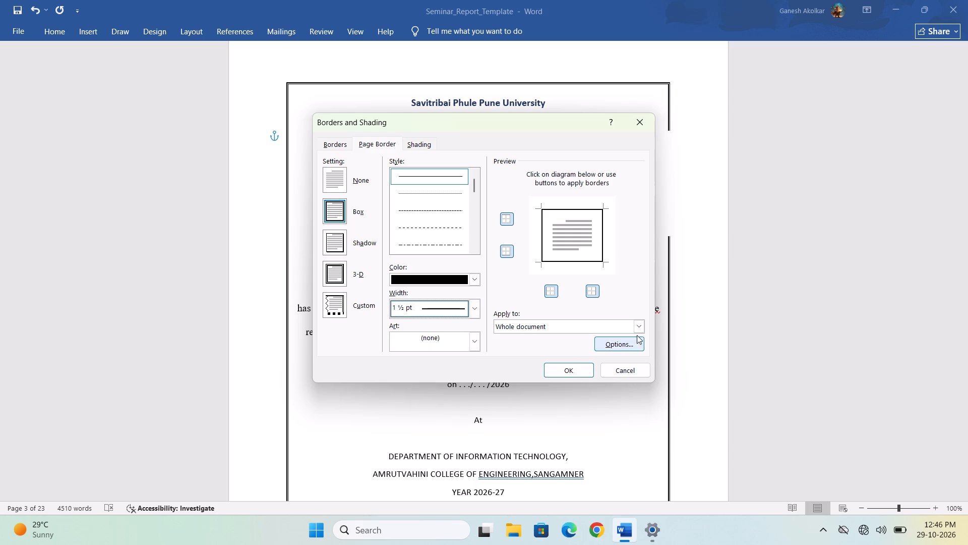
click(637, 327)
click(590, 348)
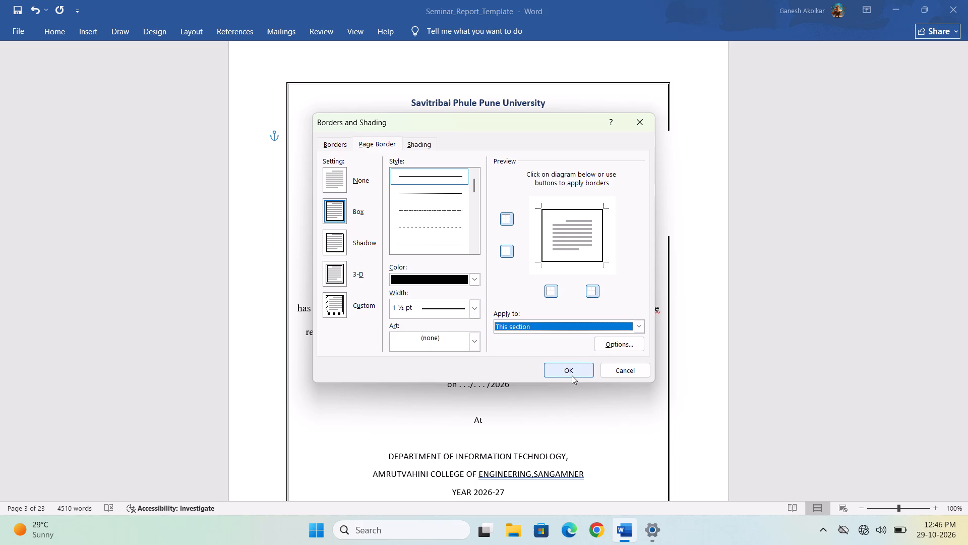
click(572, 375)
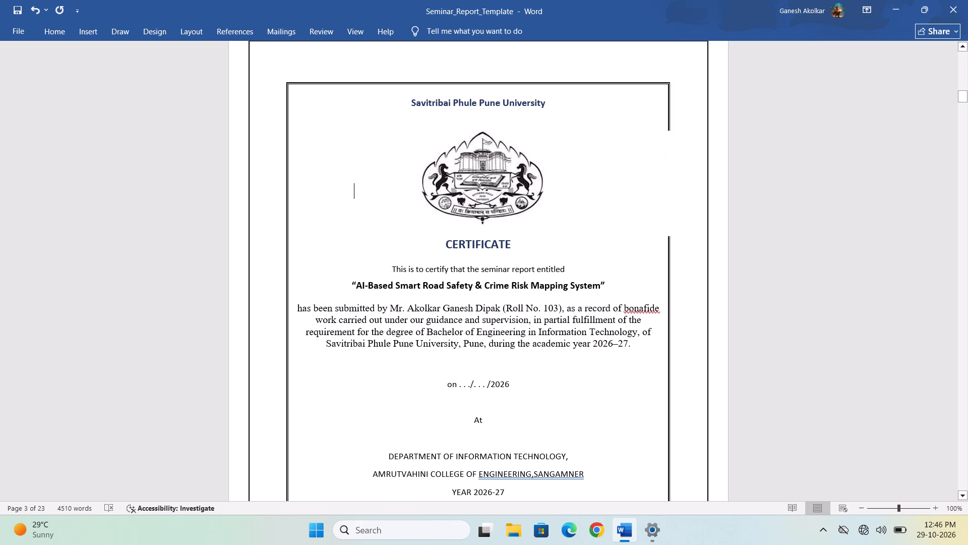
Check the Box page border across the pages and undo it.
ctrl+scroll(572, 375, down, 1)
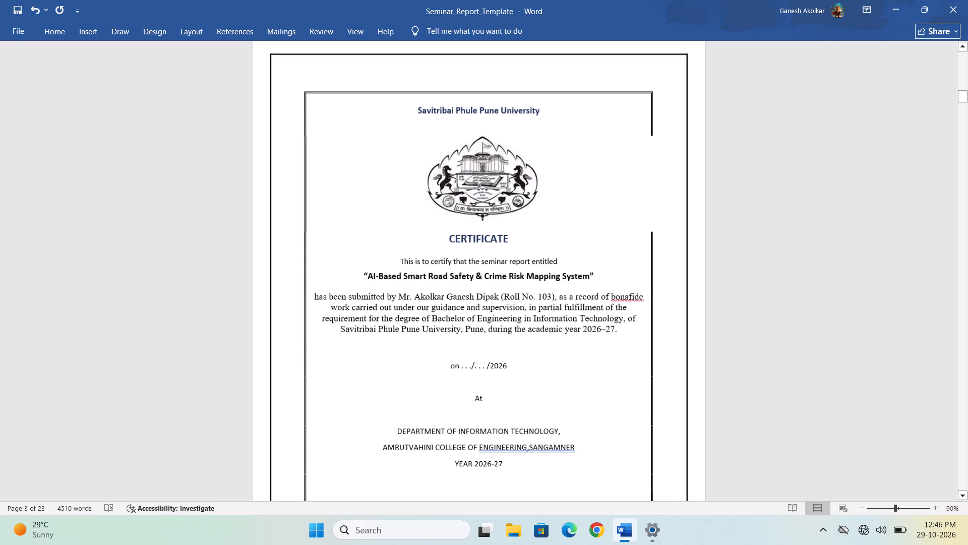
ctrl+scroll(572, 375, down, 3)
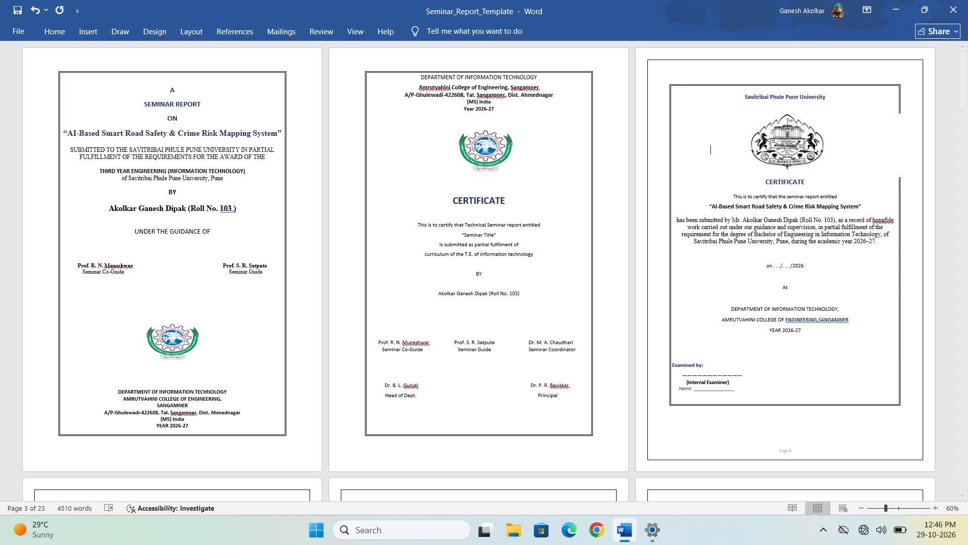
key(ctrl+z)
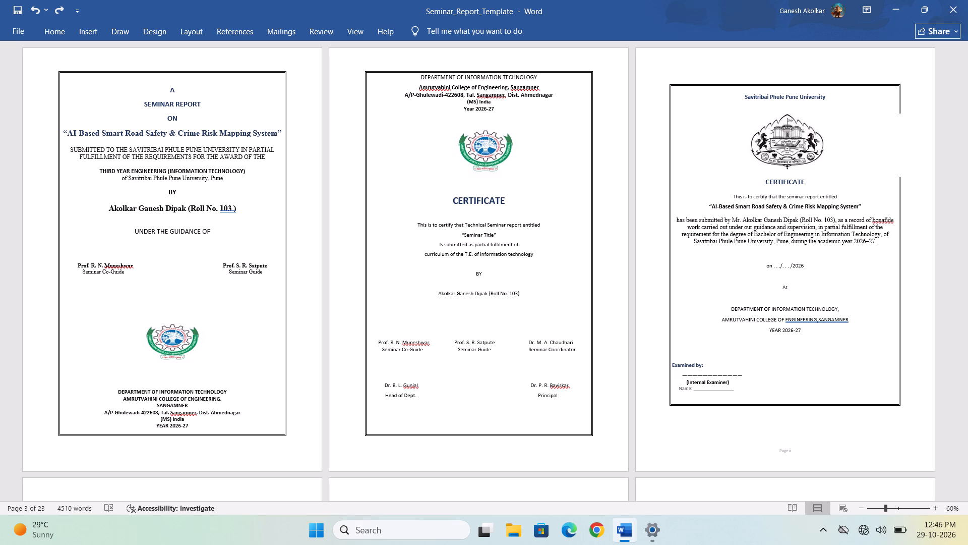
Look through the cover's lower part and both certificate pages, examining their text and borders up close.
key(ctrl+equal)
key(ctrl+equal)
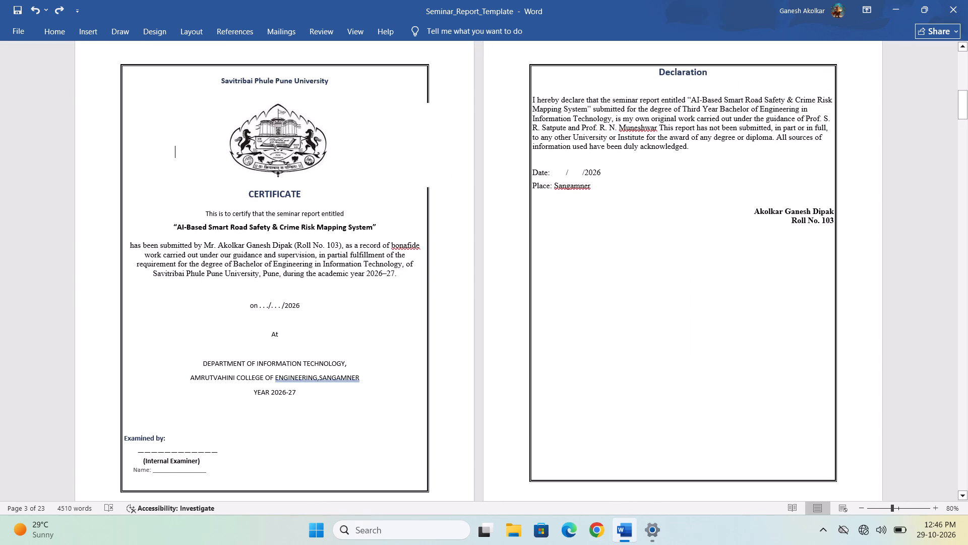
key(ctrl+equal)
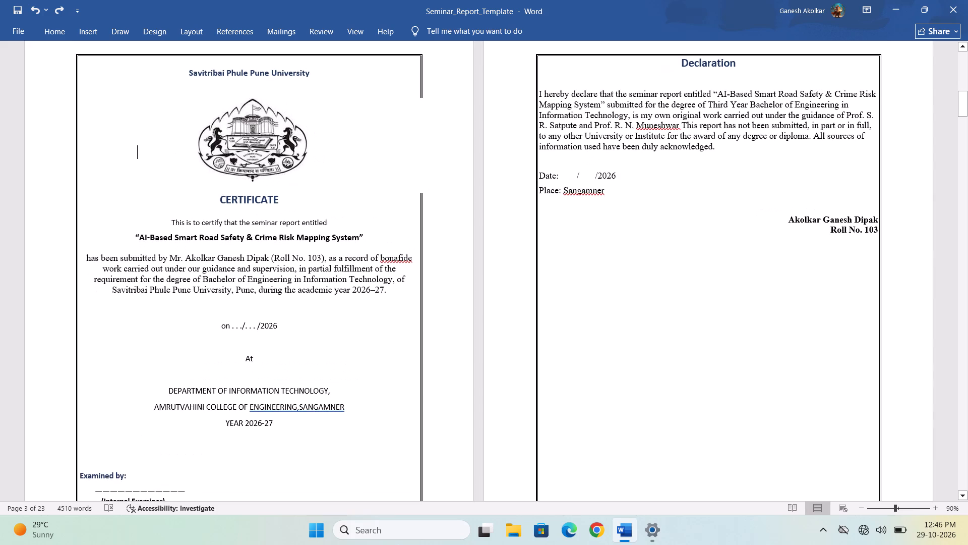
key(ctrl+equal)
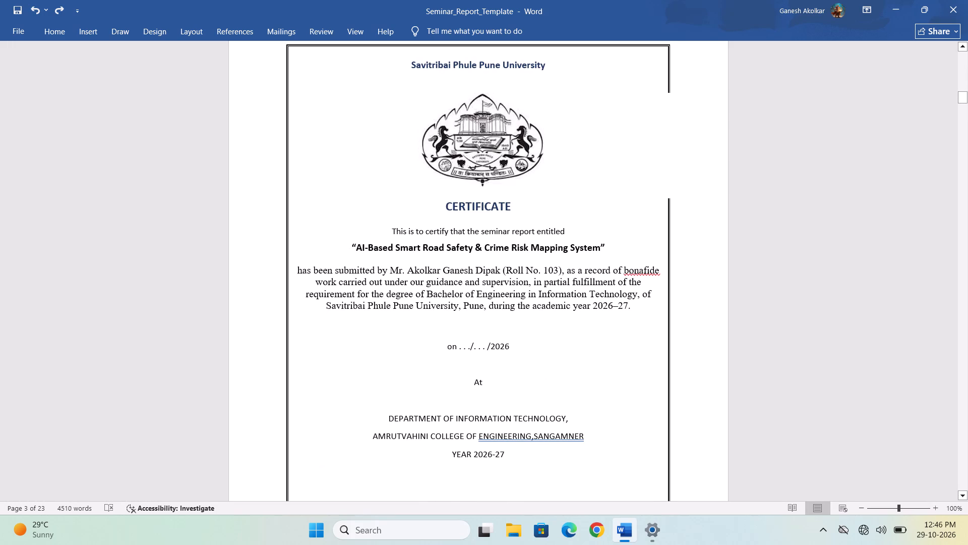
key(Up)
key(Up)
key(Up)
key(Up)
key(Up)
key(Up)
key(Up)
key(Up)
key(Up)
key(Up)
key(Up)
key(Up)
key(Up)
key(Up)
key(Up)
key(Up)
key(Up)
key(Up)
key(Up)
key(Up)
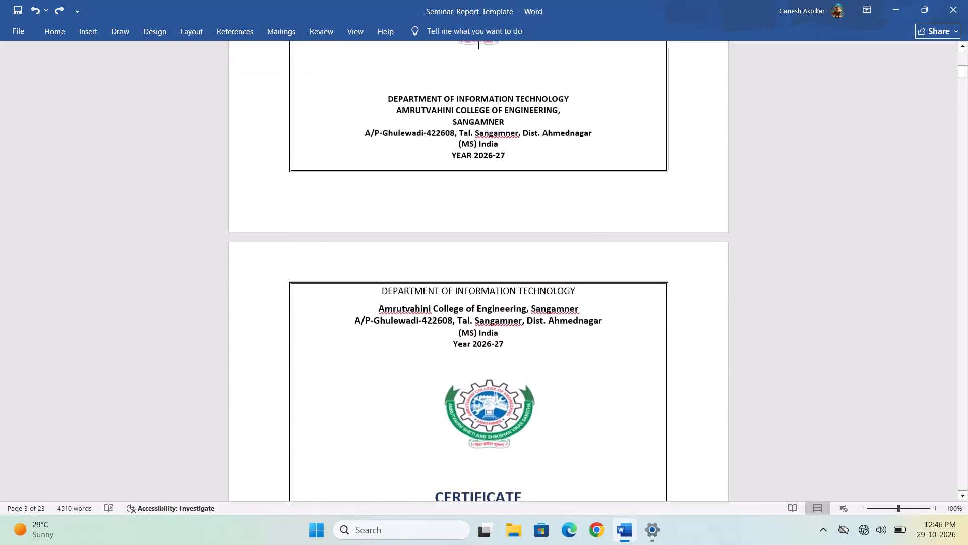
key(Down)
key(Down)
key(Down)
key(Down)
key(Down)
key(Down)
key(Down)
key(Down)
key(Down)
key(Down)
key(Down)
key(Down)
key(Down)
key(Down)
key(Down)
key(Down)
key(Down)
key(Down)
key(Down)
key(Down)
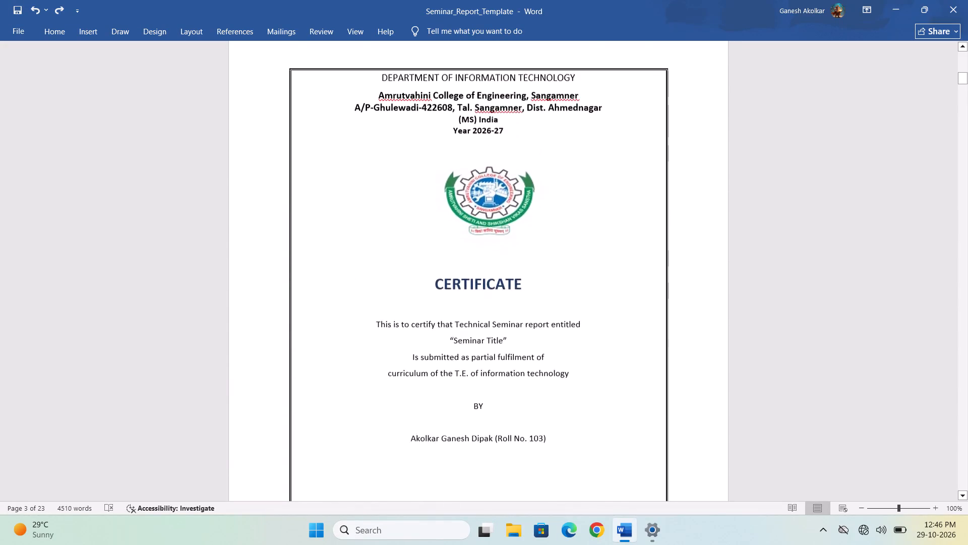
key(Down)
key(Down)
key(Down)
key(Down)
key(Down)
key(Down)
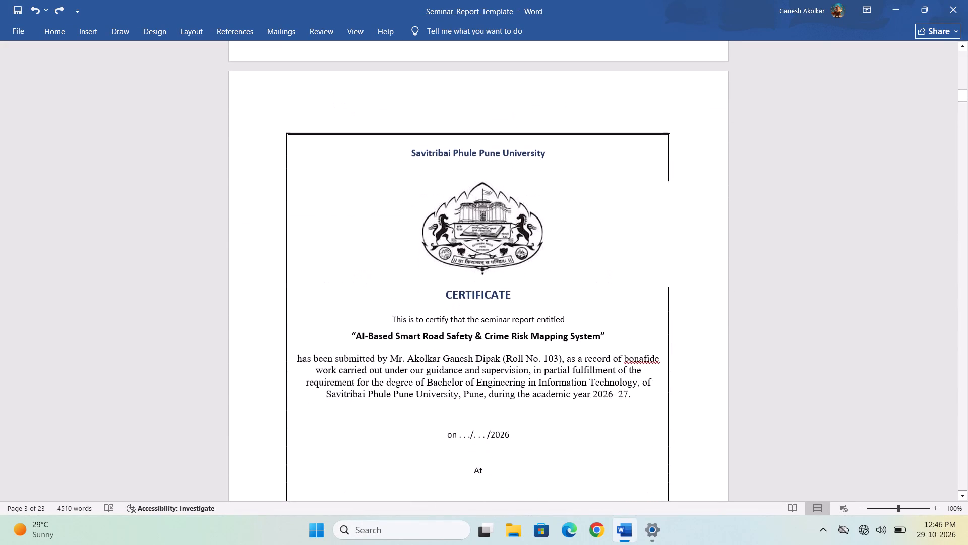
key(Down)
key(Down)
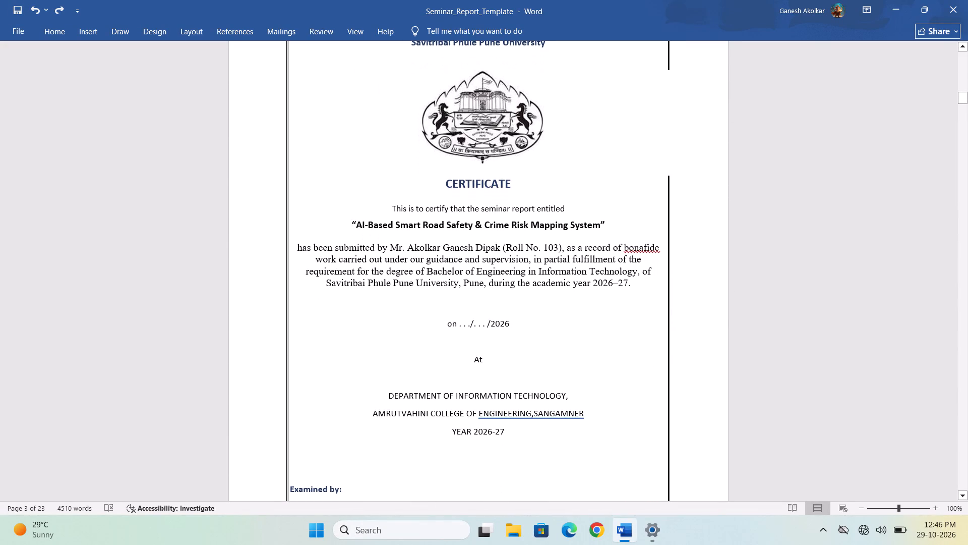
key(Down)
Set the department, college and year lines on the Savitribai Phule Pune University certificate to Times New Roman, size 12.
double_click(561, 382)
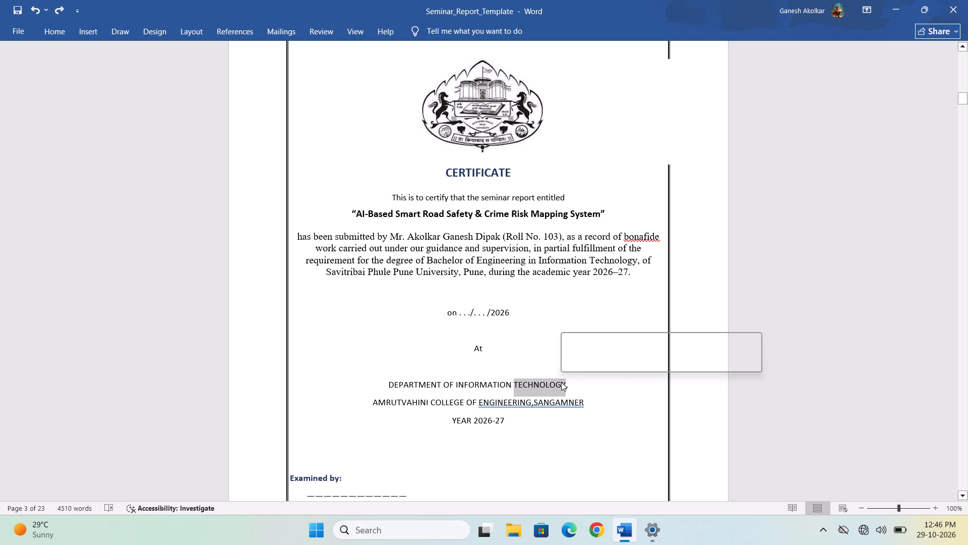
click(561, 382)
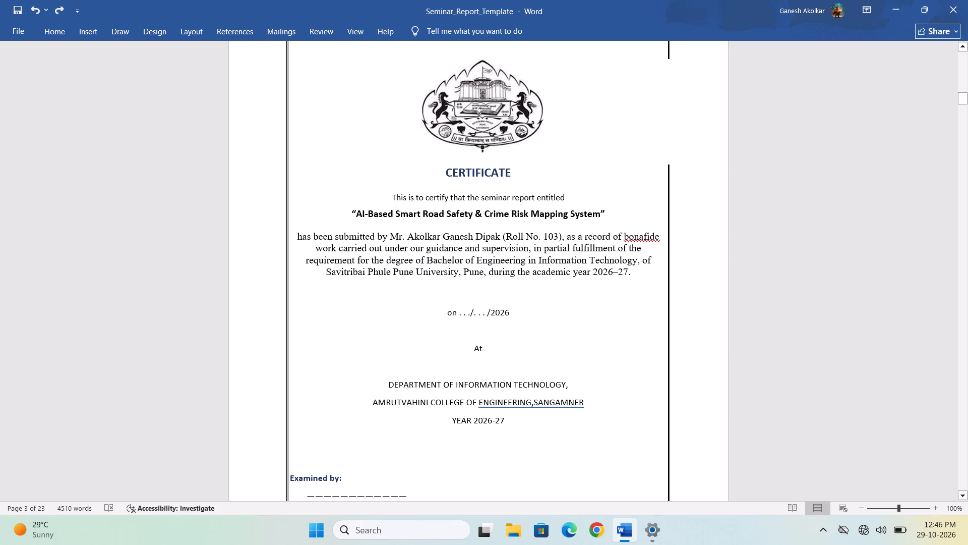
drag(515, 424, 385, 380)
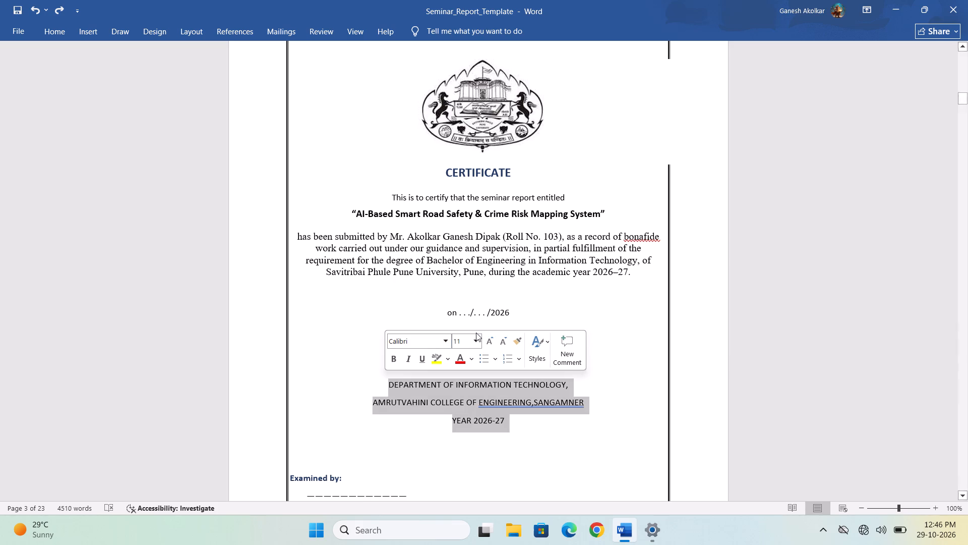
click(476, 335)
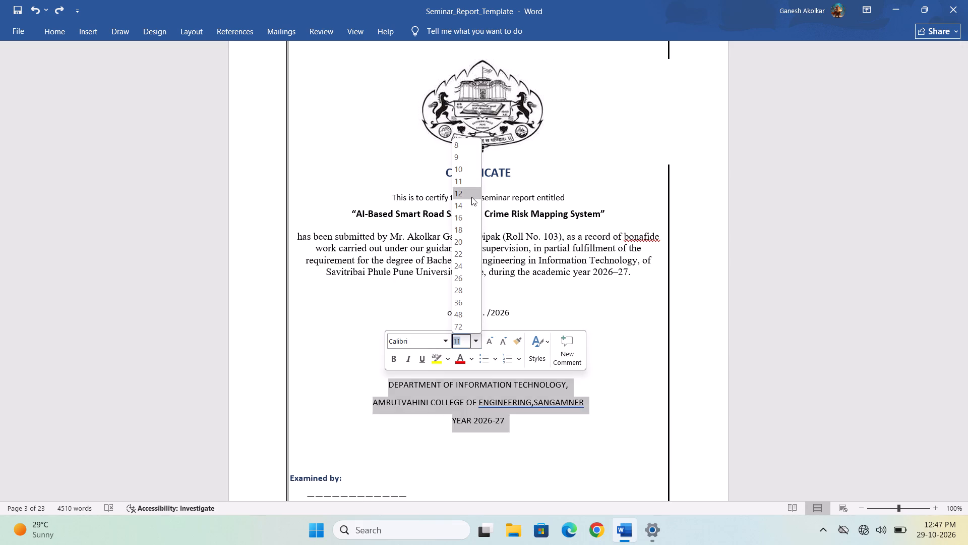
click(471, 197)
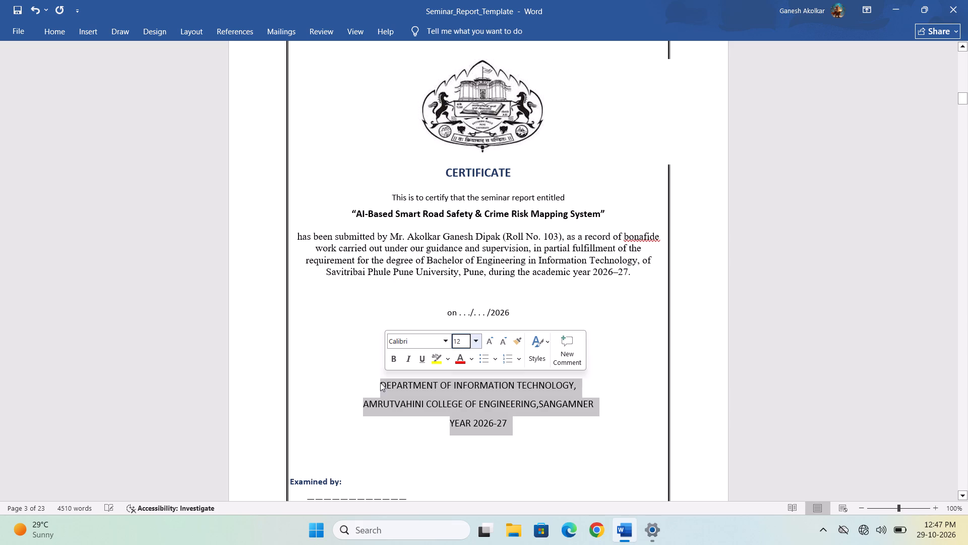
click(444, 337)
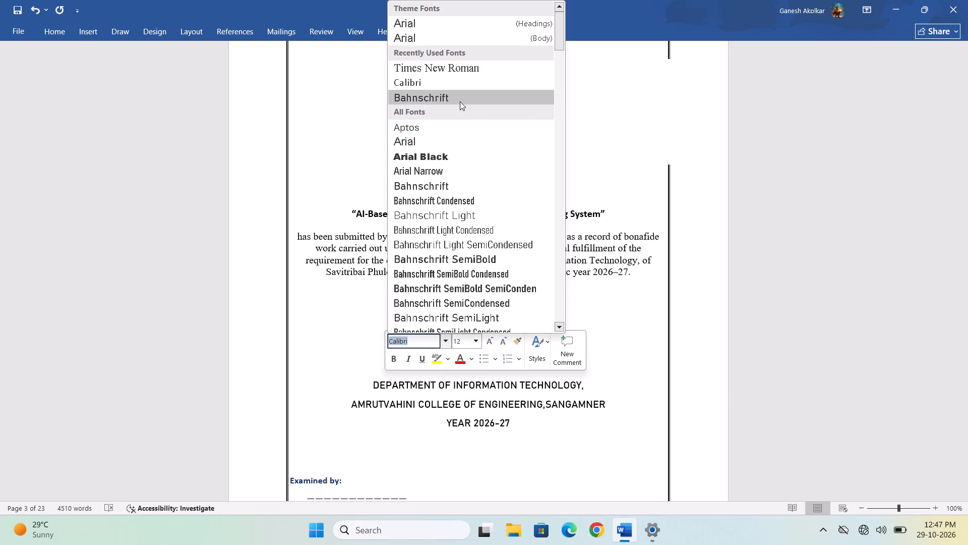
click(454, 70)
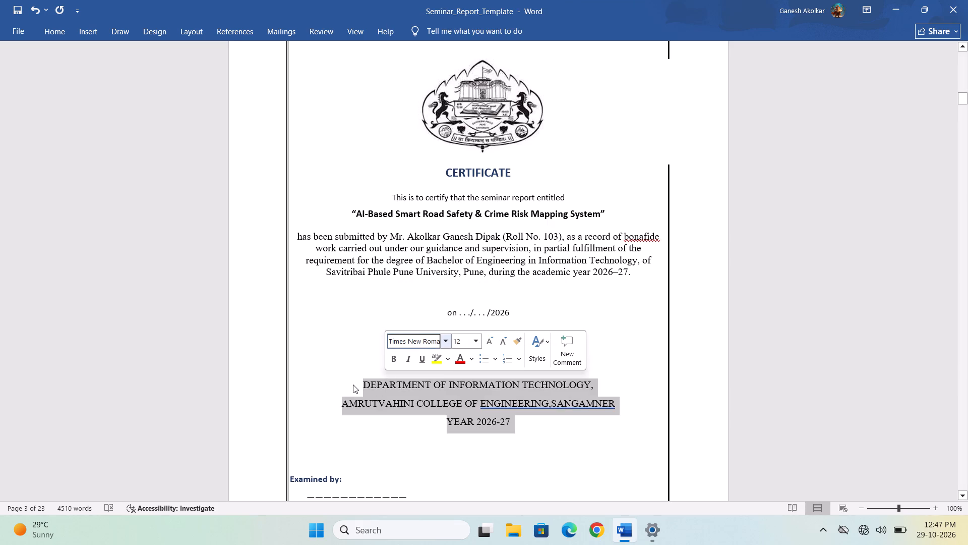
Set the Examined by block, with the Internal Examiner and Name lines, on the certificate page to Times New Roman.
click(353, 385)
scroll(442, 423, down, 2)
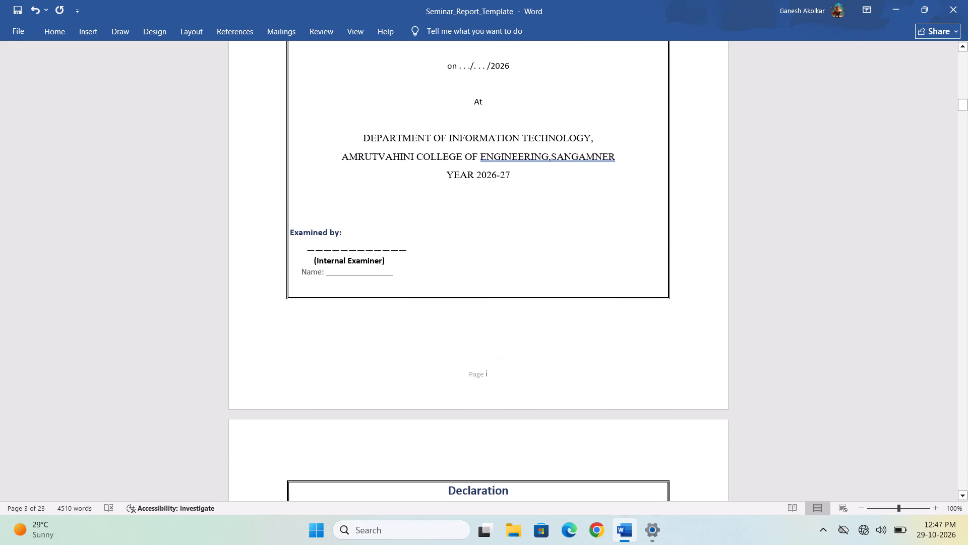
drag(396, 271, 325, 216)
click(415, 173)
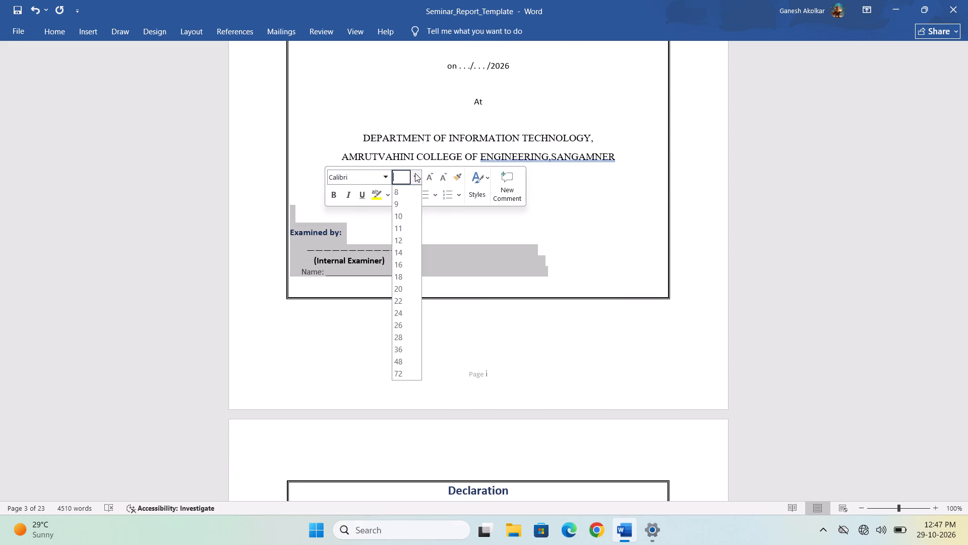
click(516, 231)
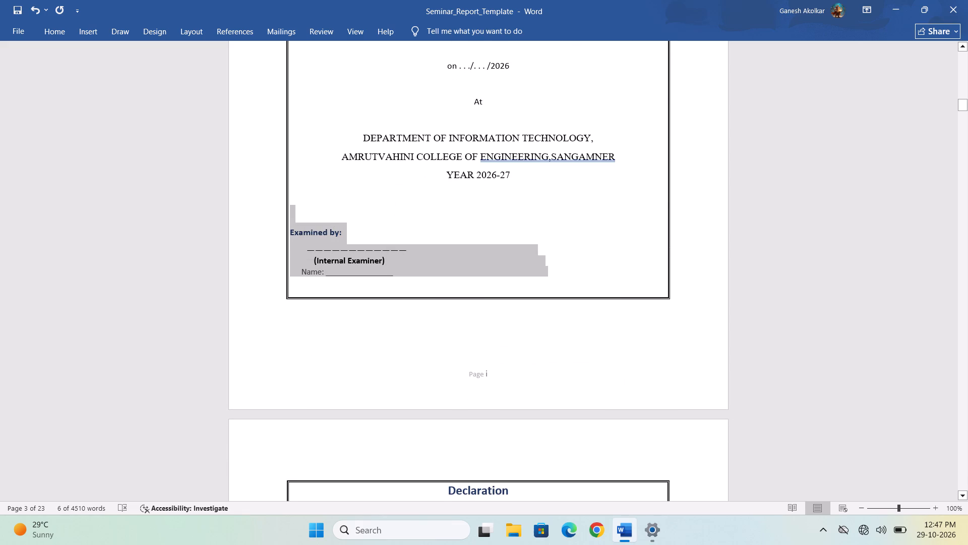
click(376, 226)
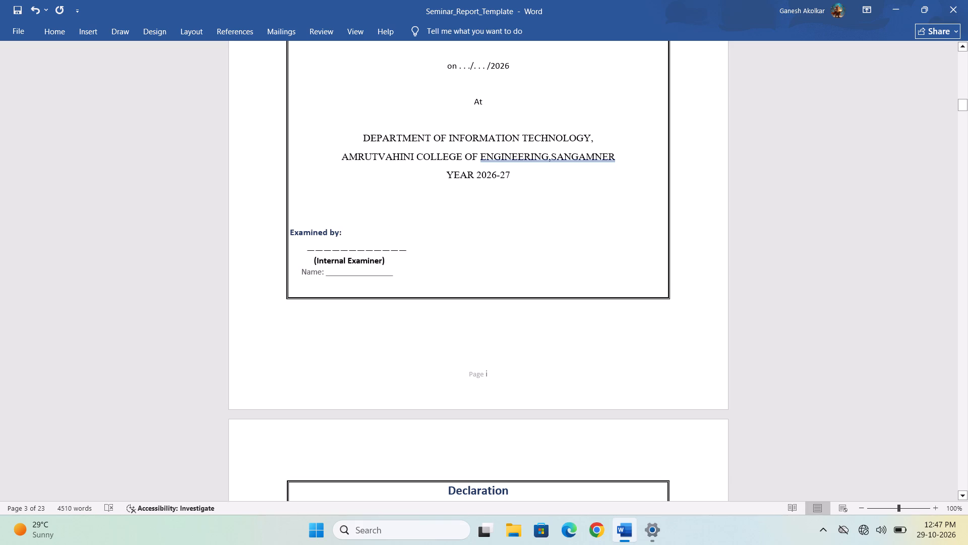
drag(291, 230, 336, 287)
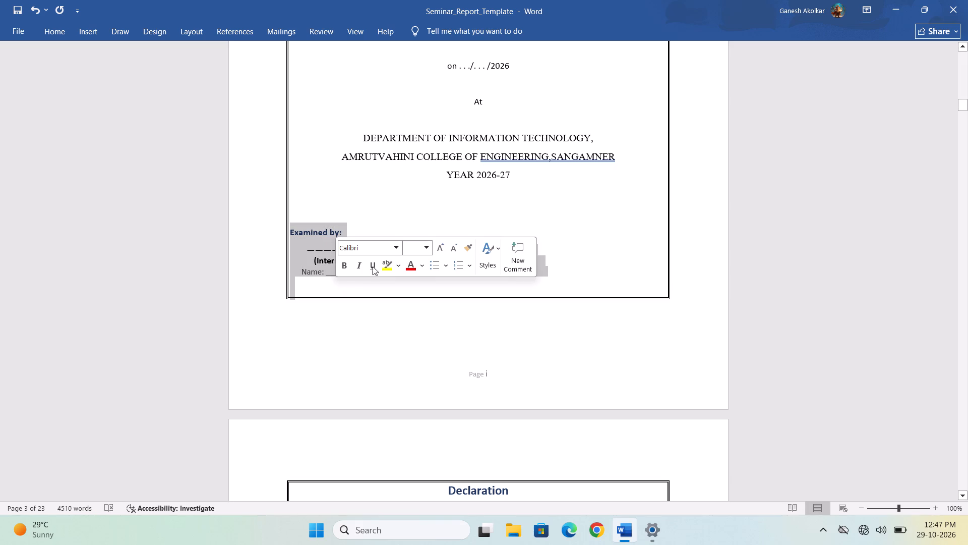
click(395, 249)
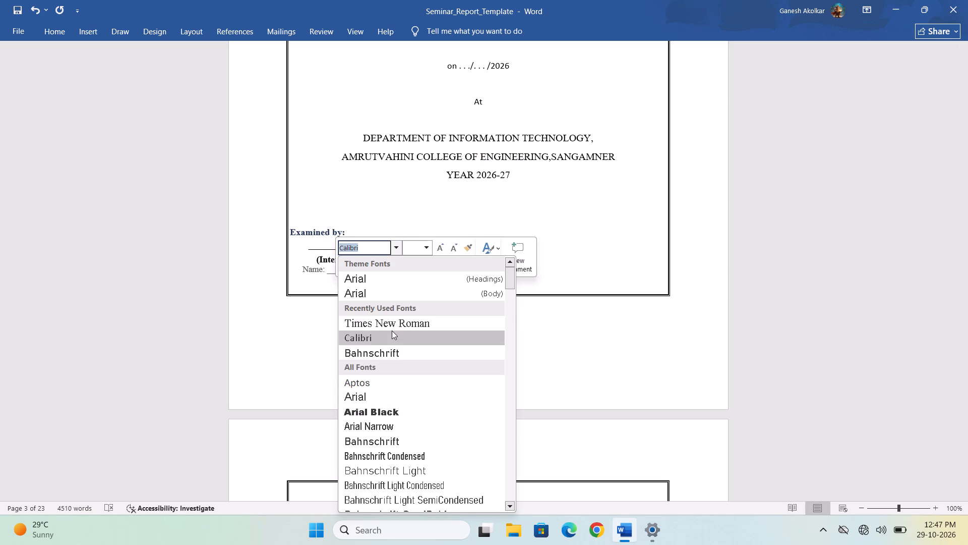
click(391, 325)
click(584, 228)
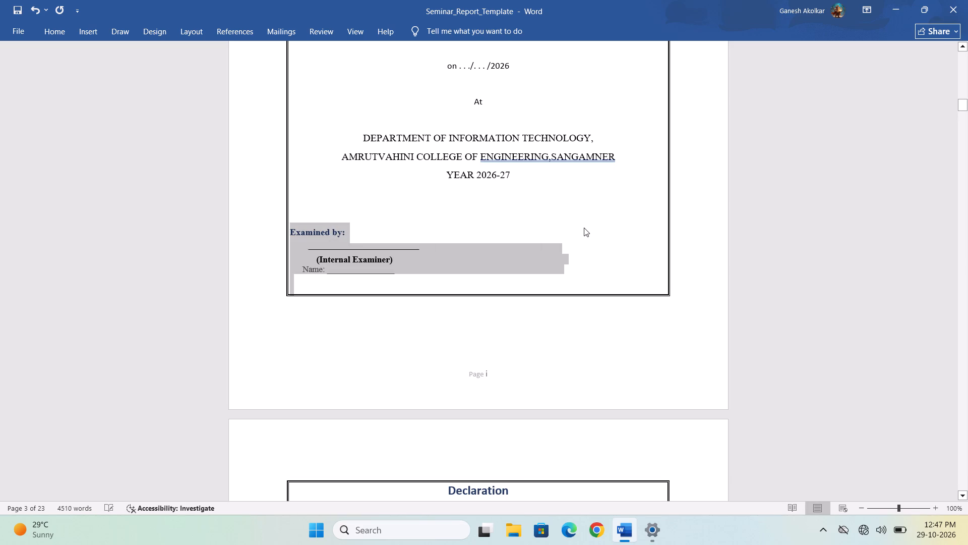
Look through the report from the Declaration page to the last page and back to the cover, examining fonts and layout.
scroll(584, 228, down, 1)
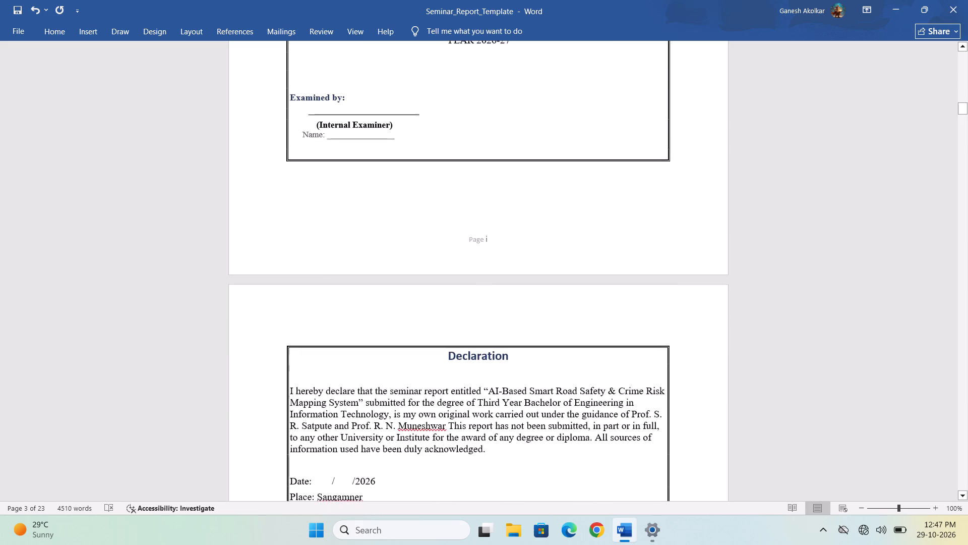
scroll(584, 228, down, 1)
double_click(506, 318)
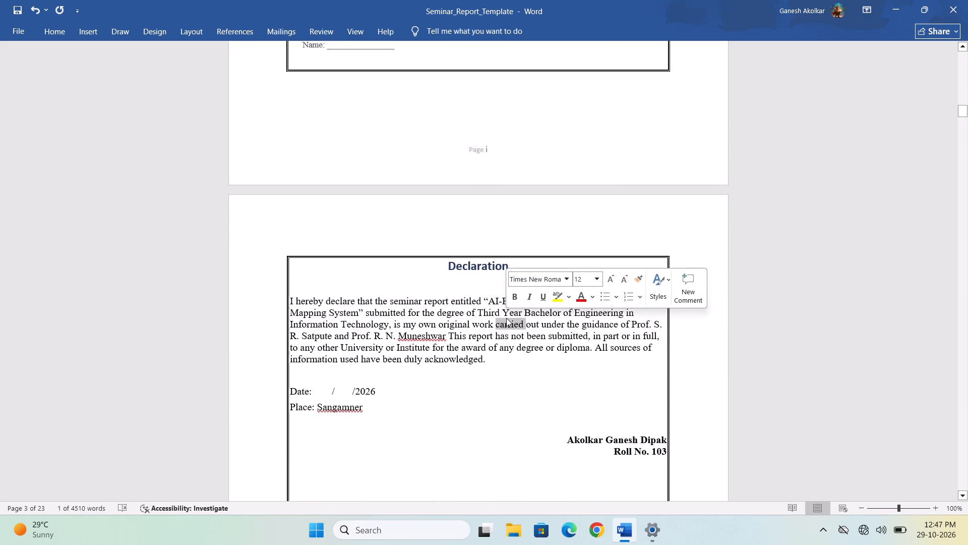
click(506, 318)
scroll(506, 318, down, 10)
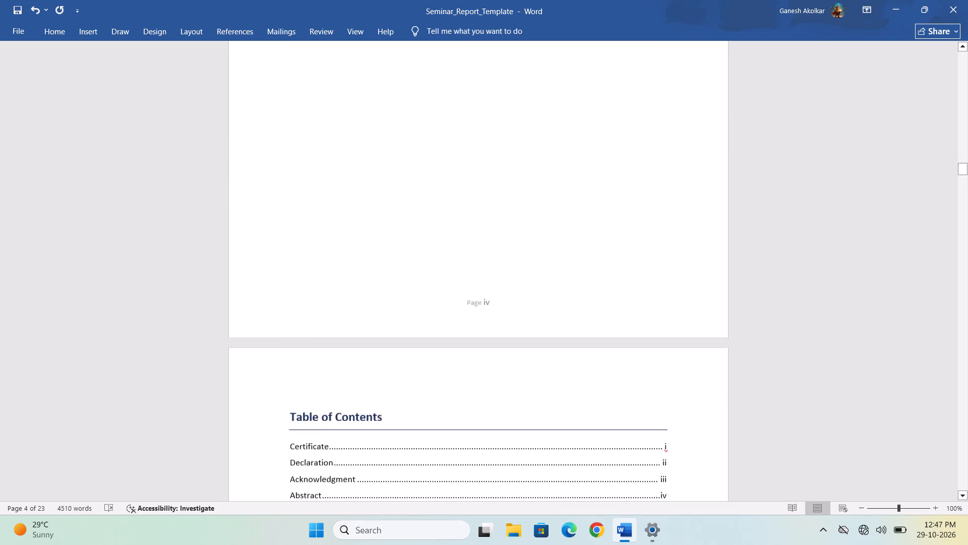
scroll(506, 318, down, 7)
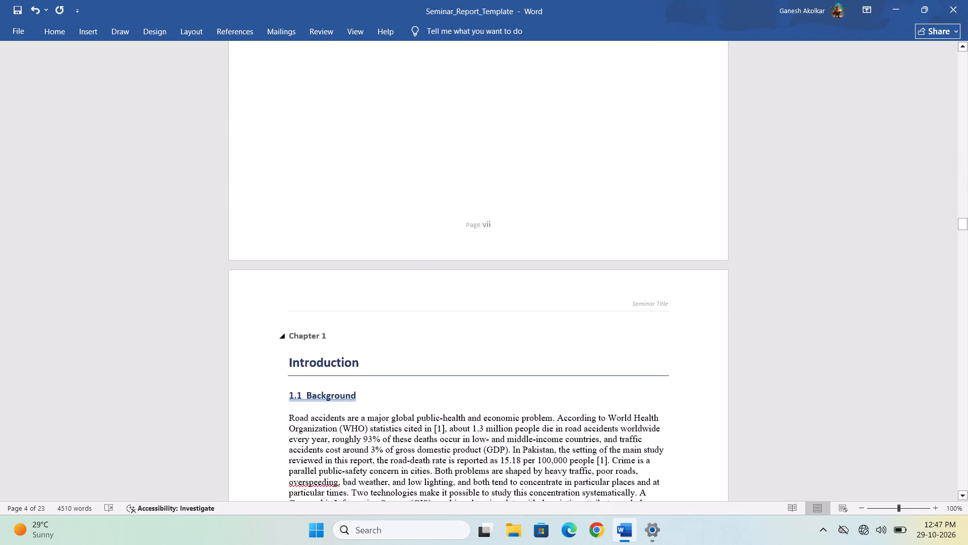
scroll(506, 318, down, 10)
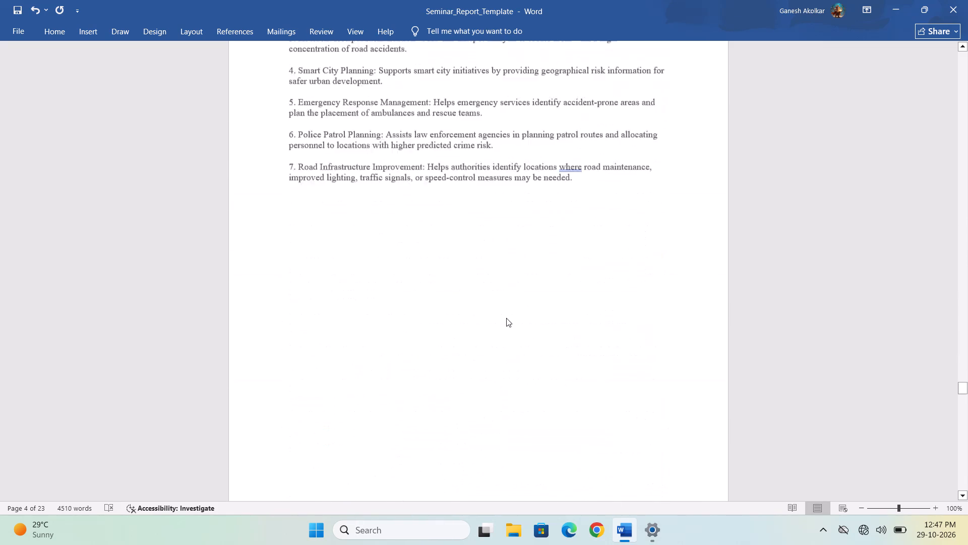
scroll(506, 318, down, 19)
scroll(506, 318, down, 4)
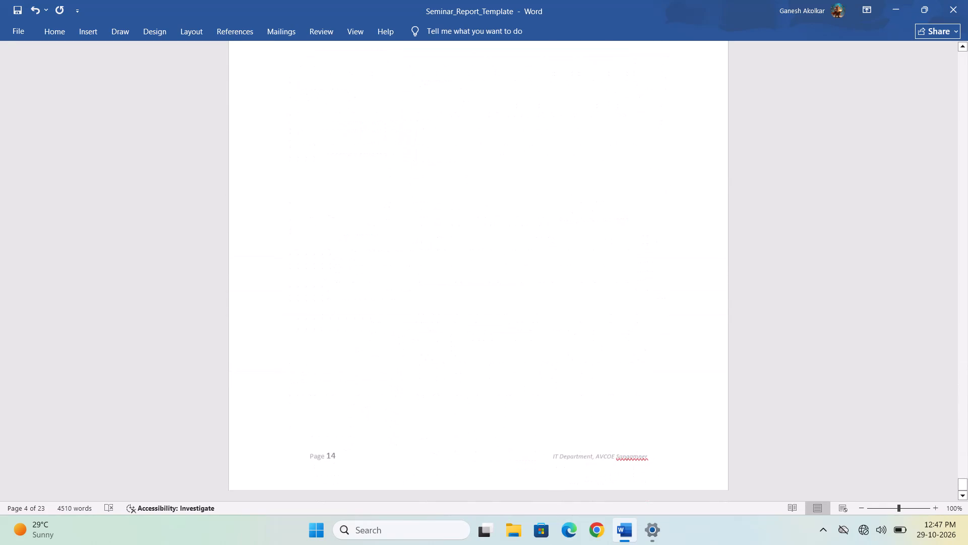
scroll(506, 318, up, 3)
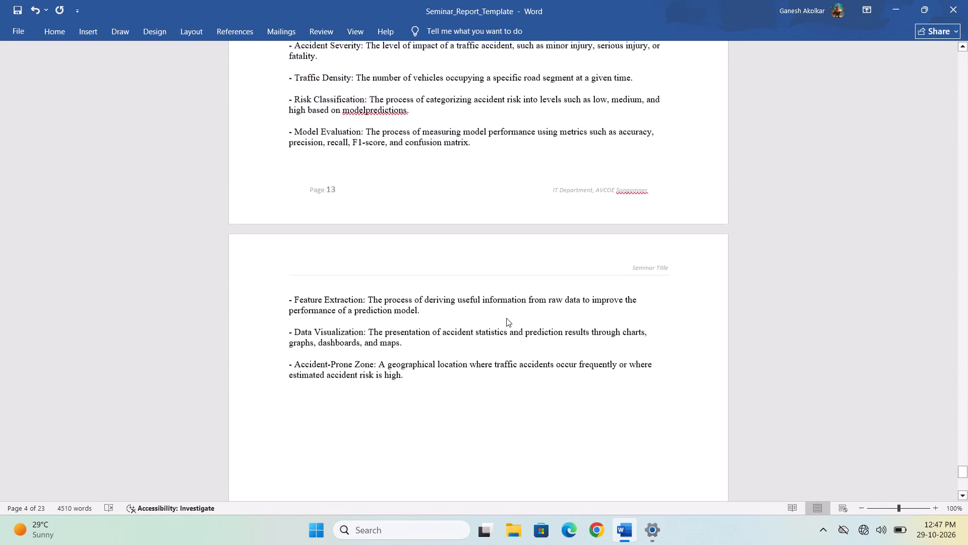
scroll(506, 318, up, 1)
scroll(506, 318, up, 20)
scroll(506, 318, up, 17)
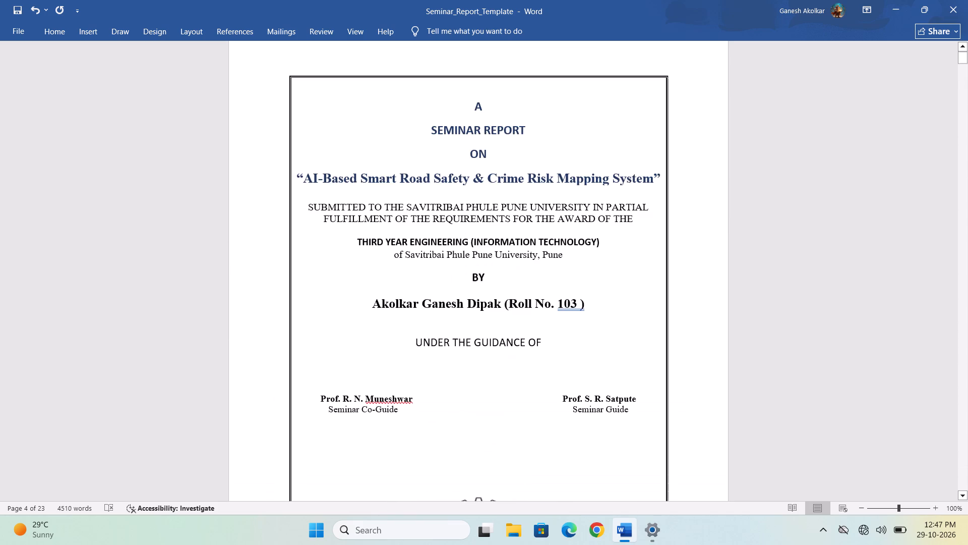
Check the font and size of the 1.2 Motivation text in Chapter 1 and look over the neighbouring sections.
scroll(506, 318, down, 8)
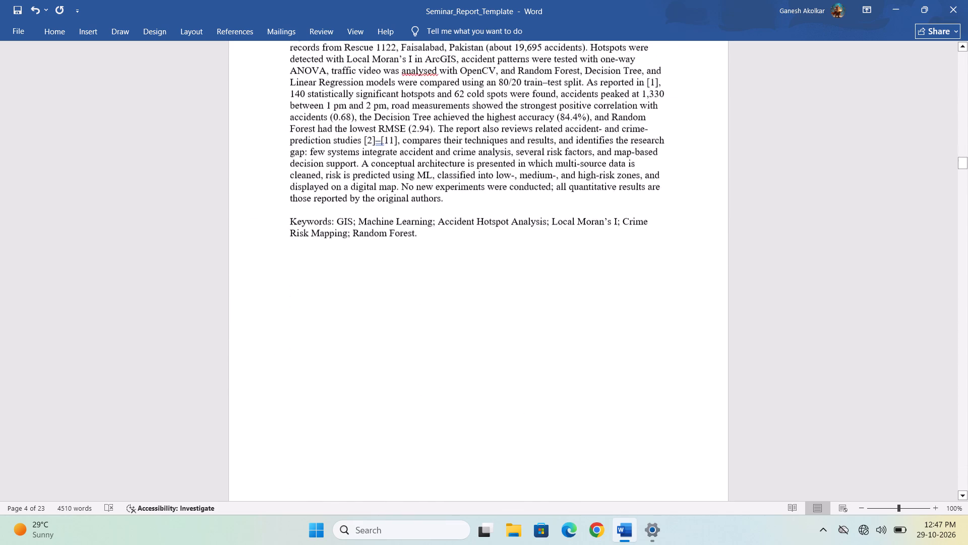
scroll(506, 318, down, 9)
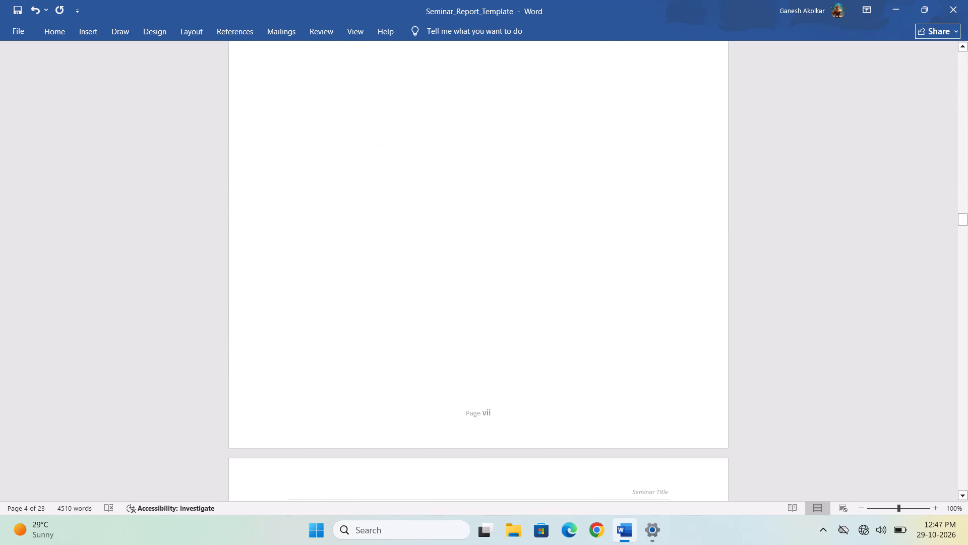
scroll(506, 318, down, 4)
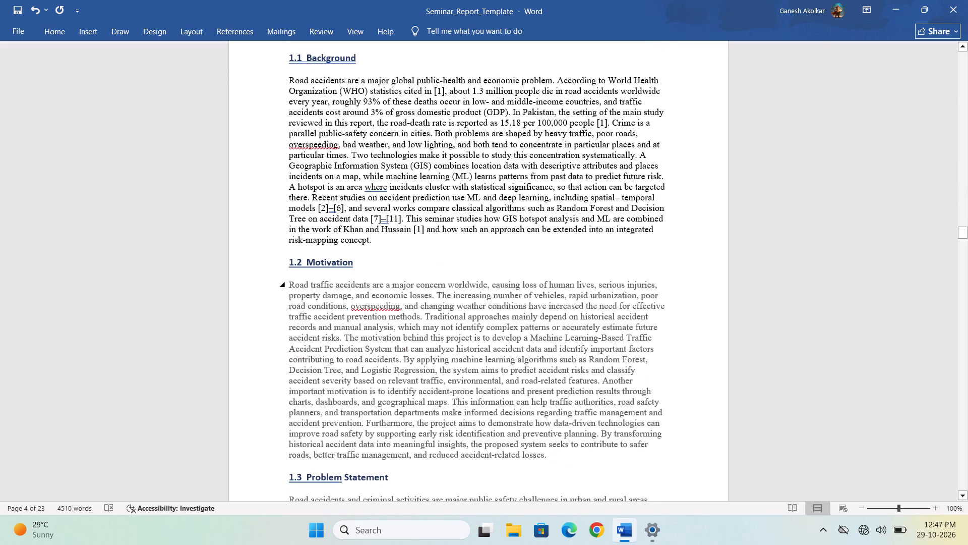
click(393, 318)
drag(393, 318, 443, 390)
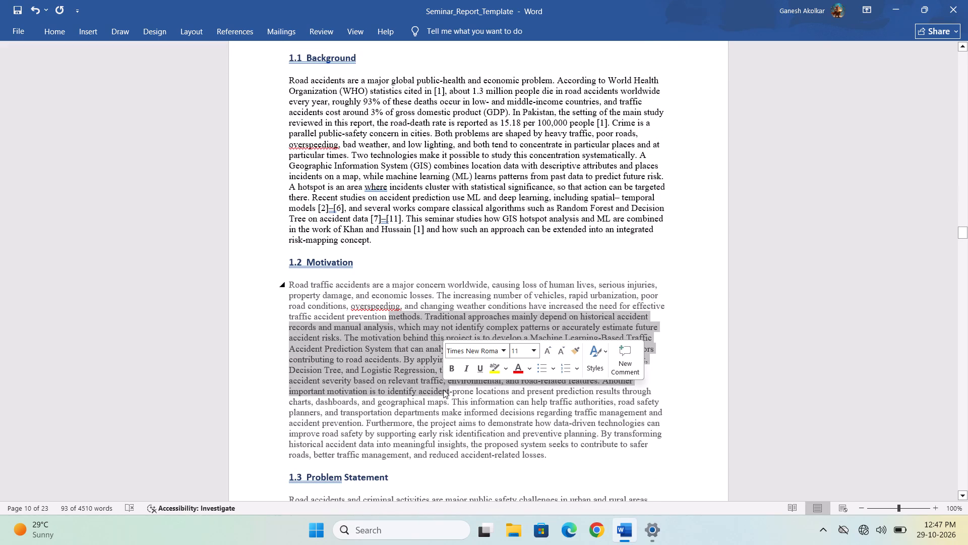
click(397, 299)
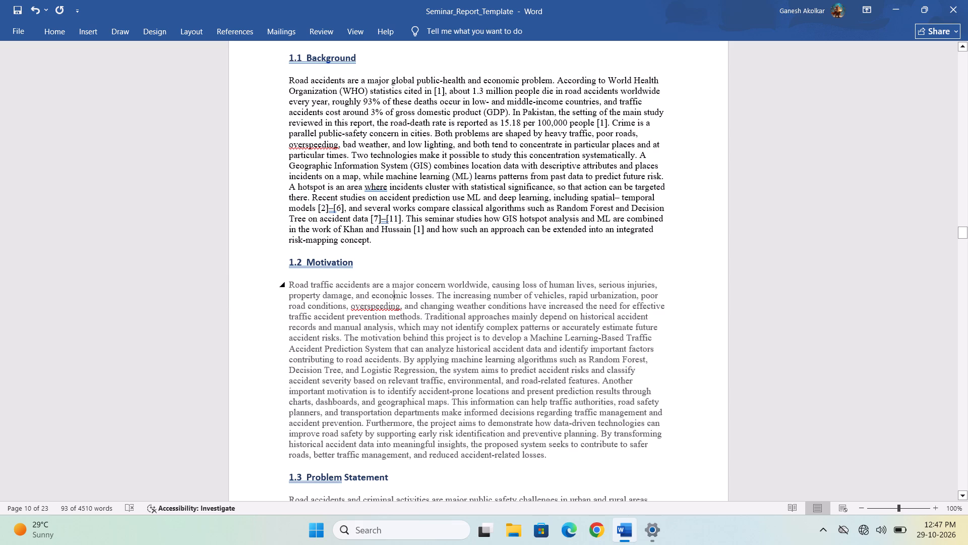
click(397, 299)
scroll(397, 299, down, 3)
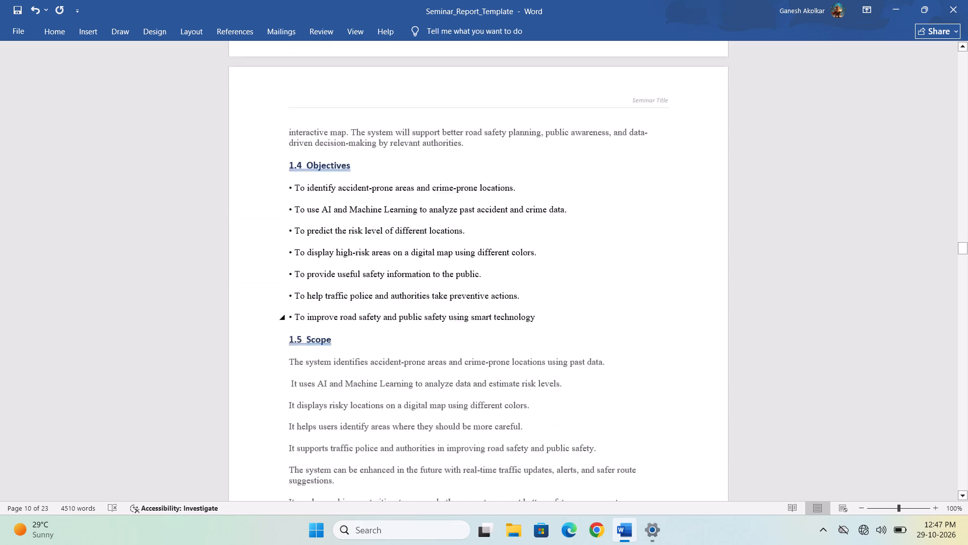
scroll(397, 299, left, 2)
scroll(397, 299, up, 2)
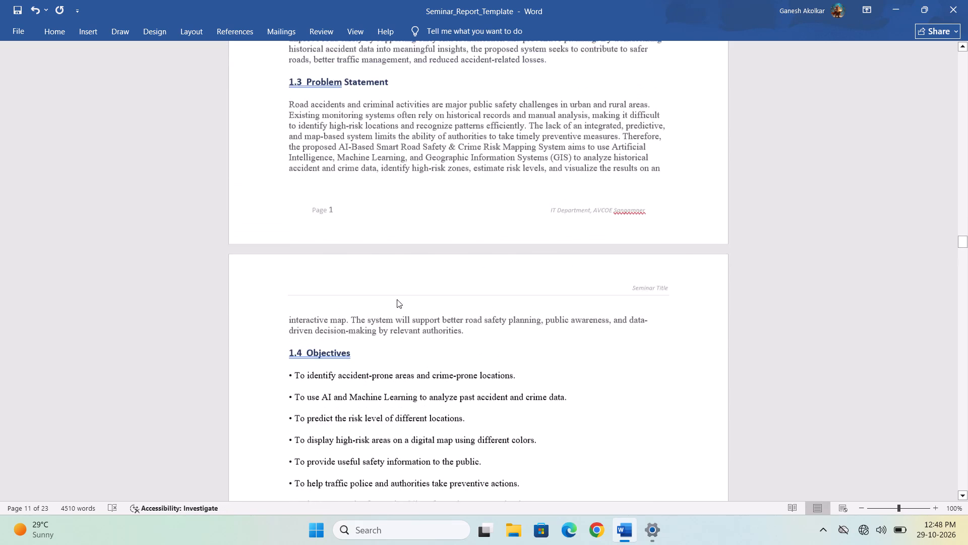
scroll(397, 299, up, 2)
double_click(324, 233)
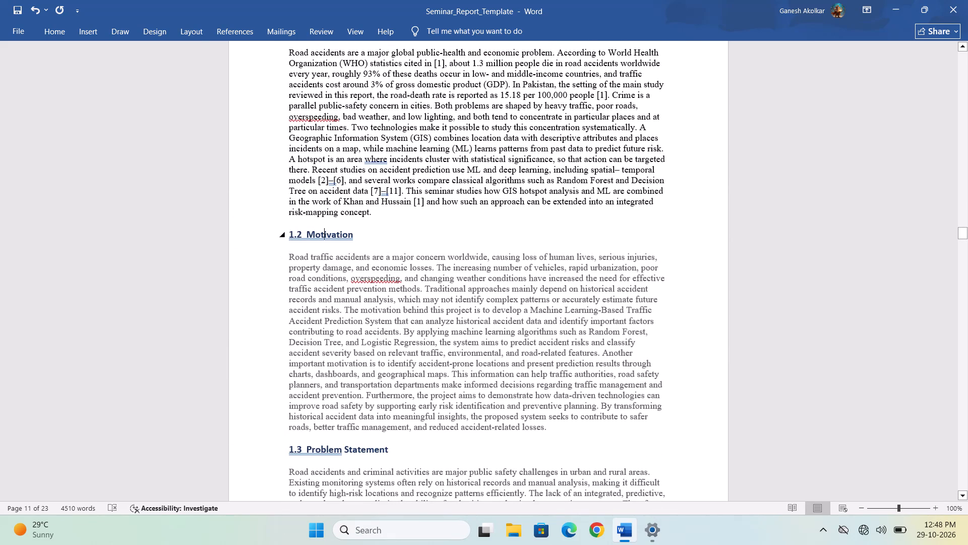
double_click(329, 280)
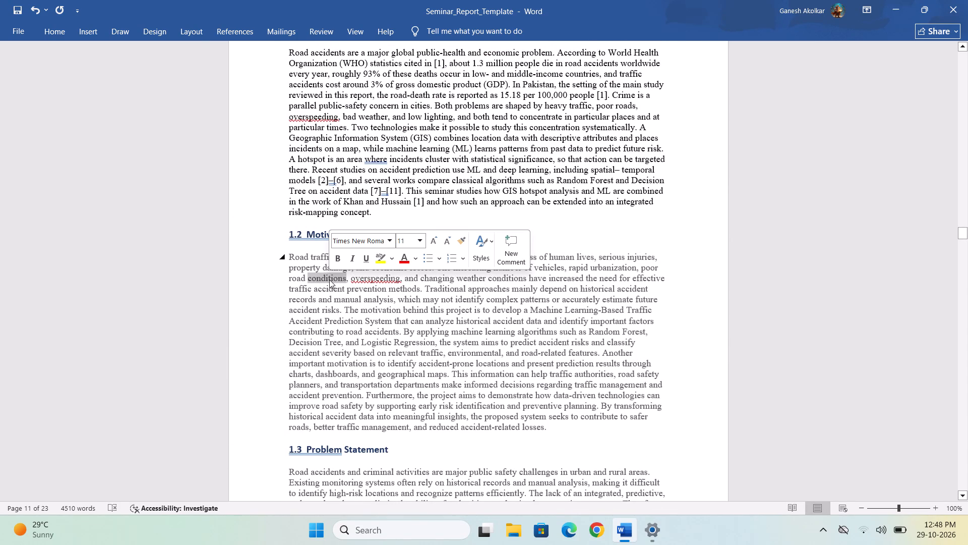
click(399, 355)
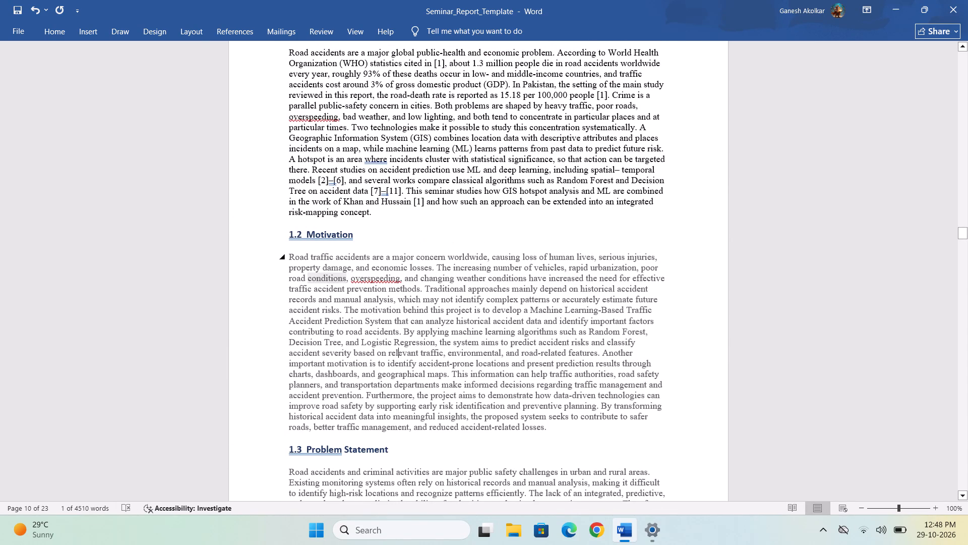
Set the whole Summary of Literature Survey table (Table 2.1) in Chapter 2 to Times New Roman, size 11.
scroll(402, 195, down, 2)
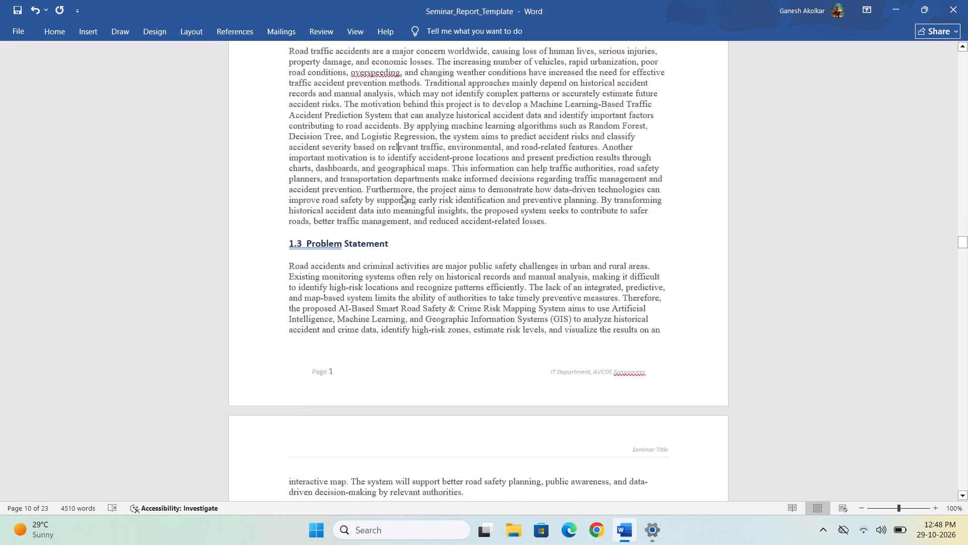
scroll(402, 195, down, 3)
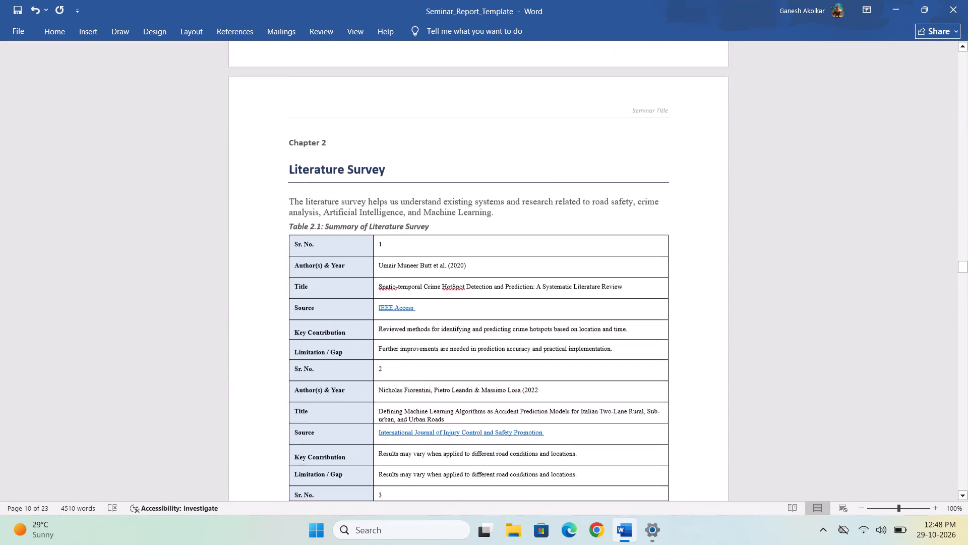
scroll(402, 195, down, 1)
scroll(402, 195, up, 2)
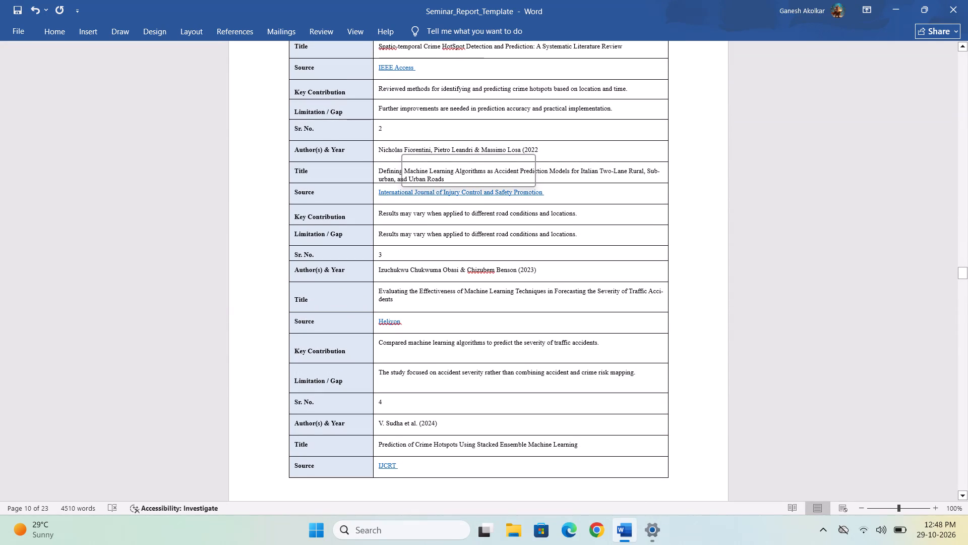
scroll(400, 195, up, 1)
scroll(369, 152, up, 1)
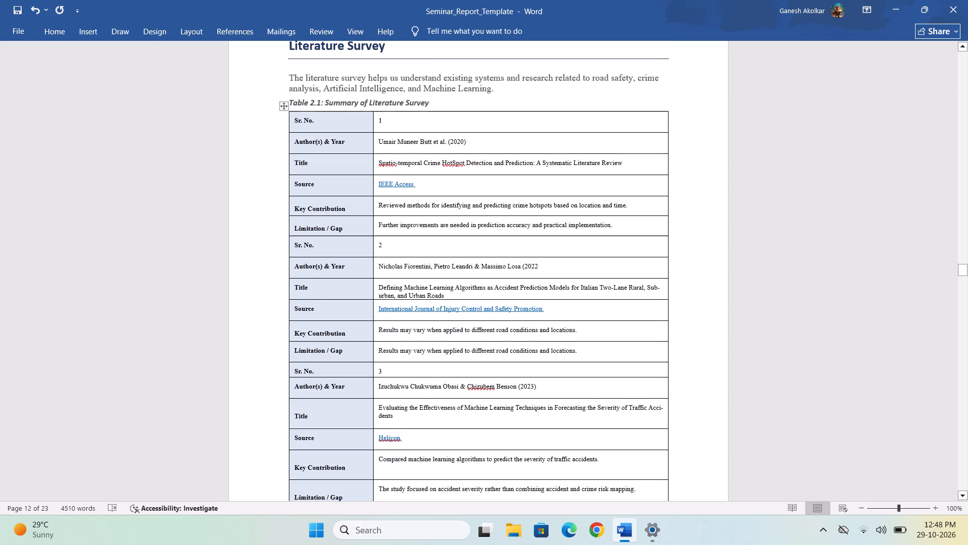
click(293, 122)
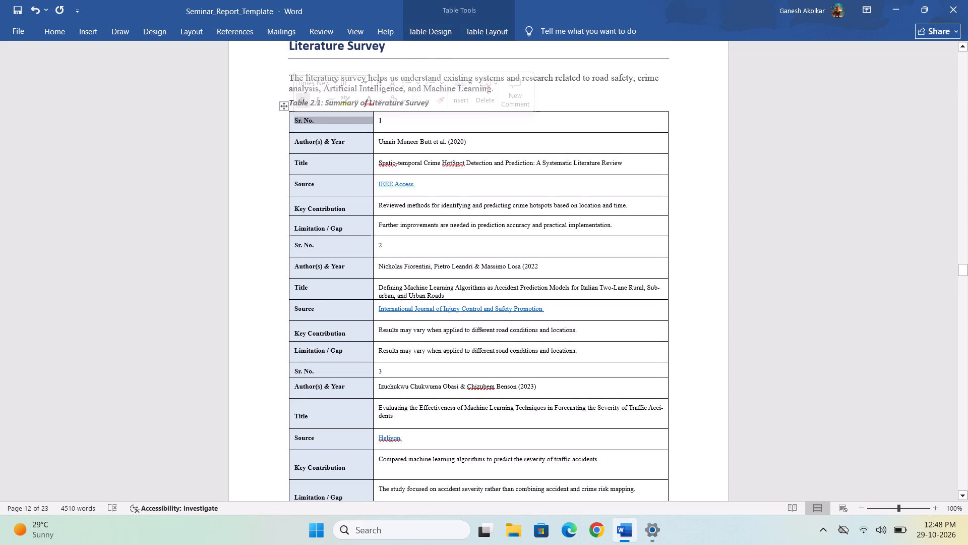
click(283, 106)
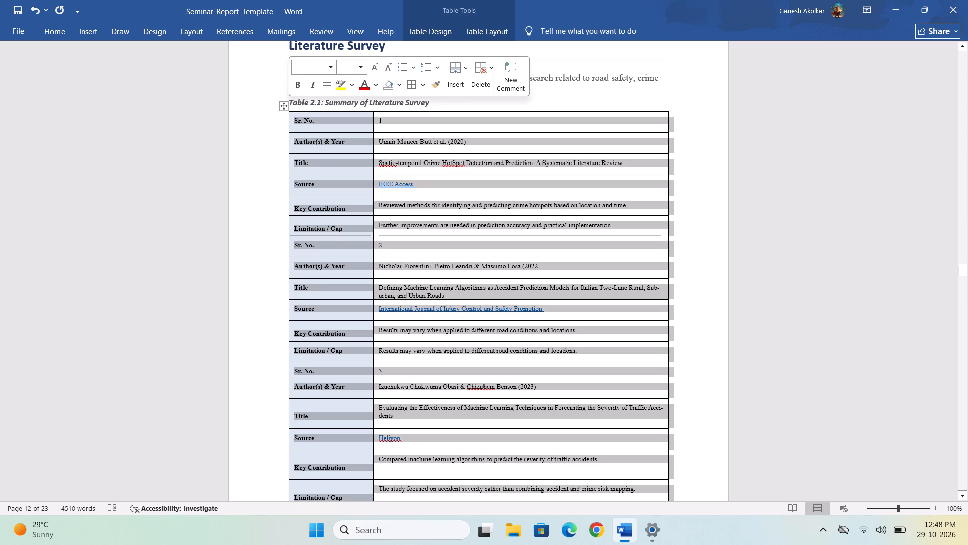
click(362, 66)
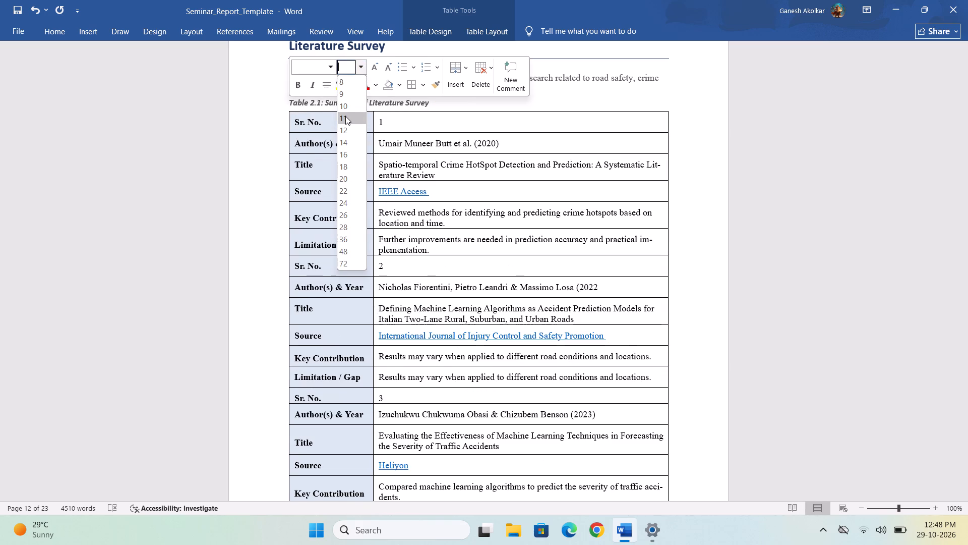
click(345, 116)
click(333, 70)
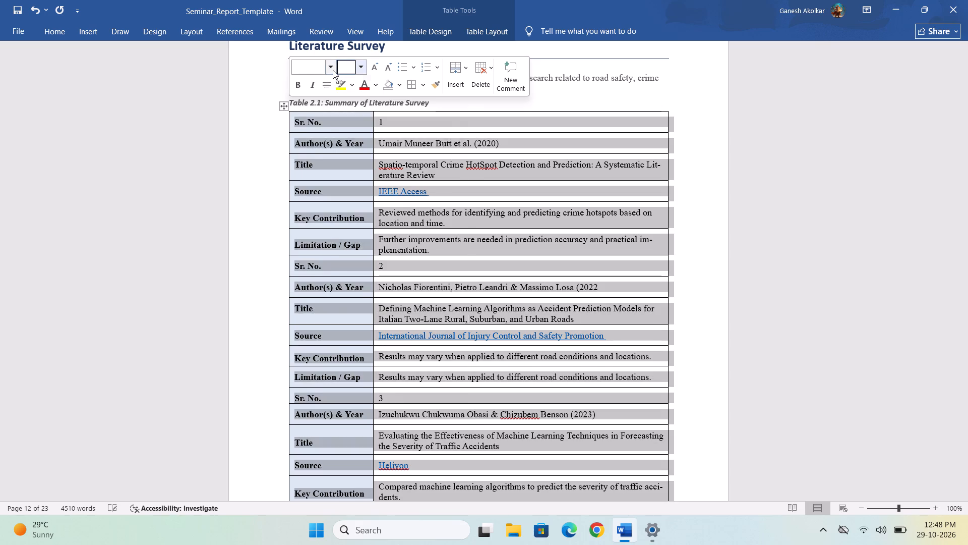
click(336, 140)
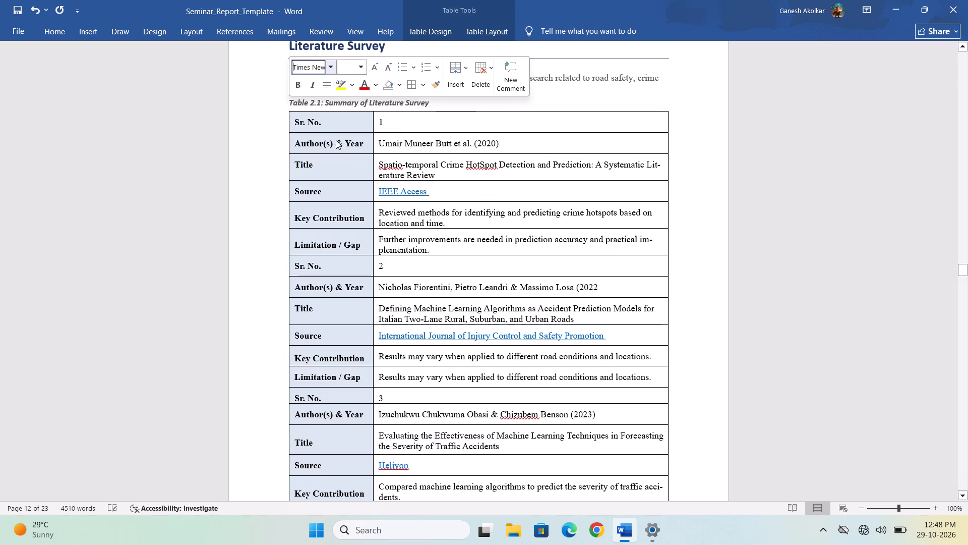
click(418, 205)
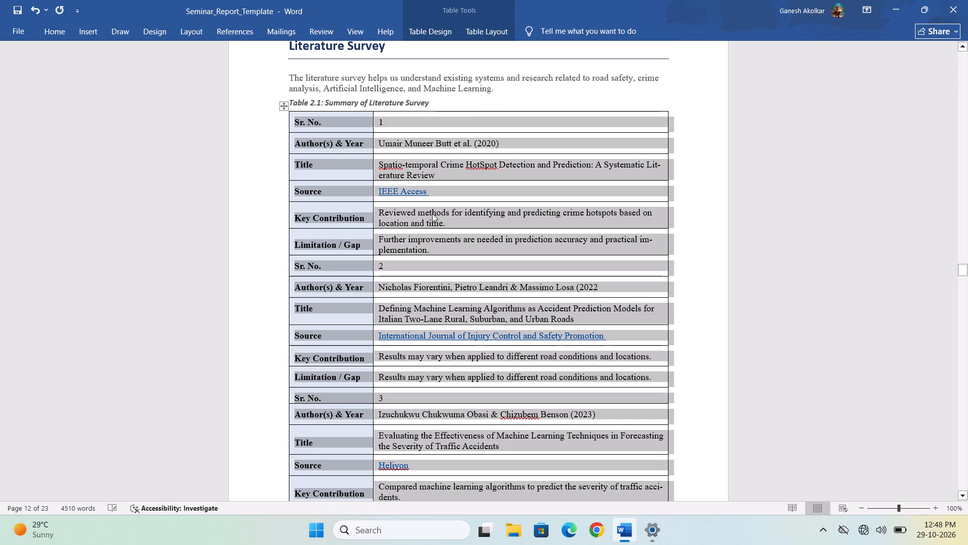
Check the font and size of the Table 2.1 text, the 2.1 summary and the 3.1 Overview heading and paragraph.
click(432, 213)
scroll(432, 213, down, 4)
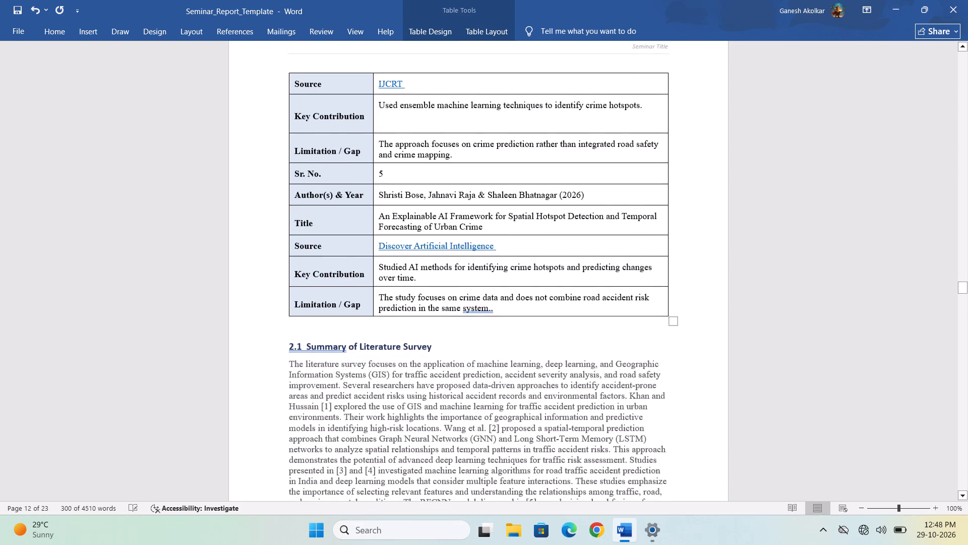
double_click(429, 211)
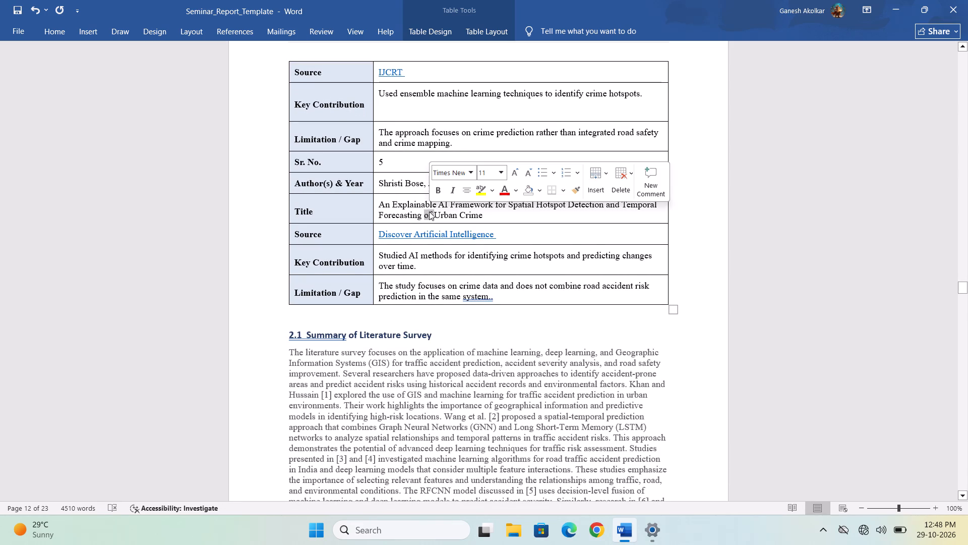
click(429, 211)
scroll(429, 211, down, 2)
double_click(429, 211)
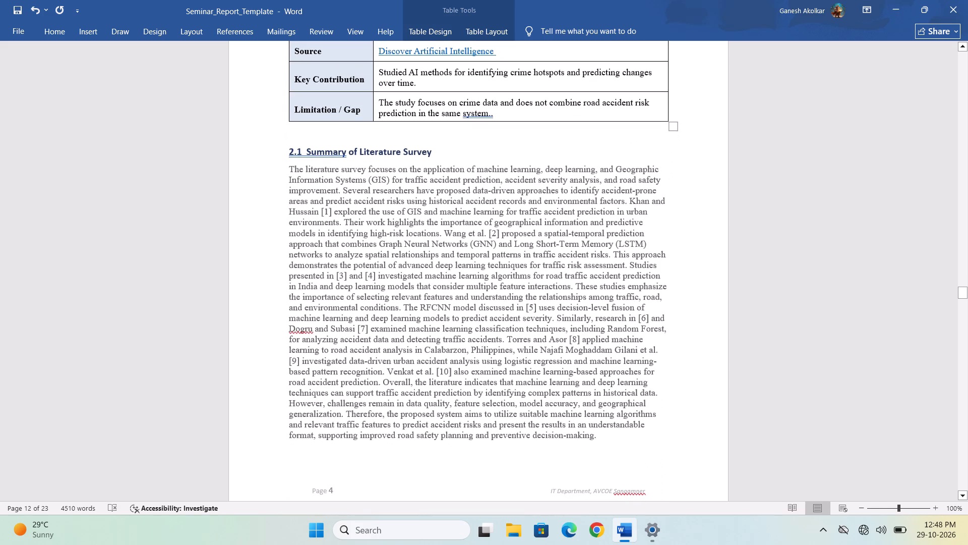
click(429, 211)
scroll(429, 211, down, 3)
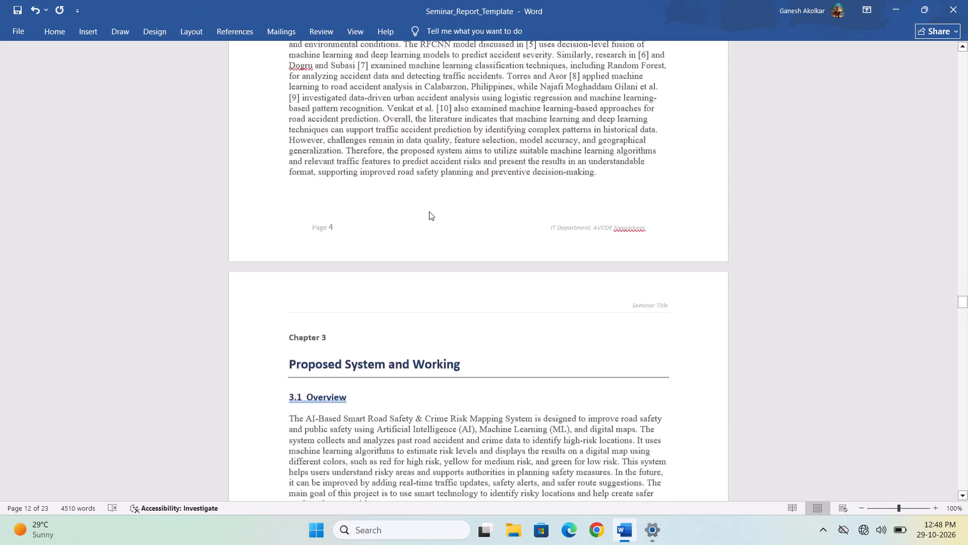
double_click(394, 326)
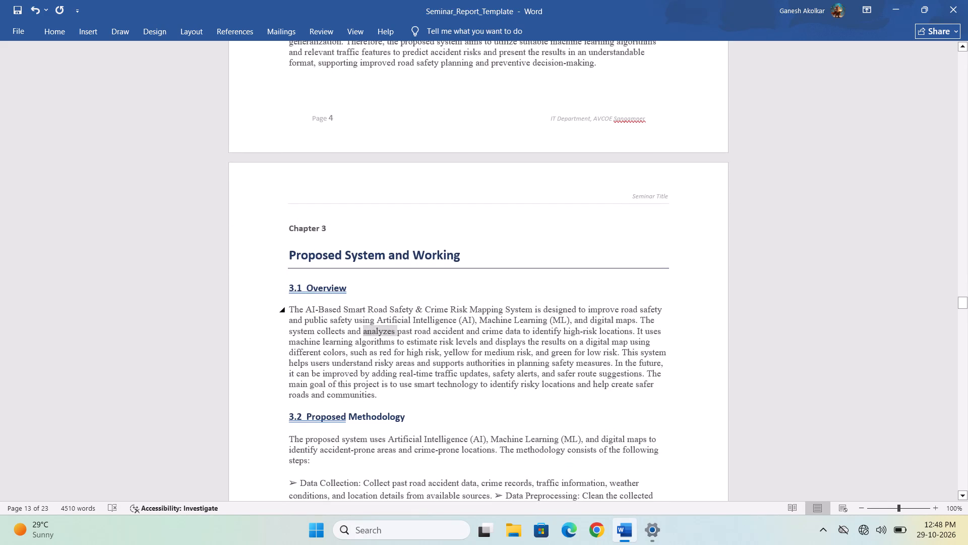
double_click(330, 290)
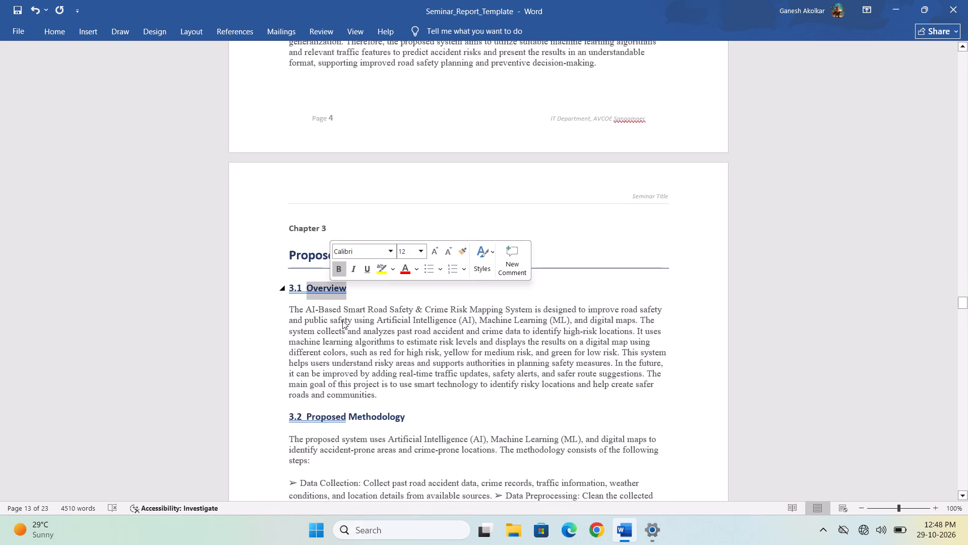
click(342, 320)
Look through the report from Chapter 3 to the last page and back to the front pages, examining the layout.
scroll(342, 320, down, 5)
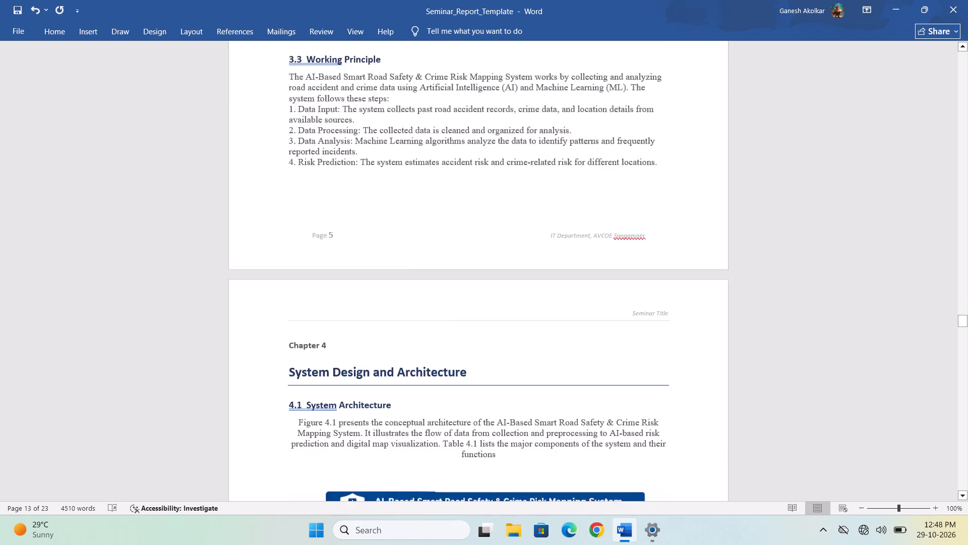
scroll(342, 320, down, 18)
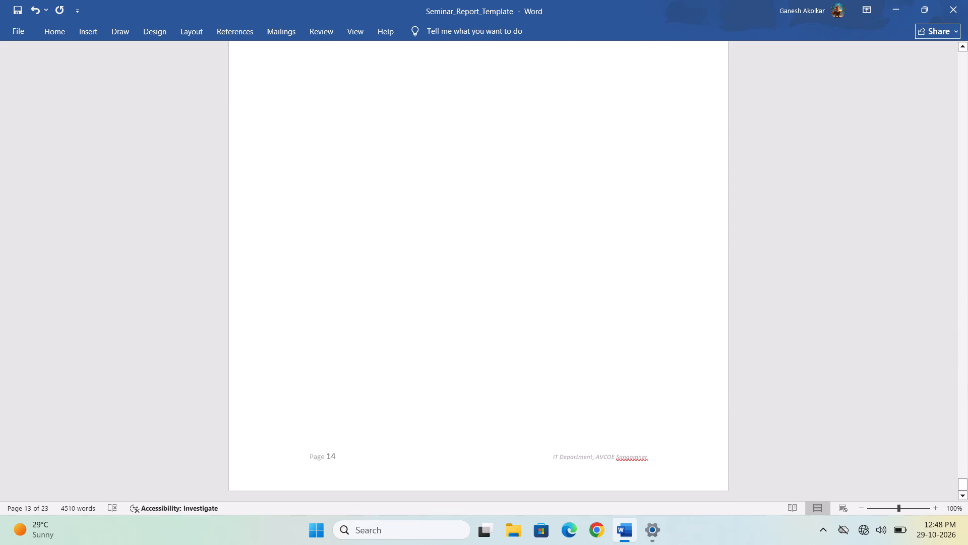
scroll(342, 320, up, 10)
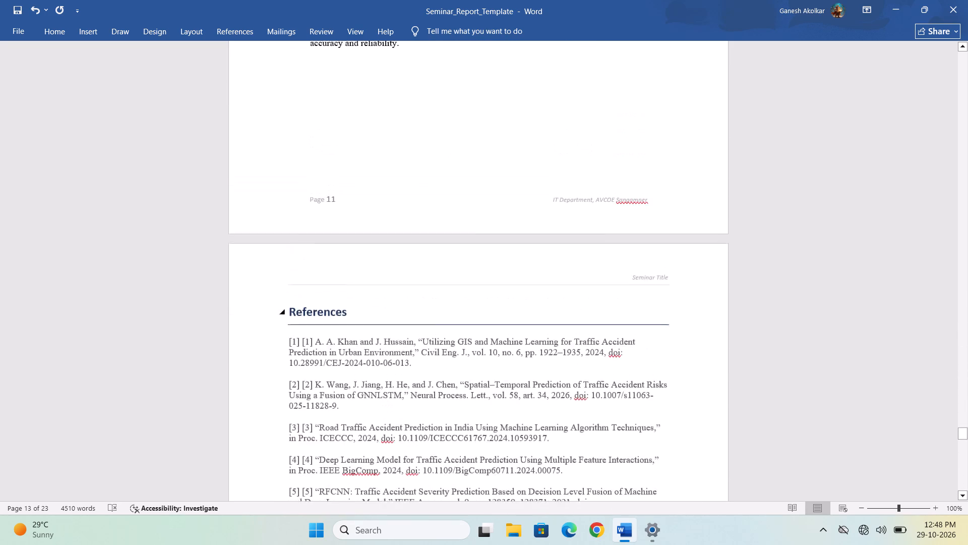
scroll(342, 320, up, 8)
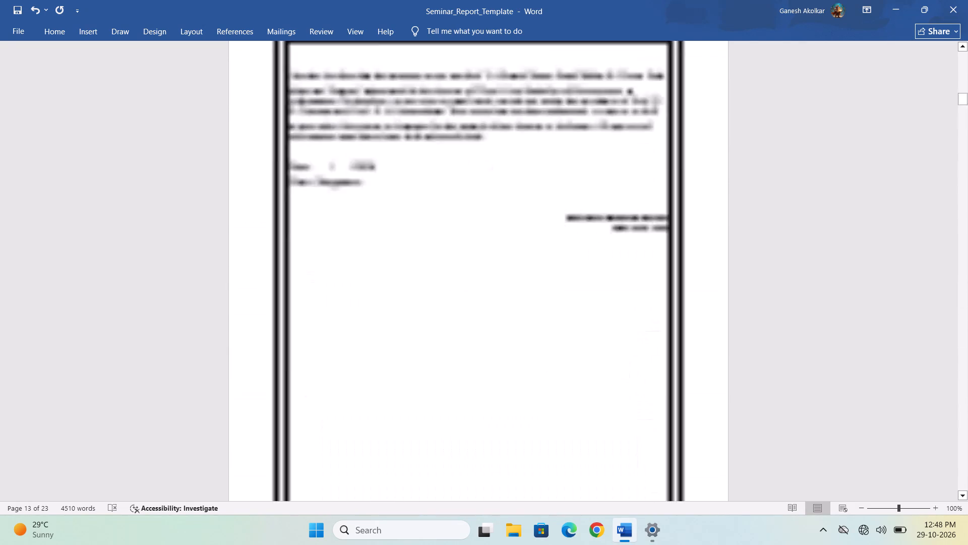
scroll(342, 320, up, 4)
scroll(342, 320, down, 4)
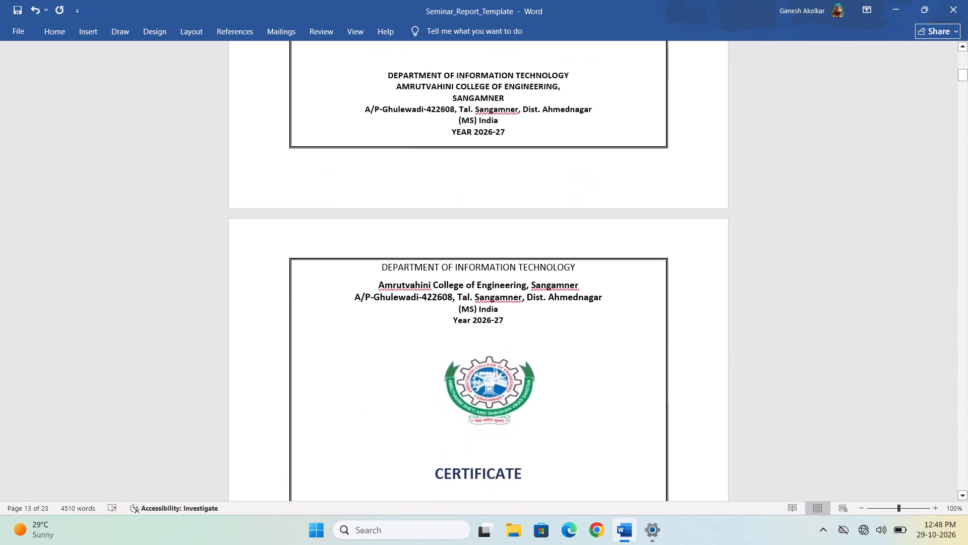
scroll(342, 320, down, 2)
scroll(453, 245, up, 1)
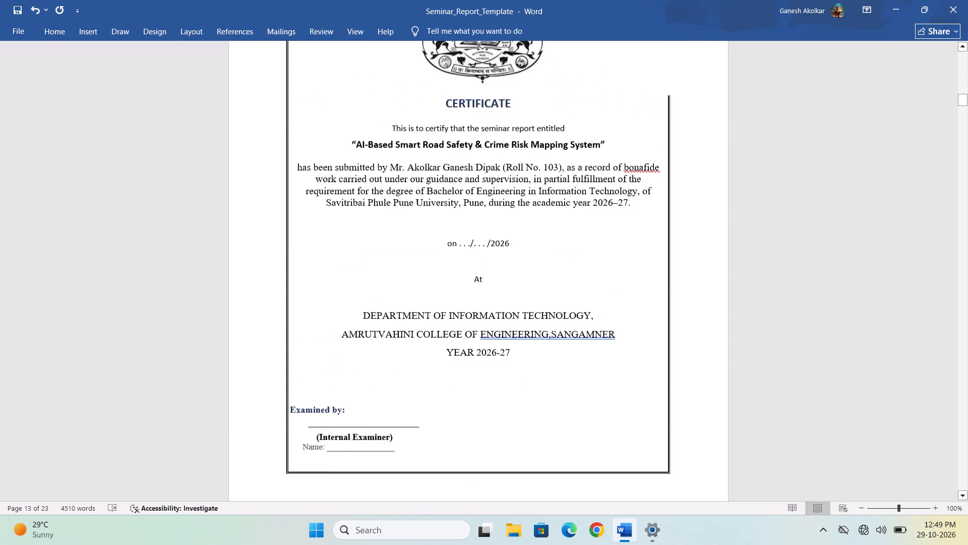
scroll(453, 245, up, 2)
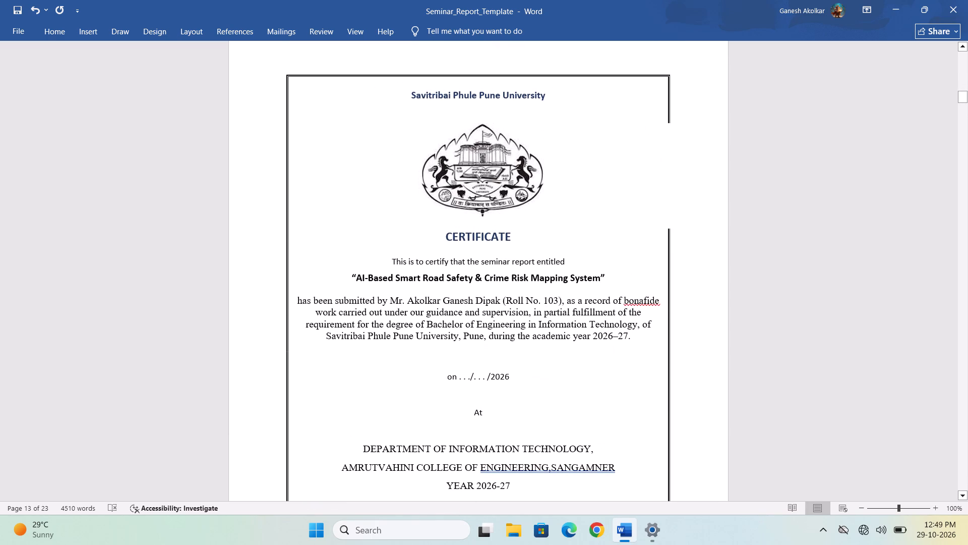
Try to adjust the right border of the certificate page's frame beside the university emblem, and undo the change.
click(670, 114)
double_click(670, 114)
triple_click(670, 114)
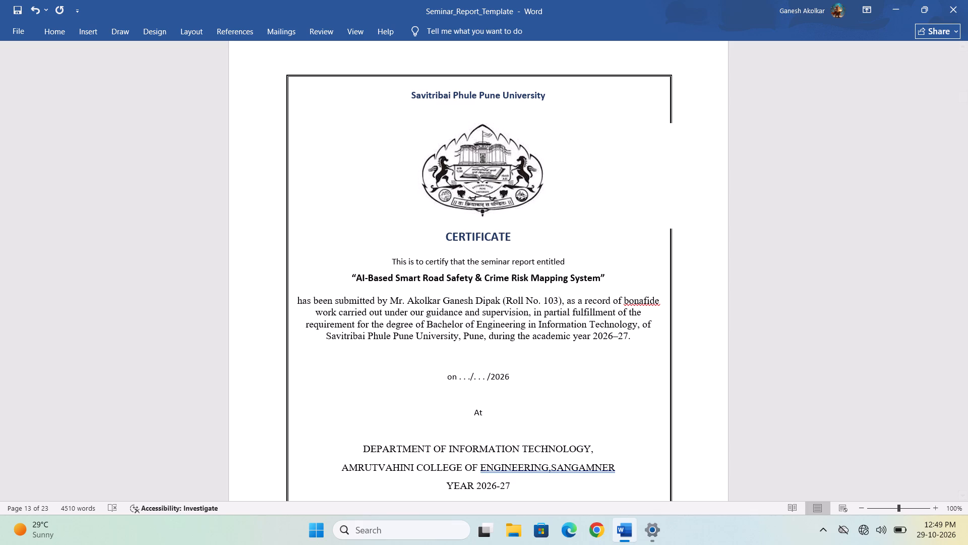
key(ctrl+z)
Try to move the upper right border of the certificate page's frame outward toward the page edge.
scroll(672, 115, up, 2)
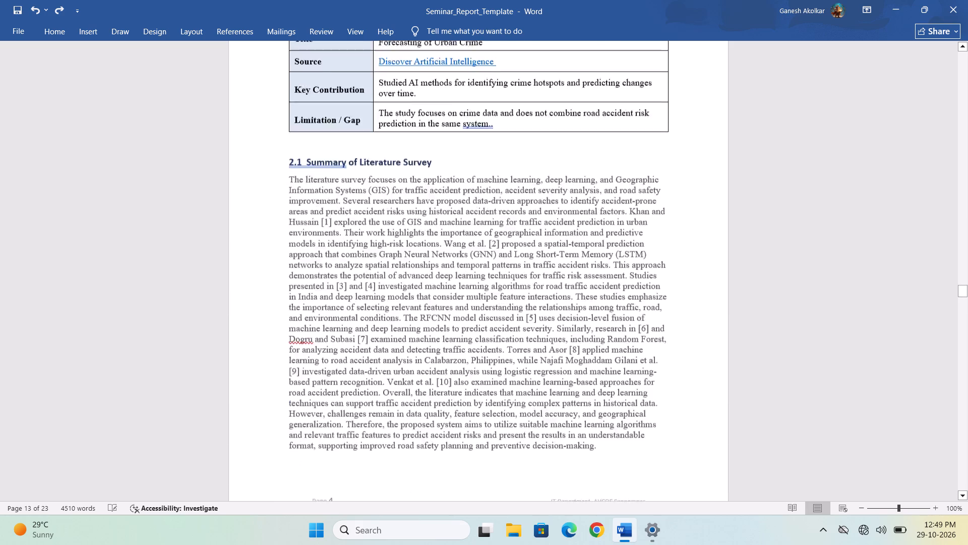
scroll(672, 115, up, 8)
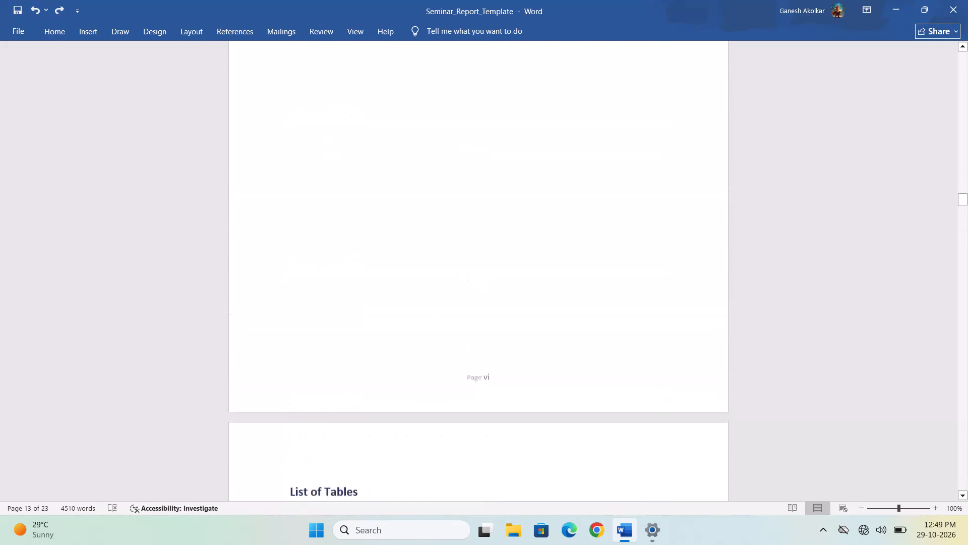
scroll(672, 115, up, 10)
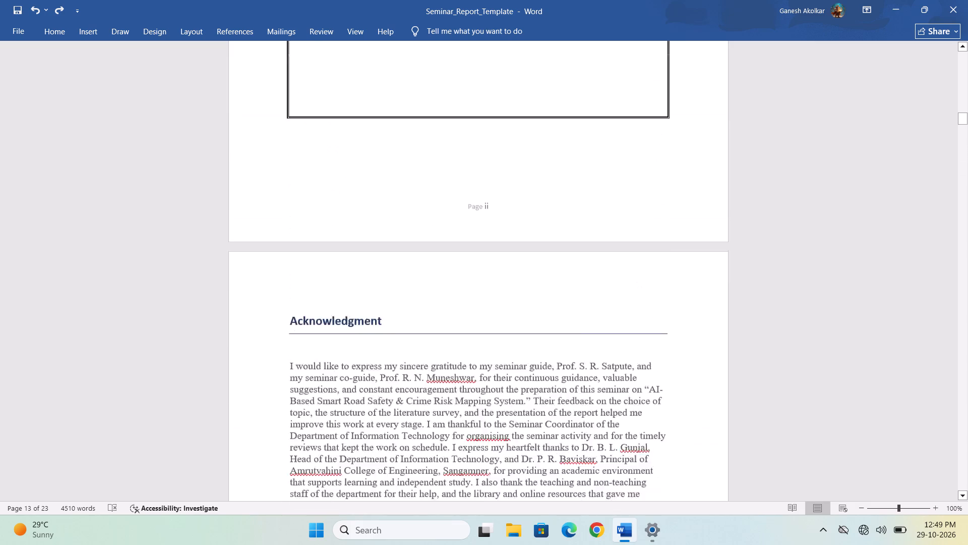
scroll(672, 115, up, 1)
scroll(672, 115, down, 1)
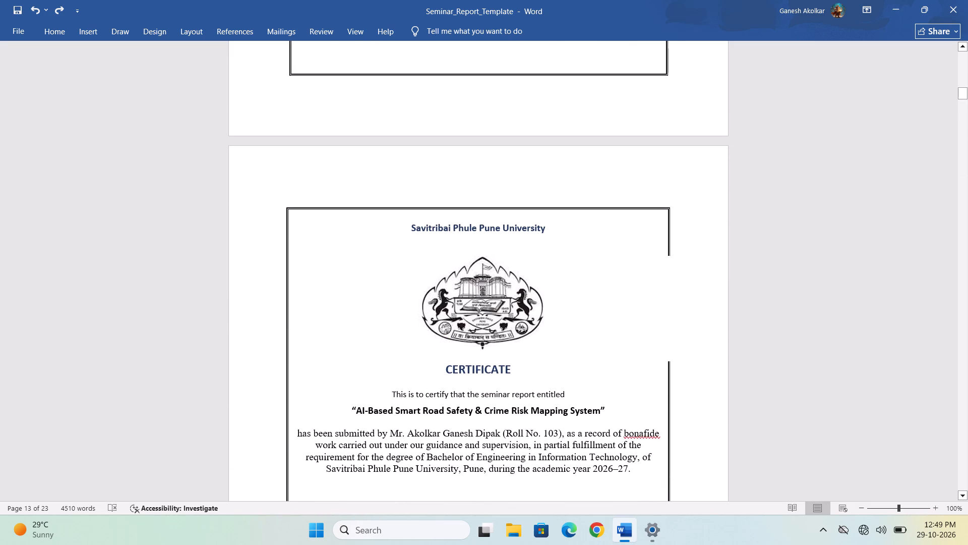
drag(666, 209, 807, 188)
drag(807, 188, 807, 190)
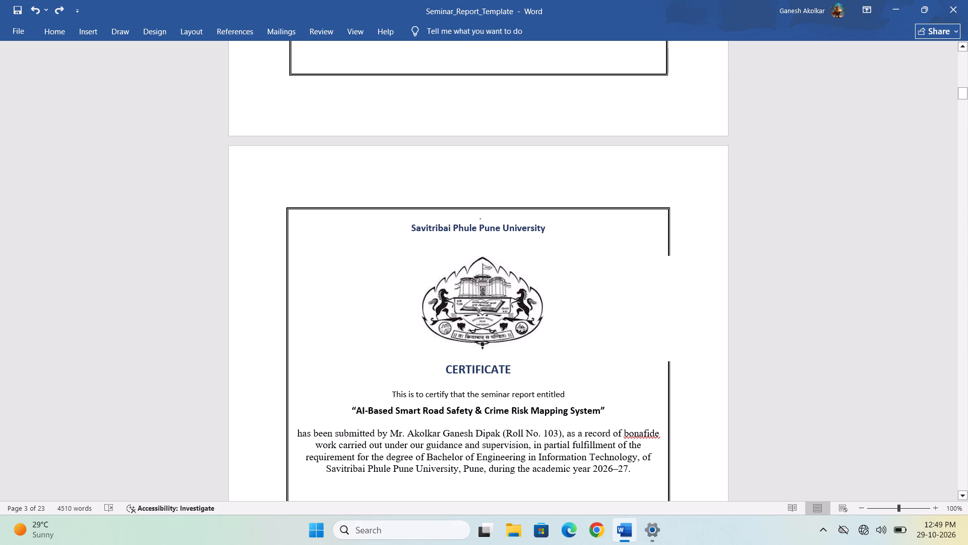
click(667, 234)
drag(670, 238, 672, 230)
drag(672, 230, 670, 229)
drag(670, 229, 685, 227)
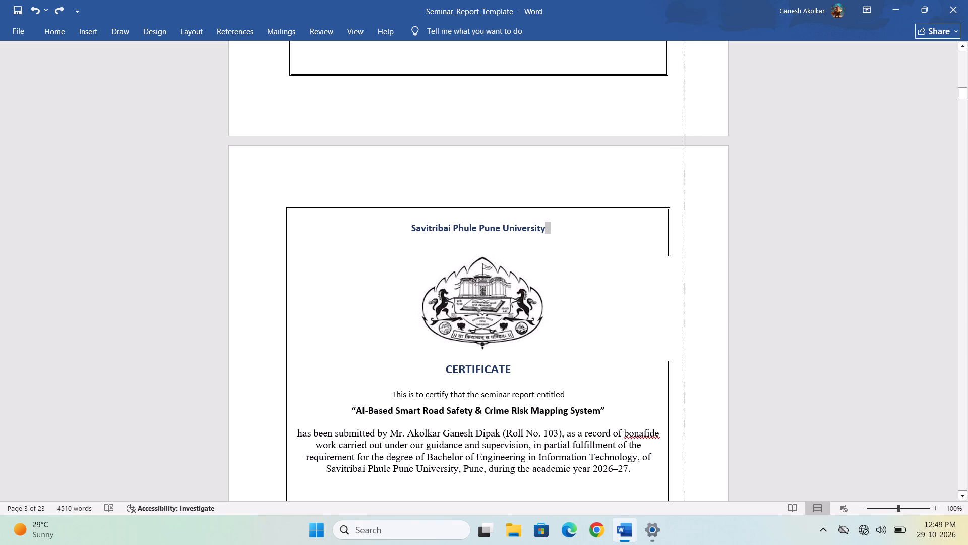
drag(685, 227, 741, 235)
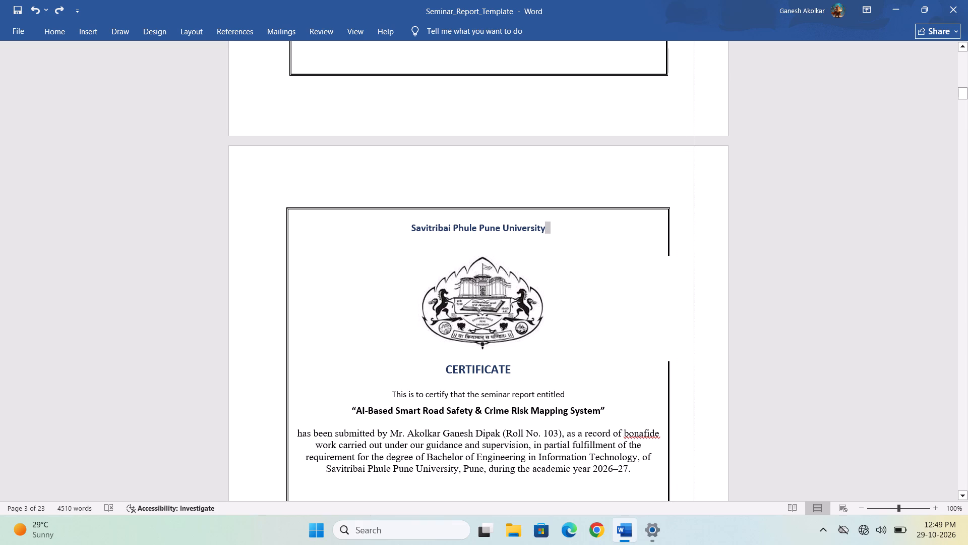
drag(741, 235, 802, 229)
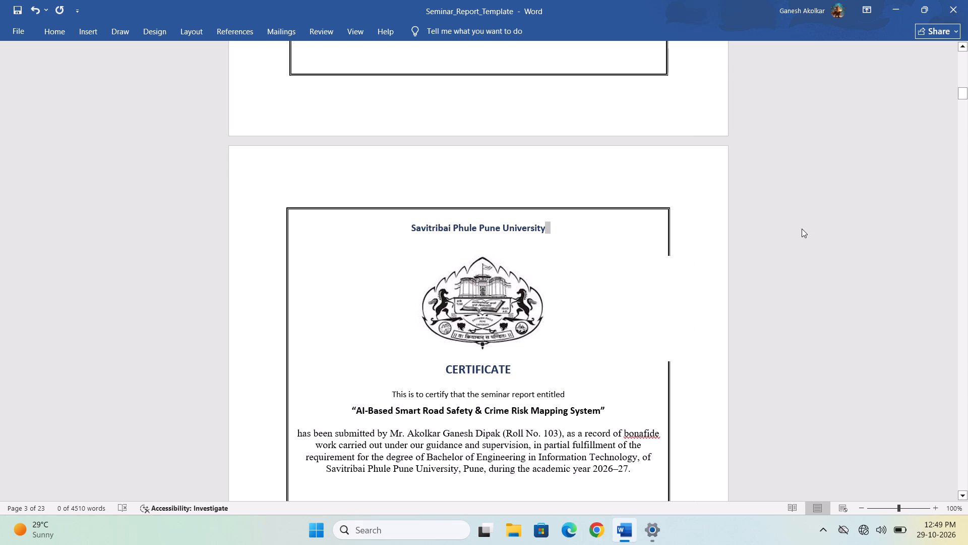
Examine the borders and layout of the certificate page against the cover and Declaration pages.
scroll(684, 254, down, 2)
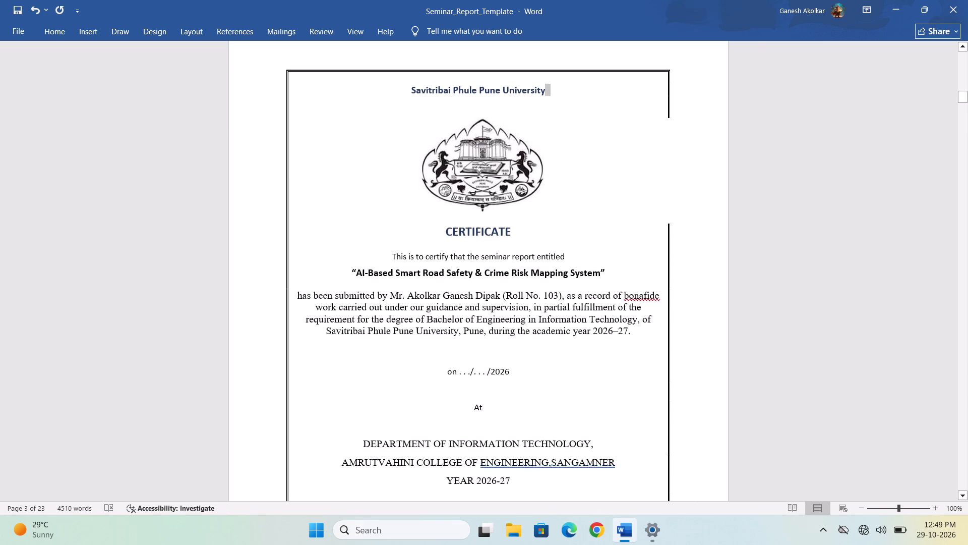
scroll(684, 254, up, 1)
scroll(684, 254, down, 1)
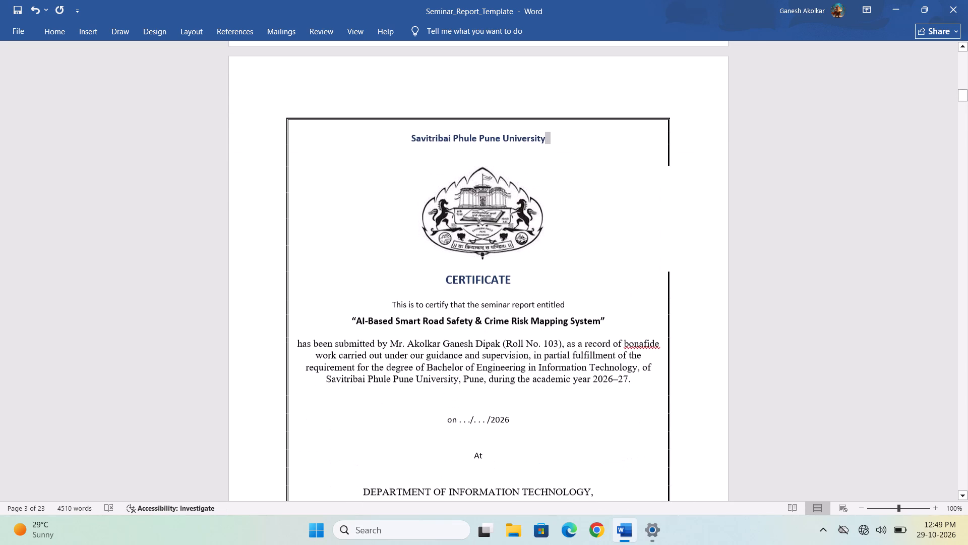
scroll(648, 234, down, 1)
scroll(648, 234, up, 7)
scroll(648, 234, down, 4)
scroll(648, 234, up, 1)
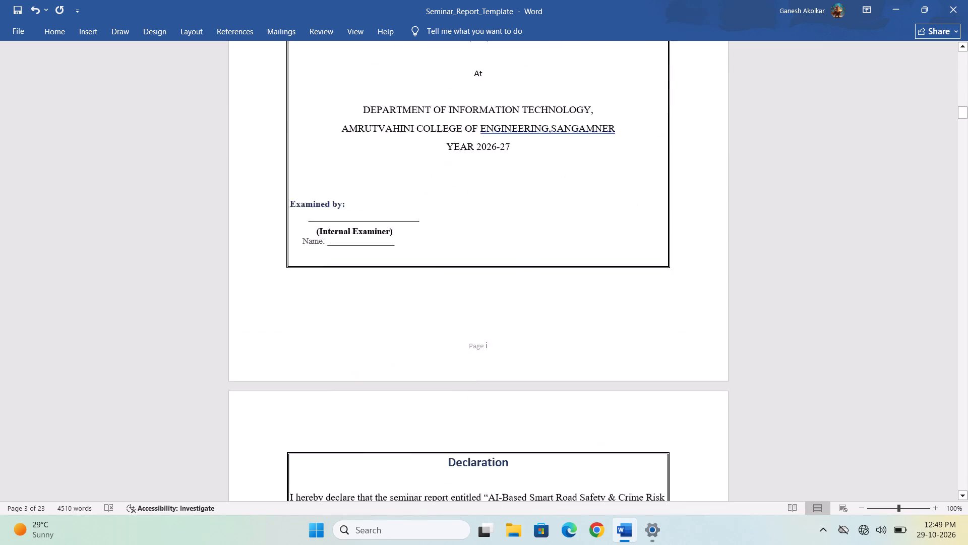
scroll(648, 234, up, 1)
scroll(499, 274, up, 4)
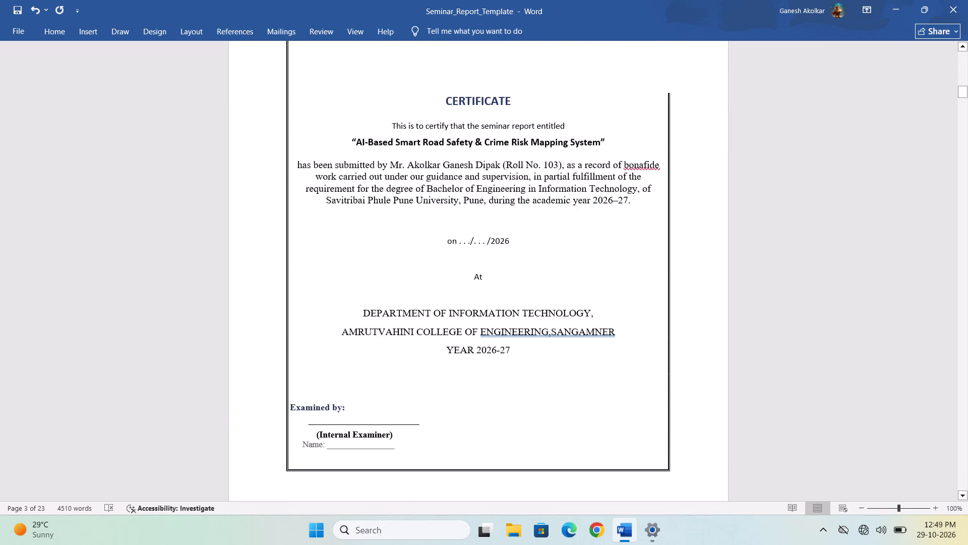
scroll(499, 274, up, 5)
scroll(499, 274, down, 1)
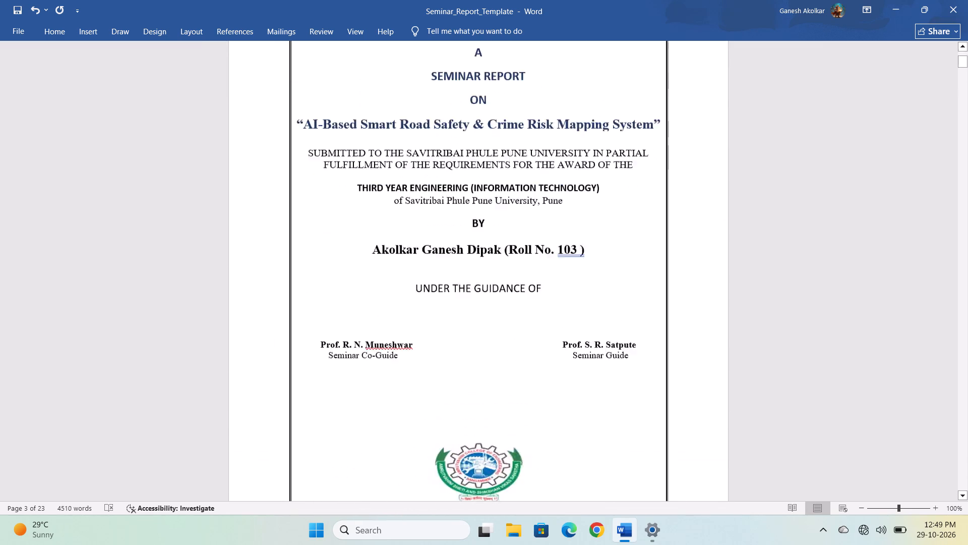
scroll(499, 274, down, 5)
scroll(499, 274, up, 2)
scroll(499, 274, down, 1)
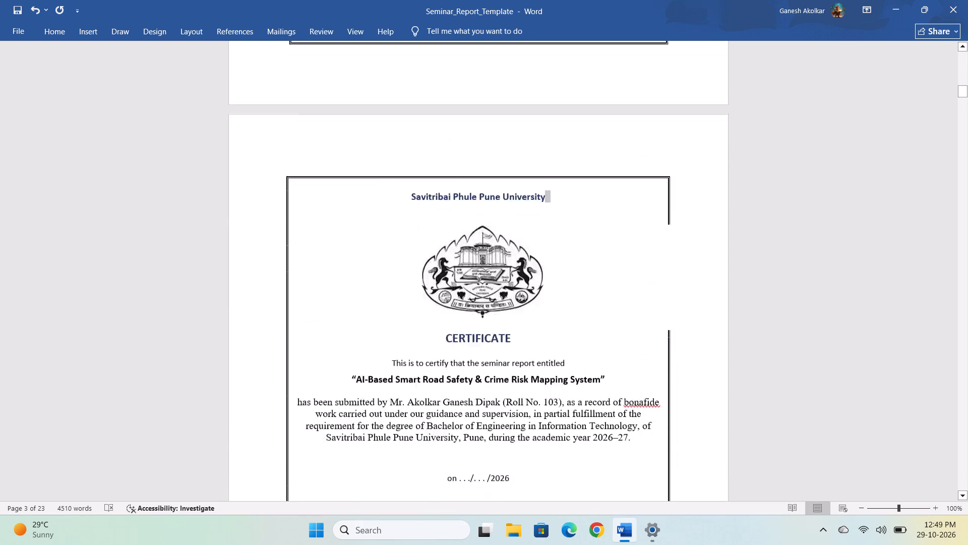
scroll(499, 274, down, 1)
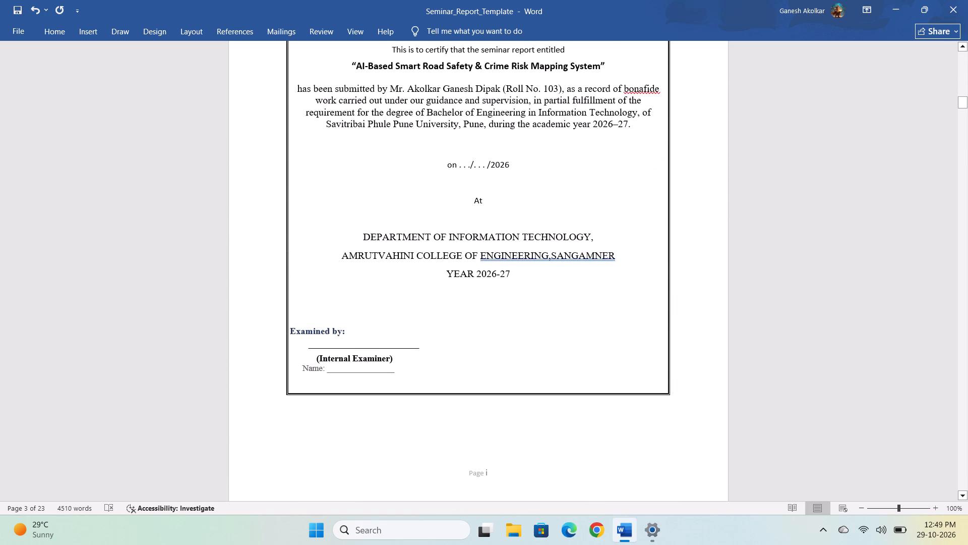
Remove the parentheses around the "Internal Examiner" label in the certificate page's examiner block.
click(404, 358)
key(Left)
key(Left)
key(Left)
key(Left)
key(Left)
key(BackSpace)
key(Left)
key(Left)
key(Left)
key(Left)
key(Left)
key(Left)
key(Left)
key(Left)
key(Left)
key(Left)
key(Left)
key(Left)
key(Left)
key(Left)
key(Left)
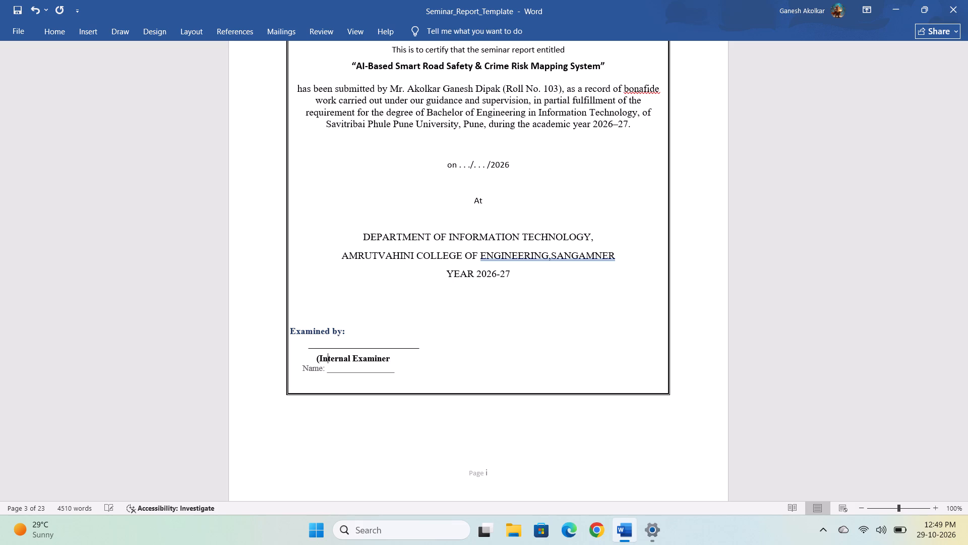
key(Left)
key(Left)
key(BackSpace)
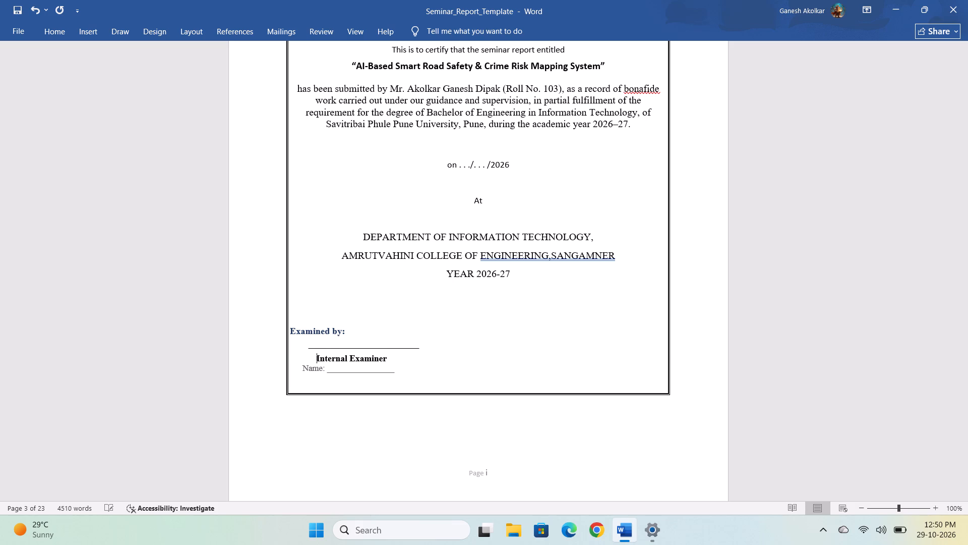
Look through the report from the certificate page to the last page, examining the layout of every section.
scroll(404, 358, up, 1)
scroll(404, 345, down, 2)
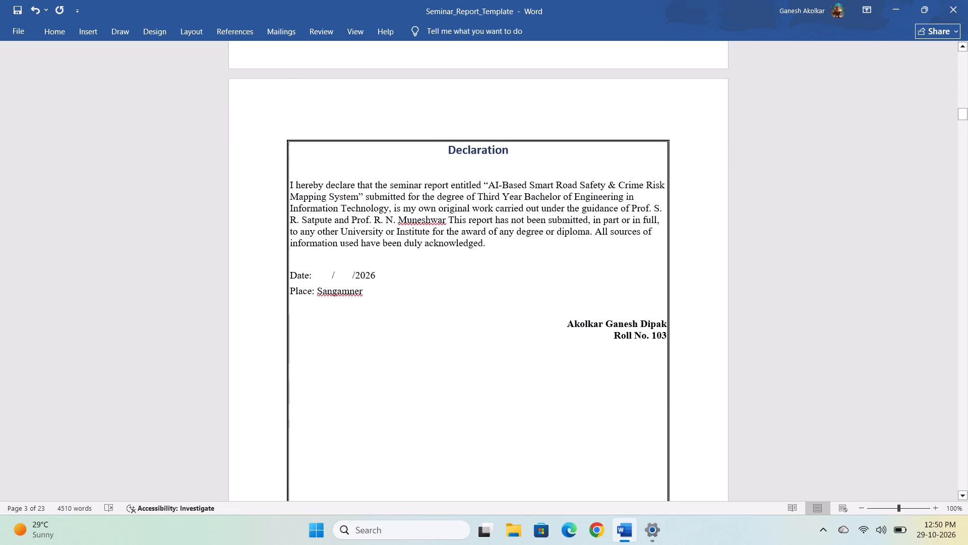
scroll(404, 345, down, 1)
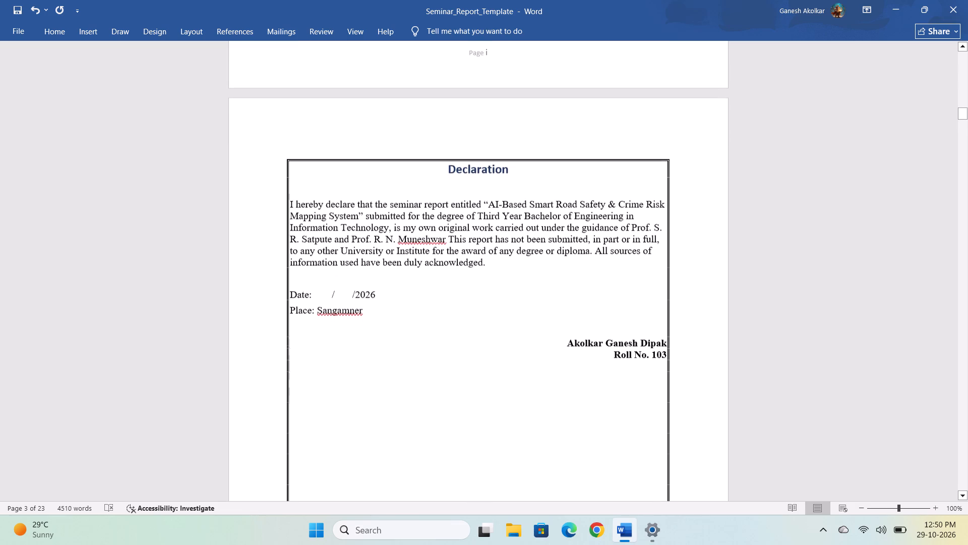
scroll(404, 345, down, 4)
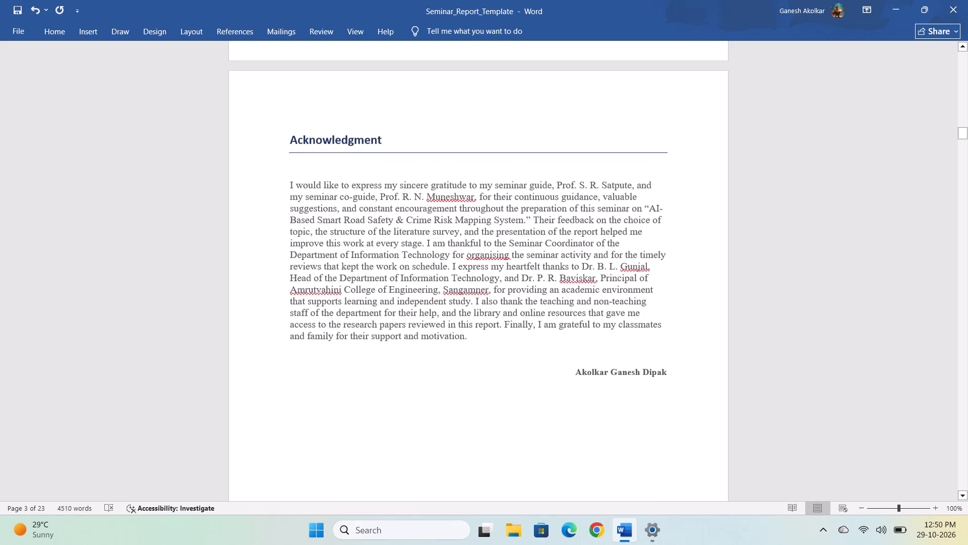
scroll(404, 345, down, 1)
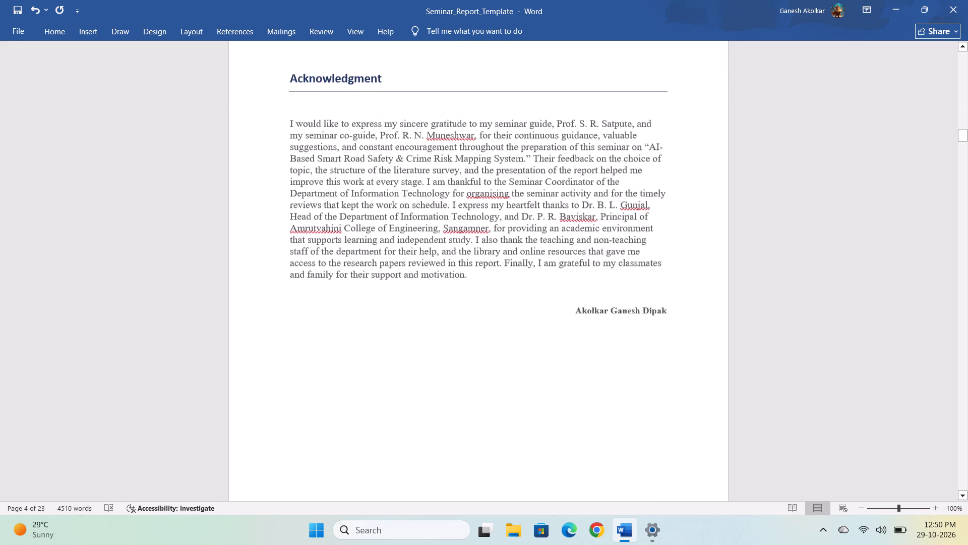
scroll(404, 345, down, 3)
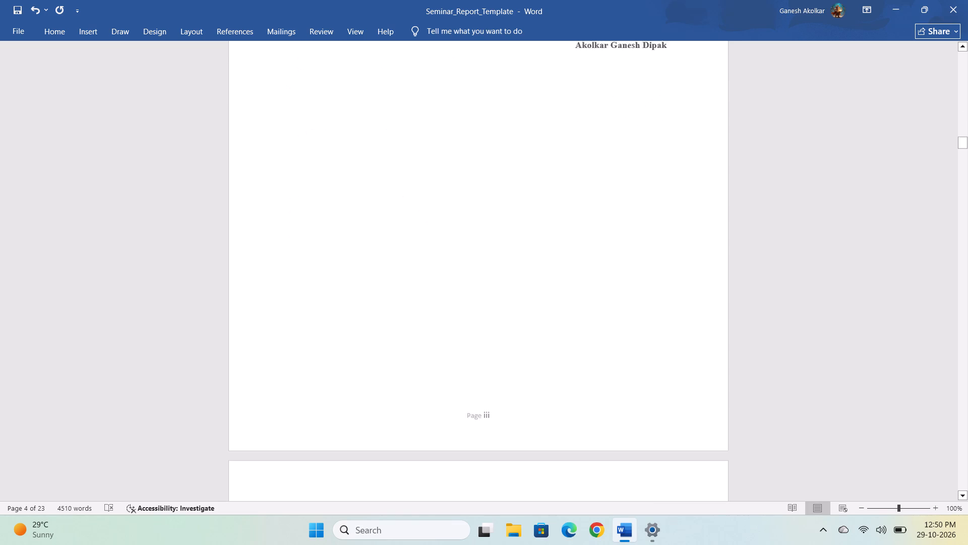
scroll(404, 345, down, 1)
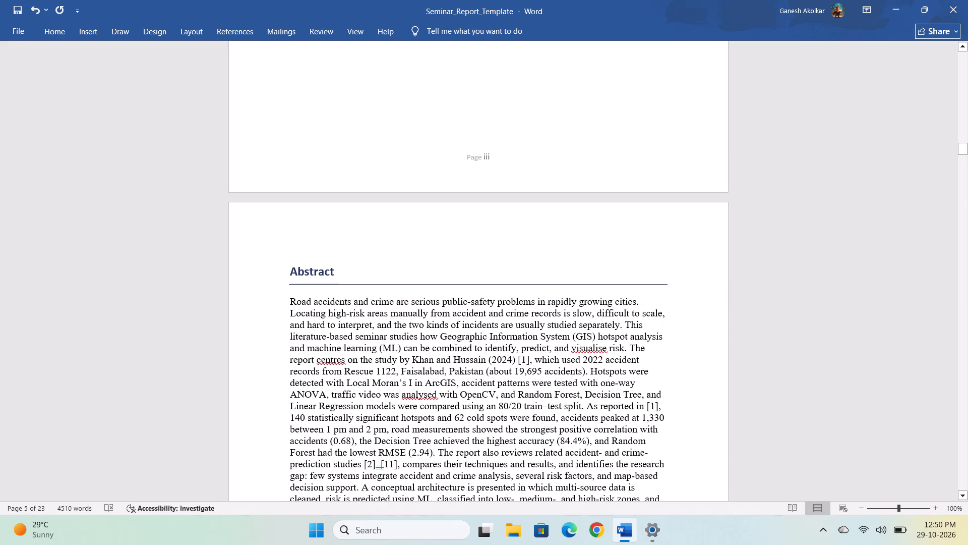
scroll(404, 345, down, 3)
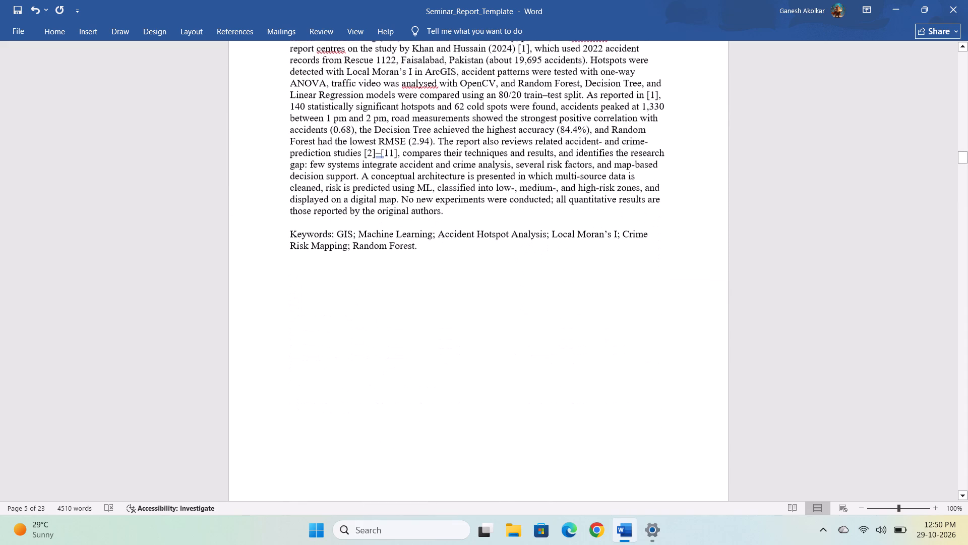
scroll(404, 345, down, 6)
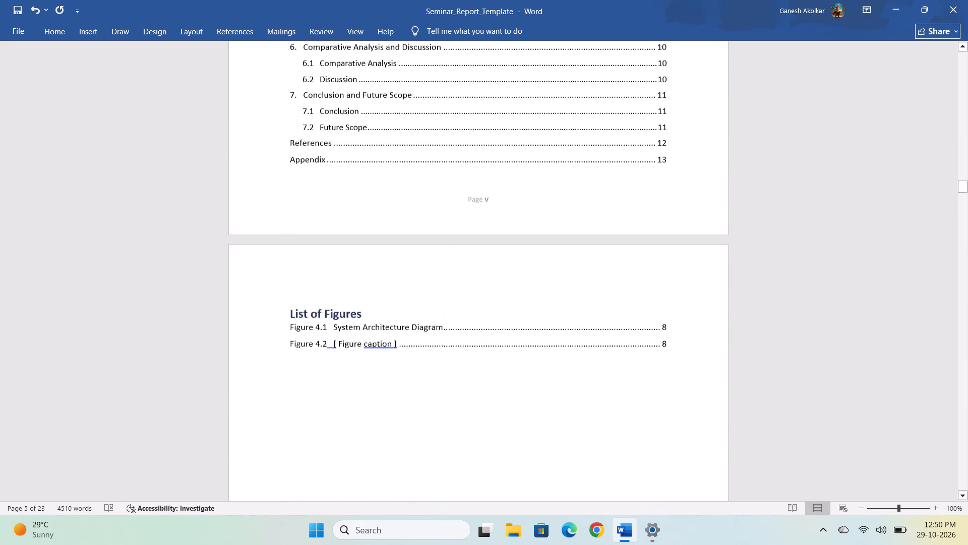
scroll(404, 345, down, 7)
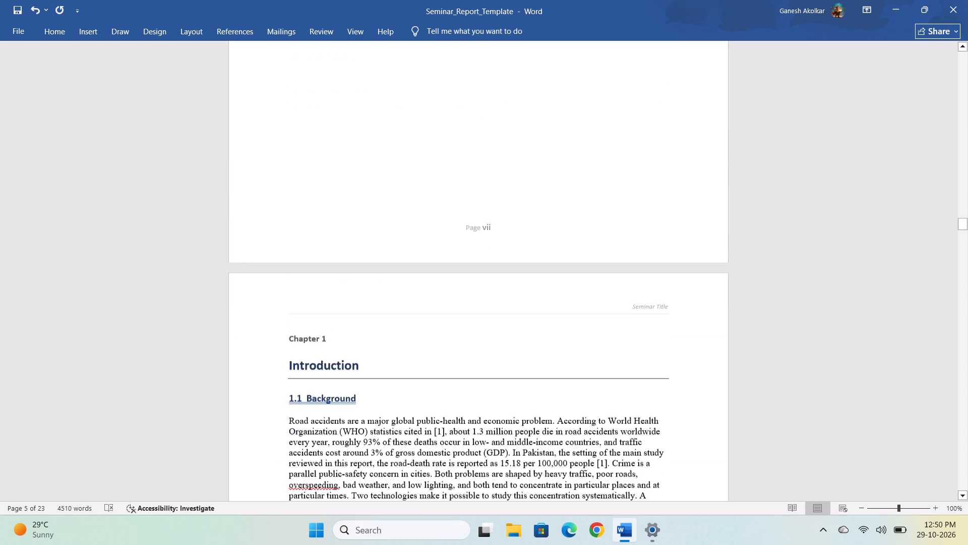
scroll(404, 345, down, 6)
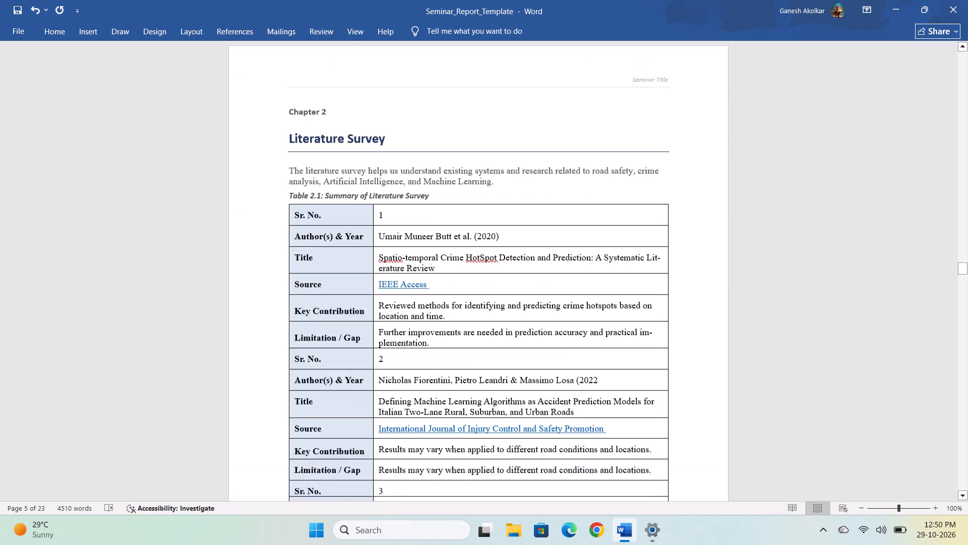
scroll(404, 345, down, 7)
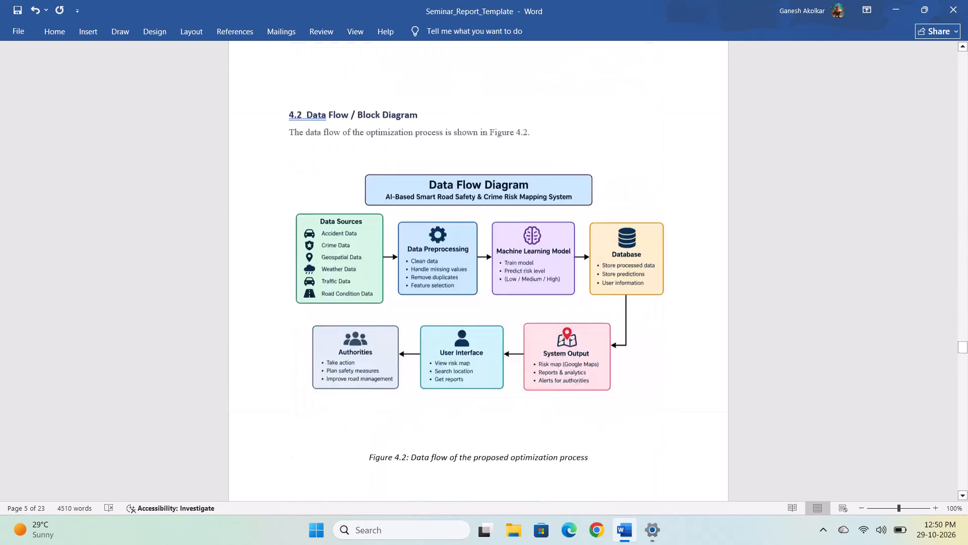
scroll(404, 345, down, 17)
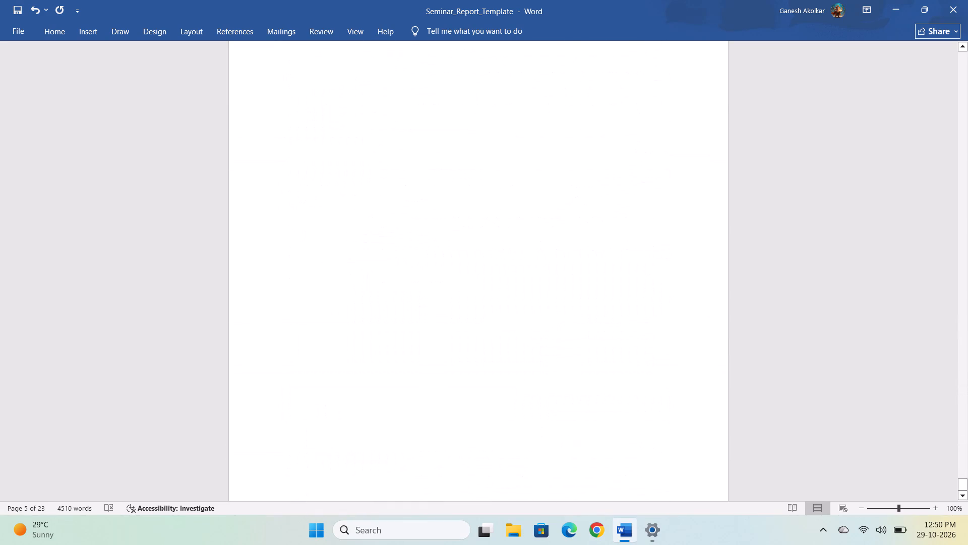
scroll(404, 345, down, 6)
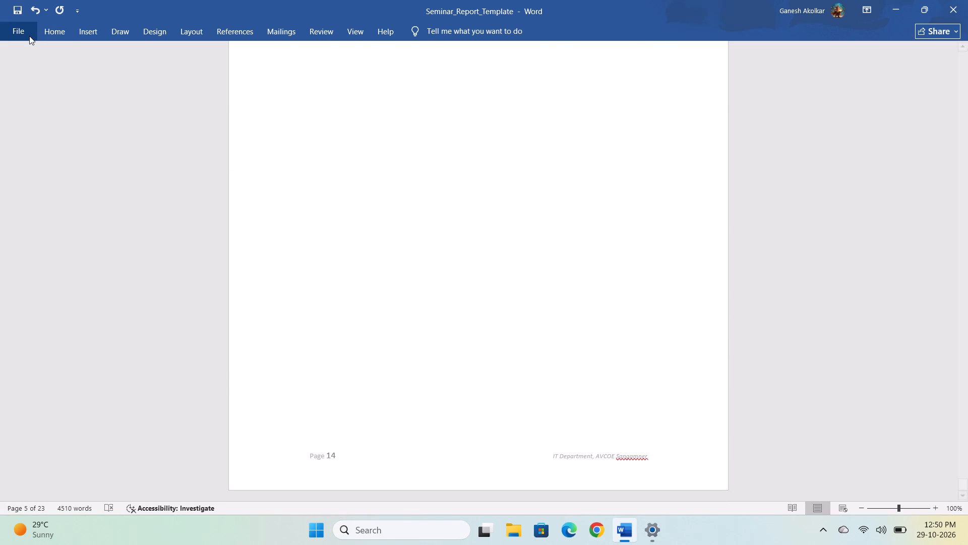
Save the report as a PDF named Final#GA in the Downloads folder.
click(29, 36)
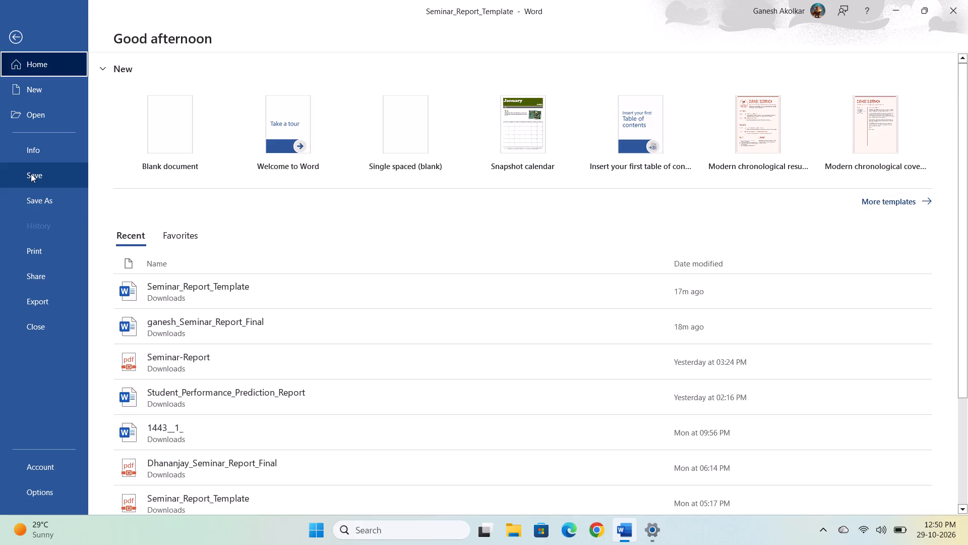
click(53, 197)
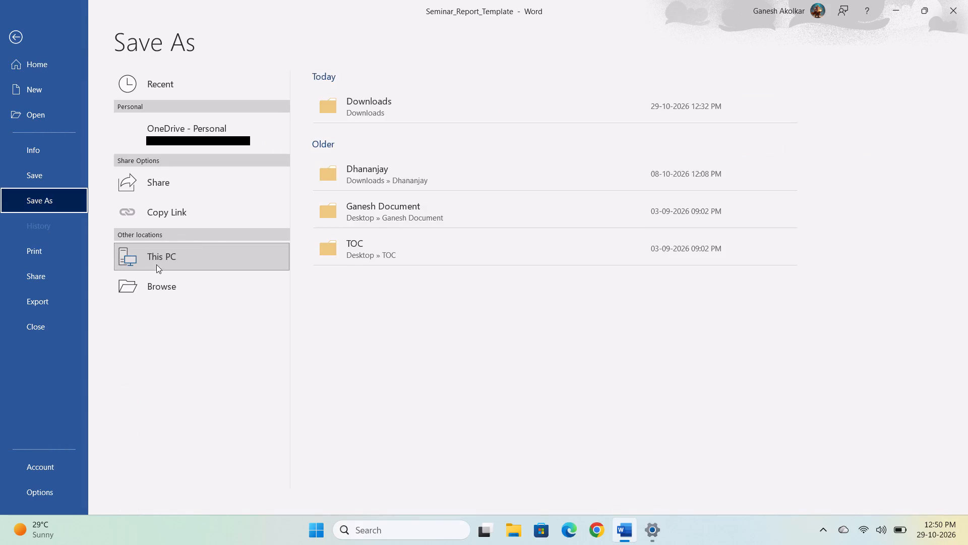
click(203, 255)
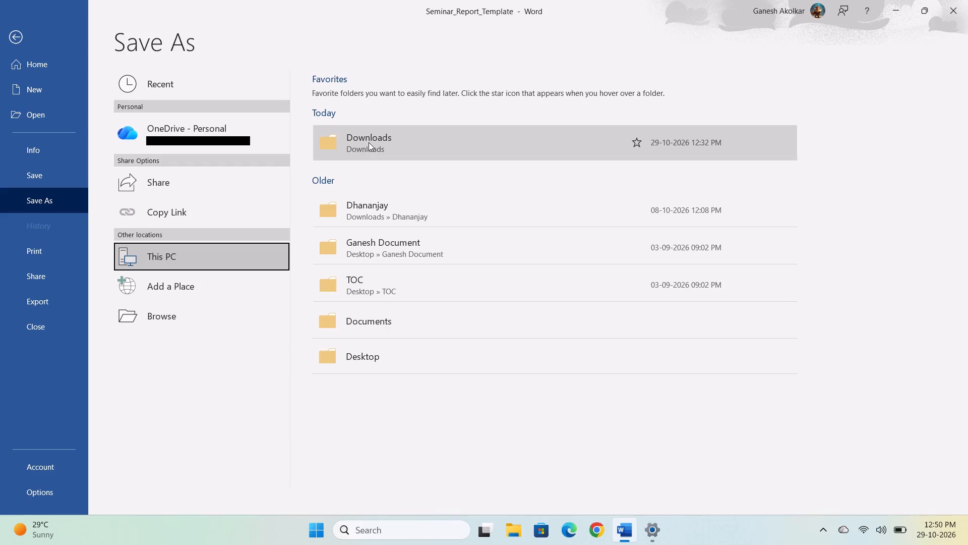
click(369, 142)
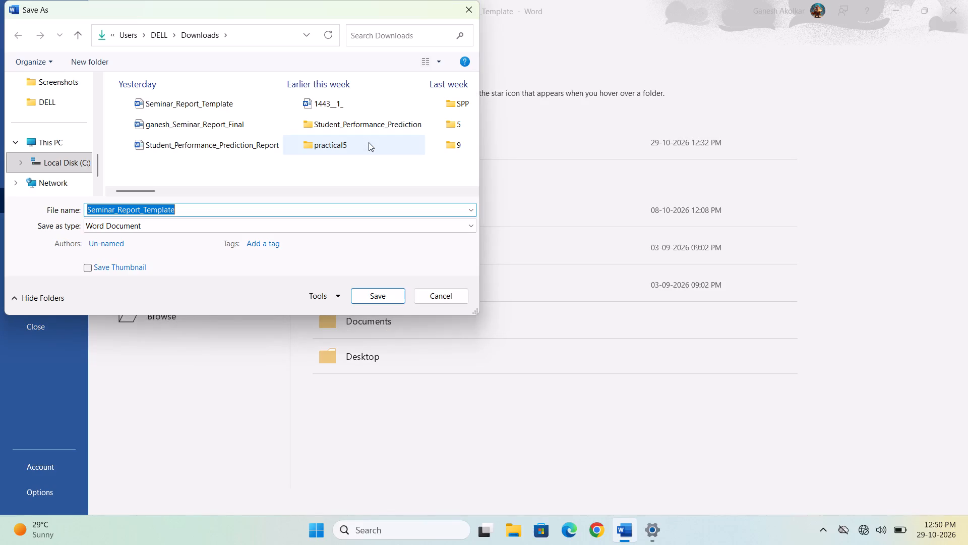
key(BackSpace)
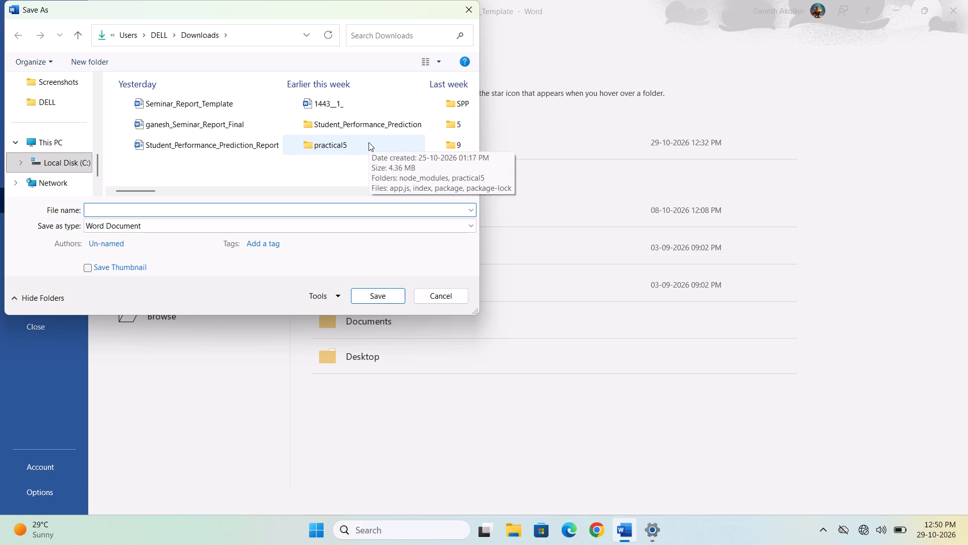
text(Final)
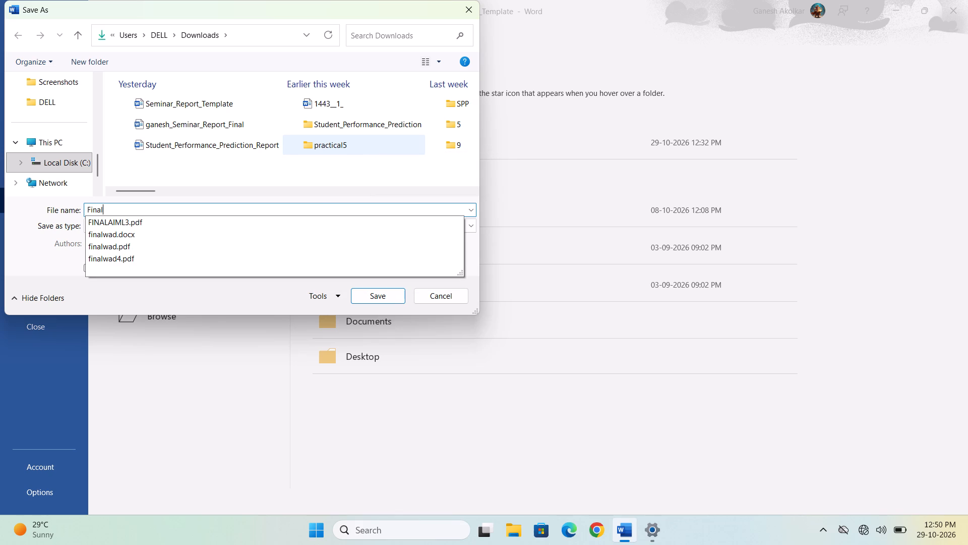
key(shift+numbersign)
text(GA)
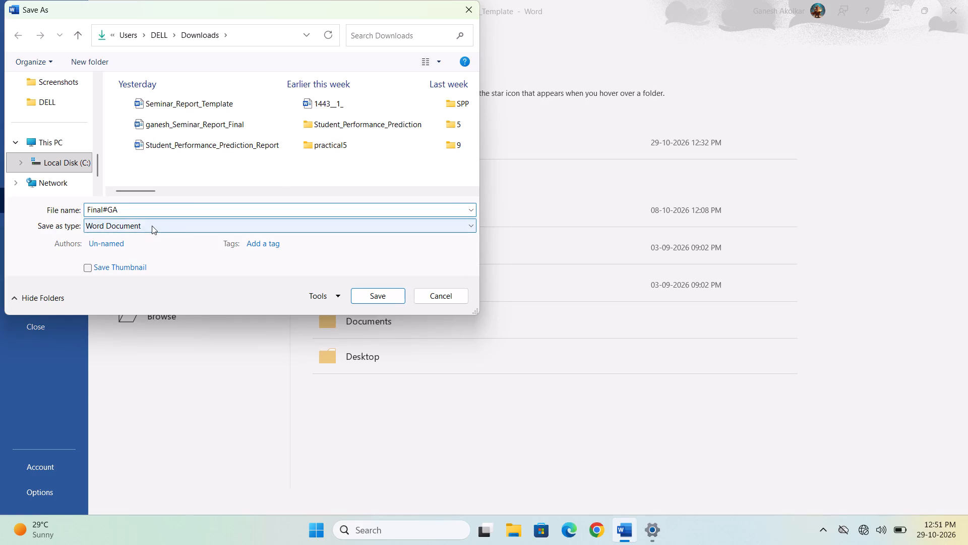
drag(151, 225, 134, 296)
click(134, 296)
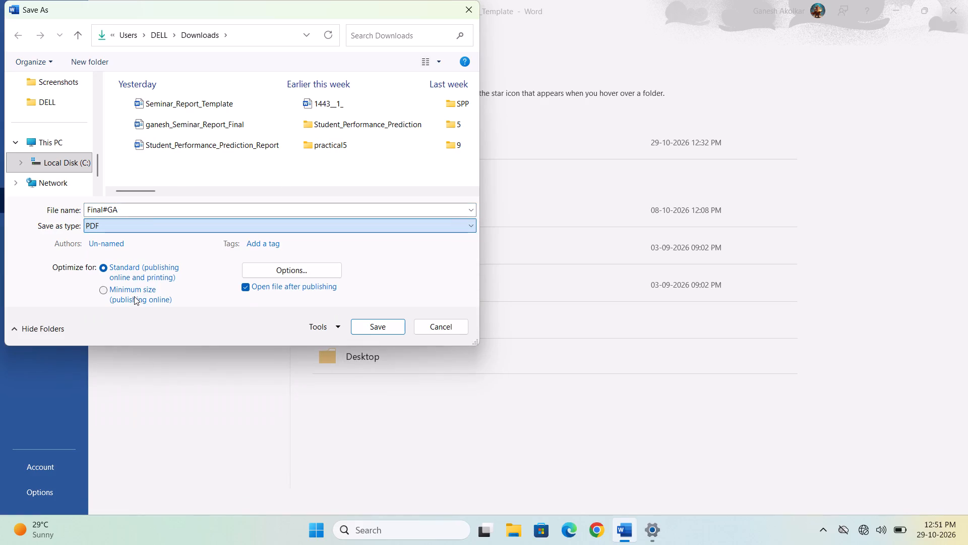
click(369, 322)
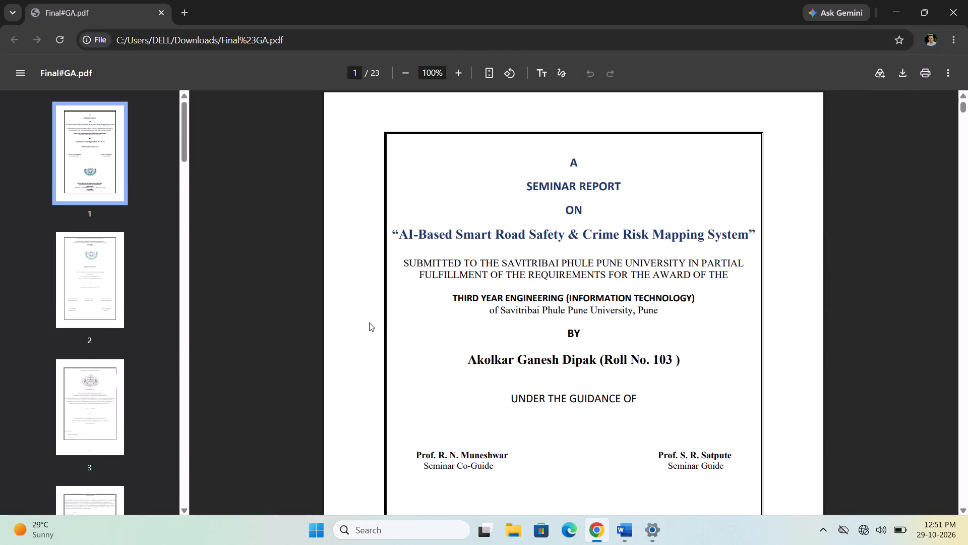
Look through the exported Final#GA PDF in Chrome from the cover page to the Appendix, examining each page's layout.
key(ctrl+minus)
key(ctrl+minus)
key(ctrl+minus)
key(ctrl+minus)
key(ctrl+minus)
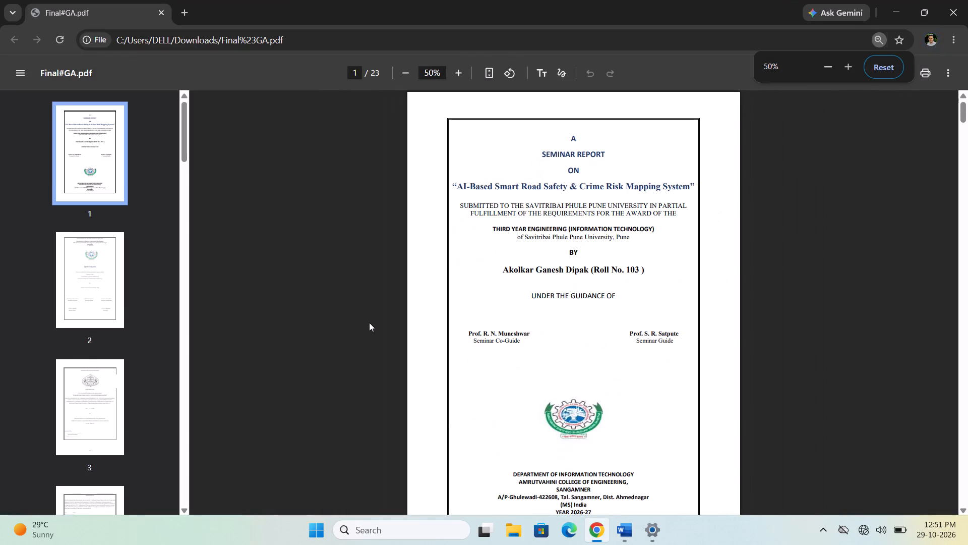
key(ctrl+equal)
click(156, 249)
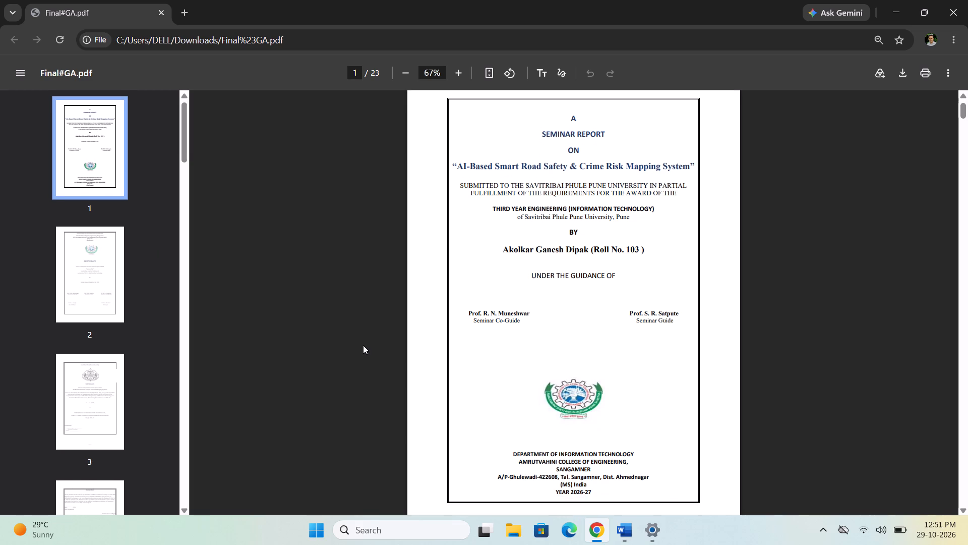
scroll(363, 345, down, 6)
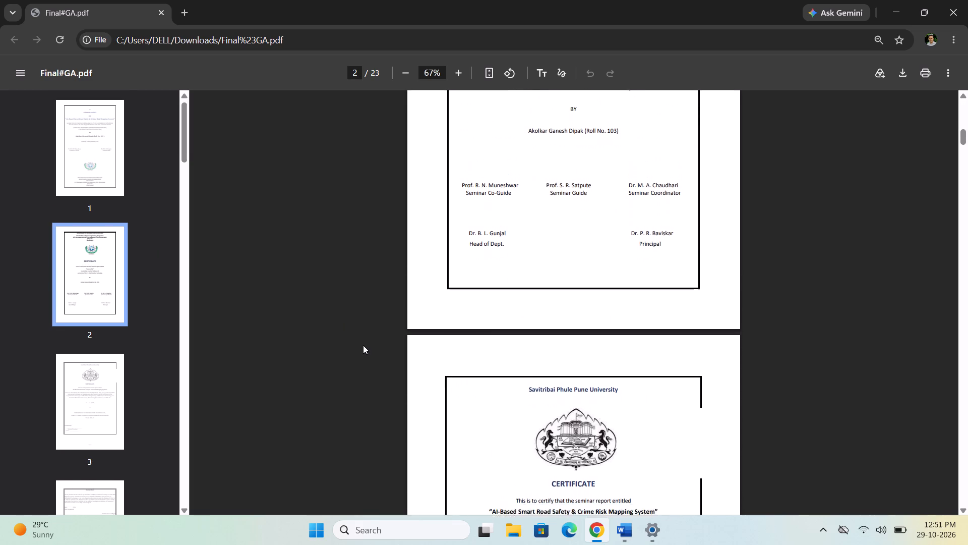
scroll(363, 345, down, 9)
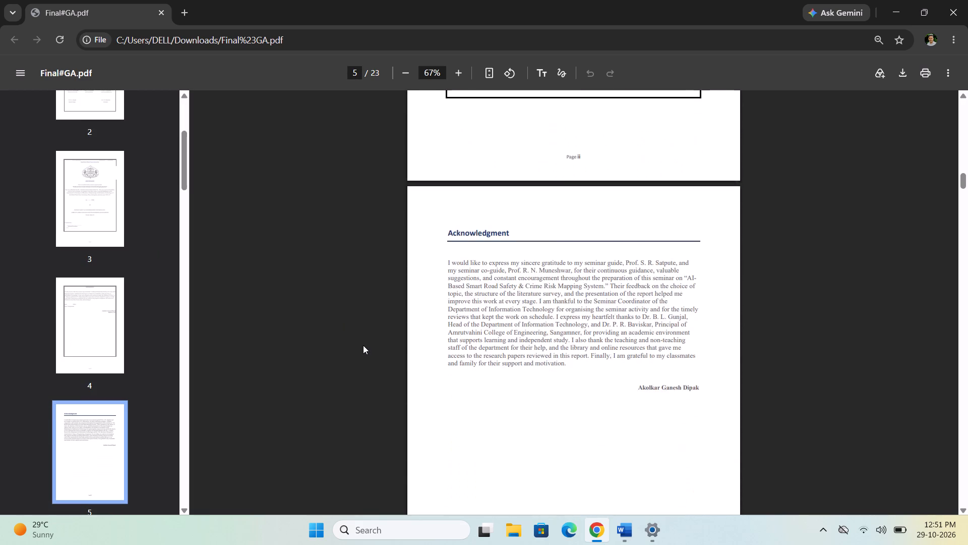
scroll(363, 345, down, 4)
key(Down)
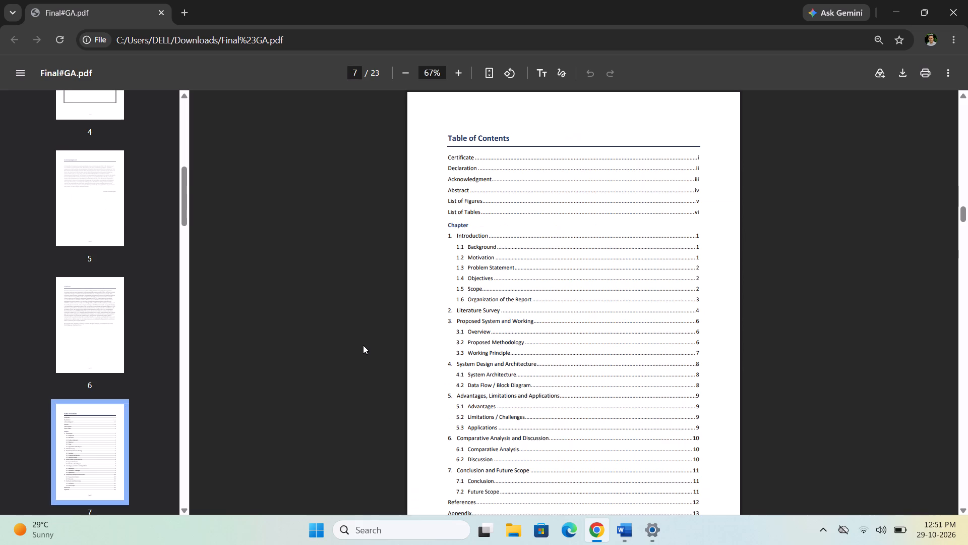
key(Down)
key(Down)
key(Down)
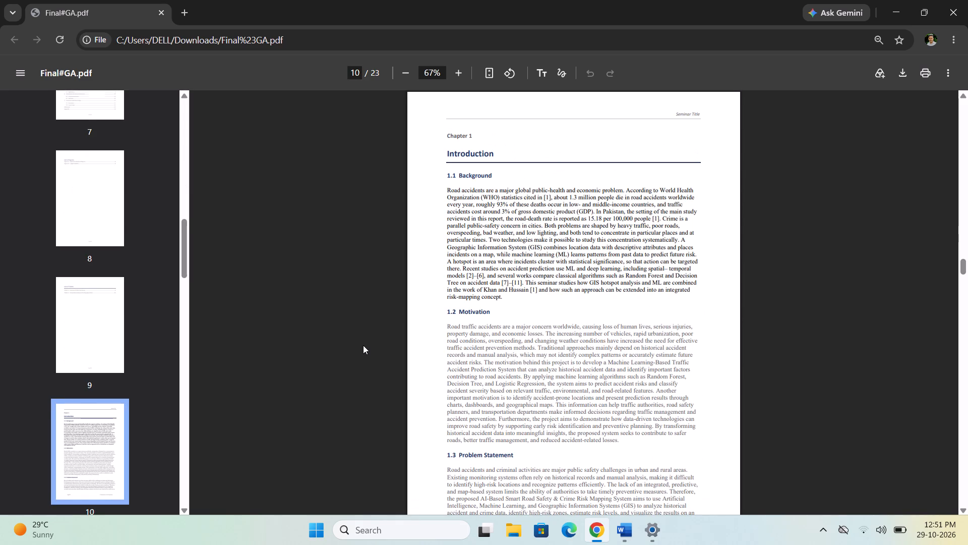
key(Down)
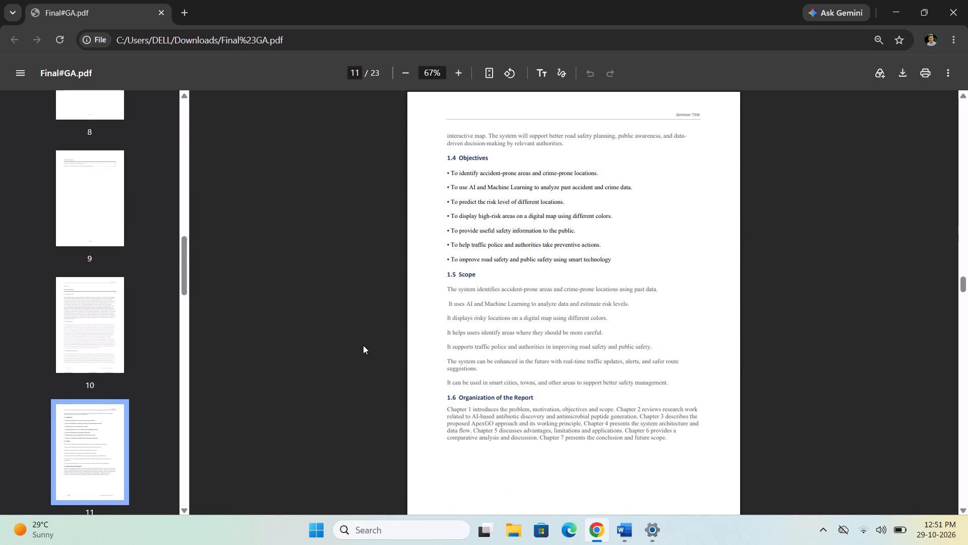
key(Down)
key(Down)
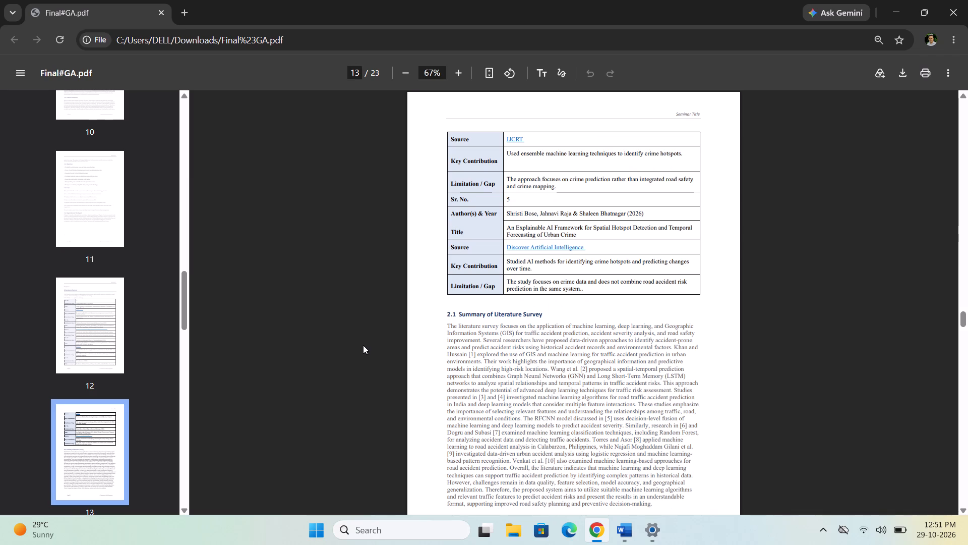
key(Down)
key(Down)
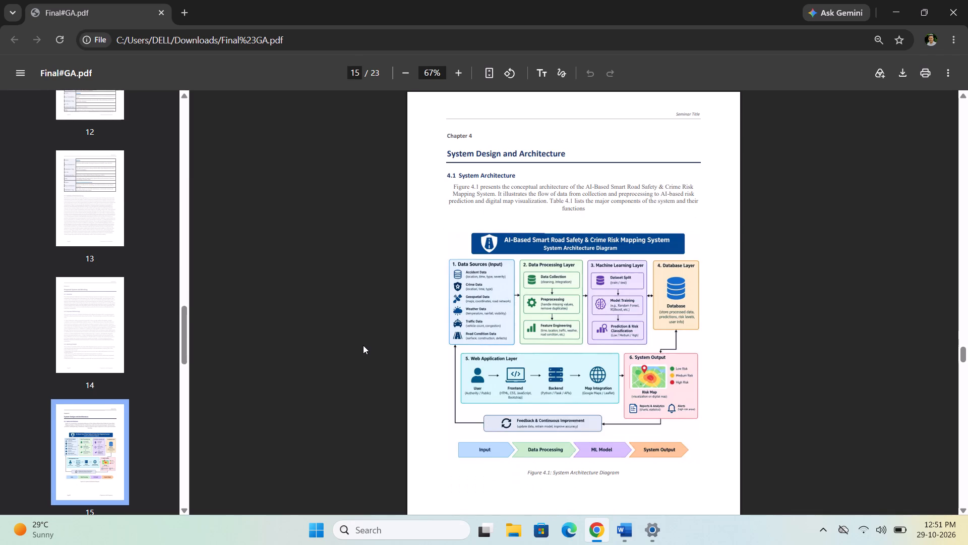
key(Down)
key(Down)
key(Down)
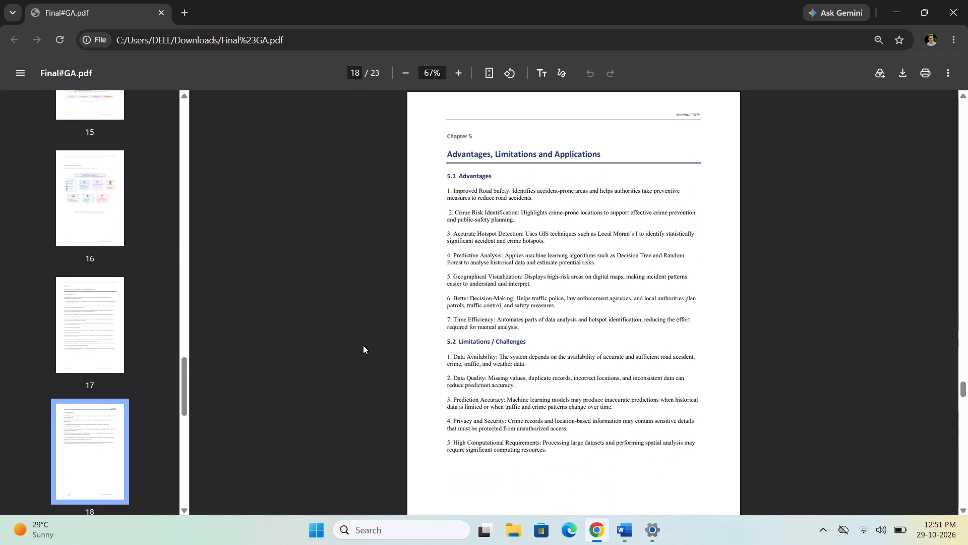
key(Down)
key(Down)
key(Down)
key(Down)
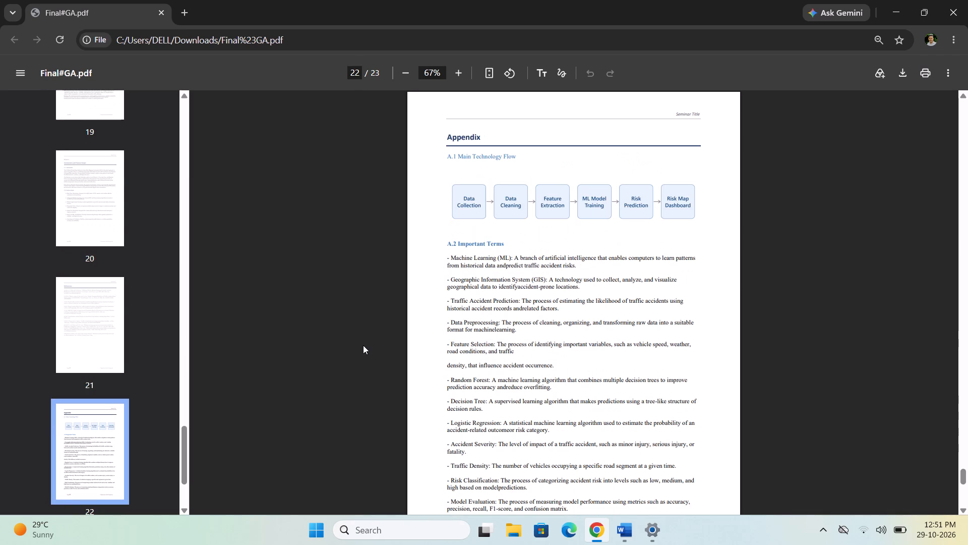
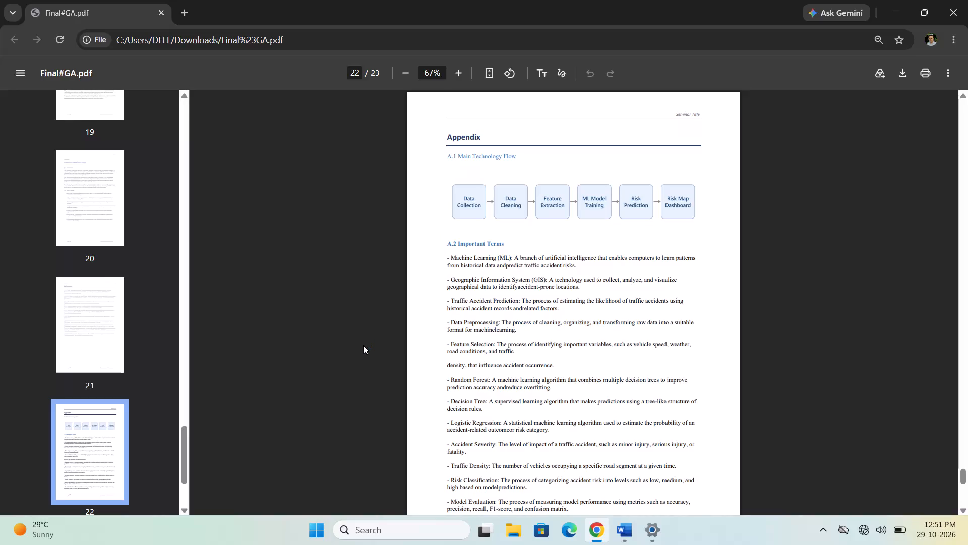
Look through the rest of the Final#GA PDF's Appendix and go back over its pages to the cover.
key(Down)
key(Down)
key(Down)
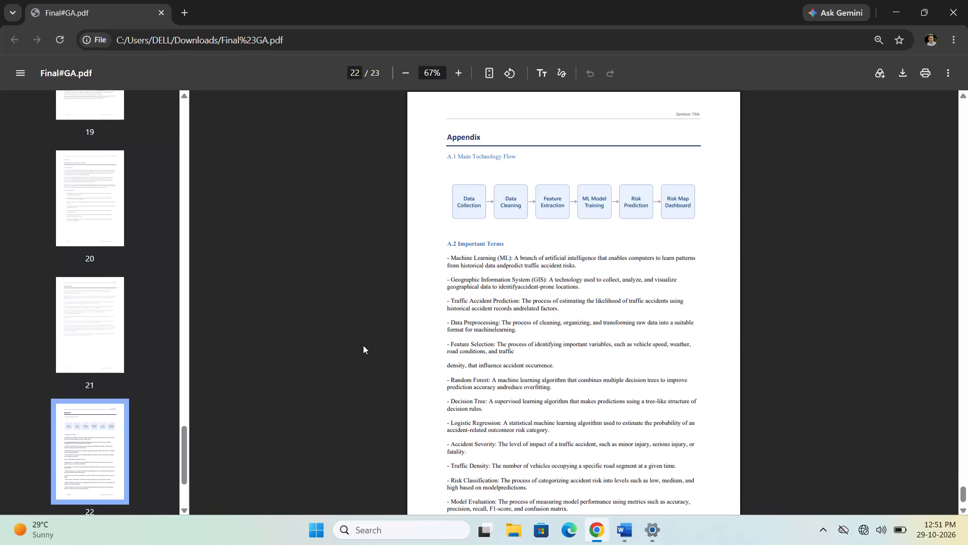
key(Up)
key(Up)
key(Up)
key(Up)
key(Up)
key(Up)
key(Up)
key(Up)
key(Up)
key(Up)
key(Up)
key(Up)
key(Up)
key(Up)
key(Up)
key(Up)
key(Up)
key(Up)
key(Up)
key(Up)
key(Up)
key(Up)
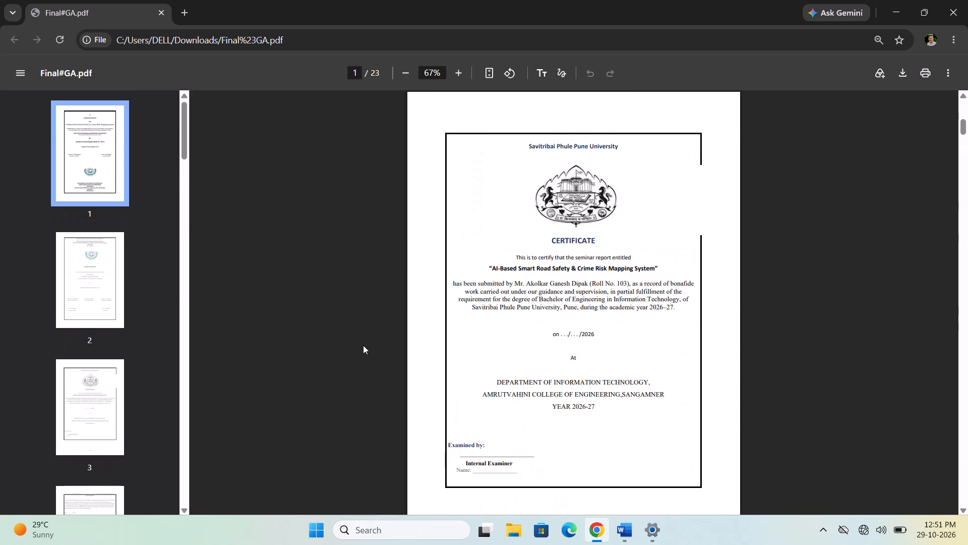
Switch to Word and look back through the report from the Appendix terms to the cover page, examining the text formatting.
click(623, 532)
scroll(494, 365, up, 5)
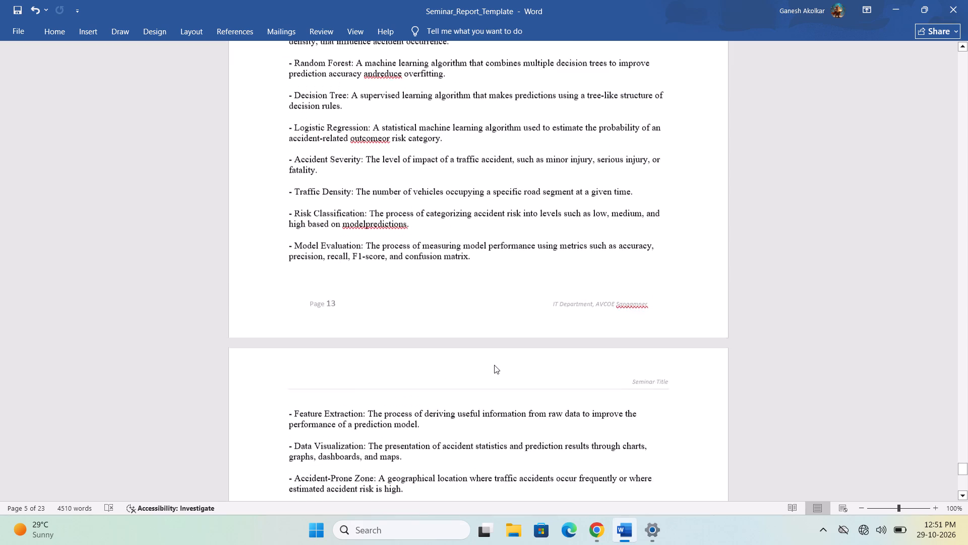
scroll(494, 365, up, 1)
drag(470, 289, 370, 278)
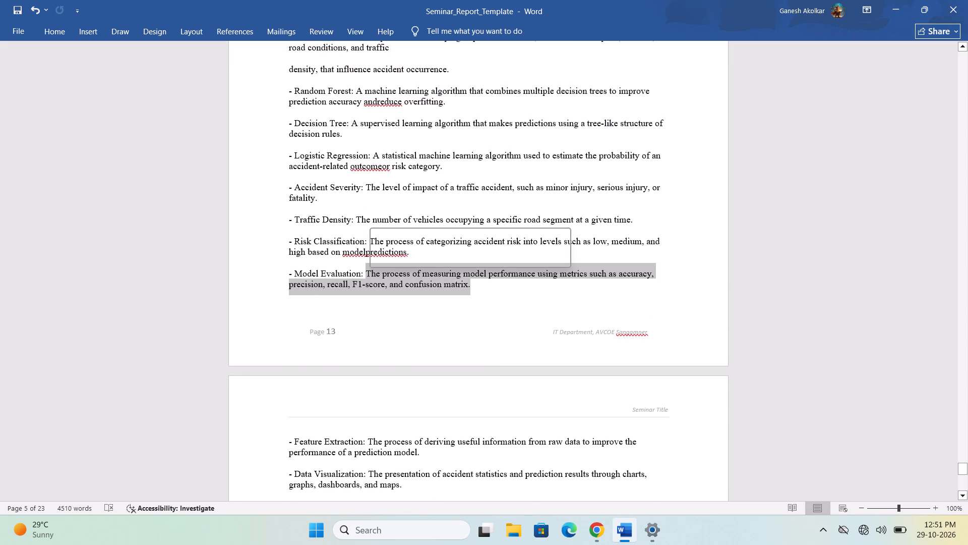
click(370, 278)
scroll(370, 278, up, 3)
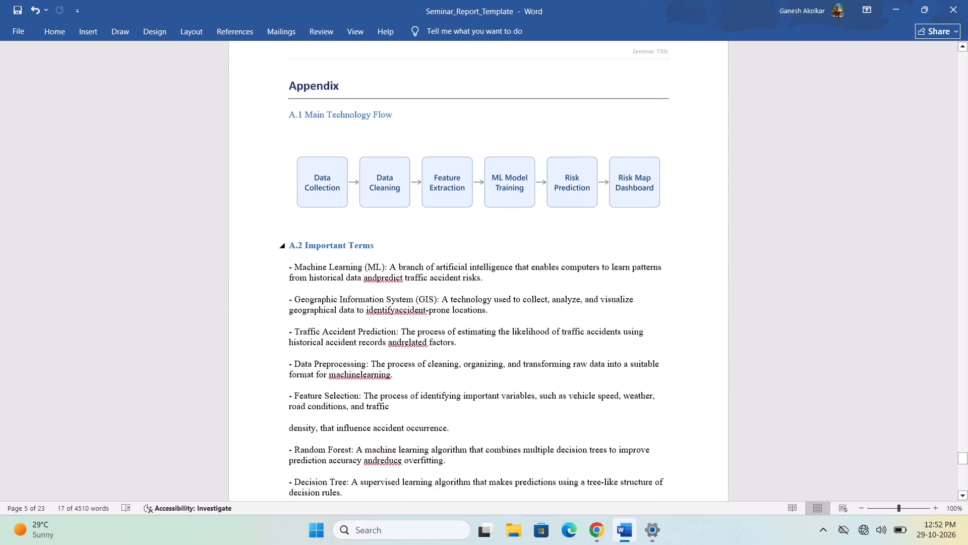
scroll(370, 278, up, 1)
scroll(370, 278, up, 20)
scroll(370, 278, up, 20)
scroll(370, 278, up, 20)
scroll(370, 278, up, 3)
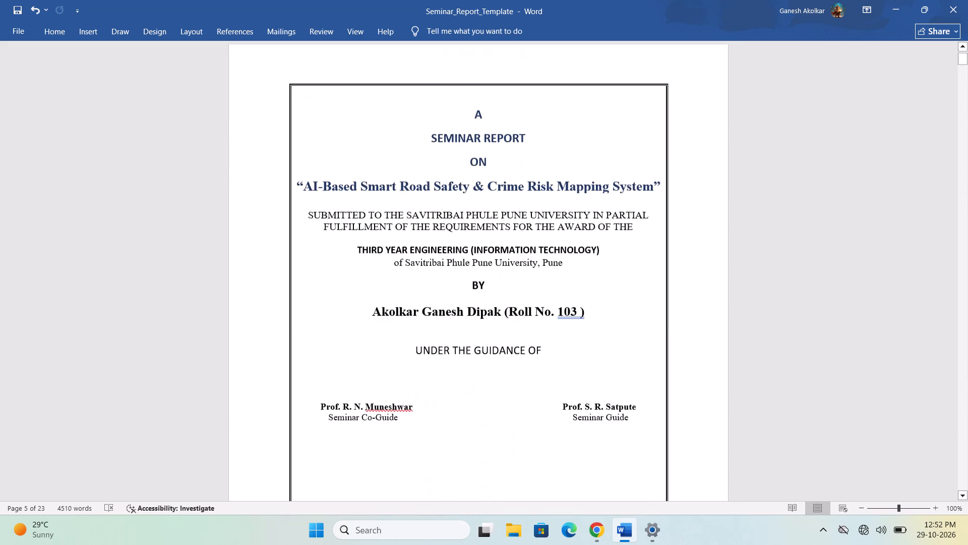
scroll(370, 278, up, 1)
Examine the text formatting of the report's front pages, including the Acknowledgment and Abstract, up to Chapter 1.
scroll(370, 278, down, 9)
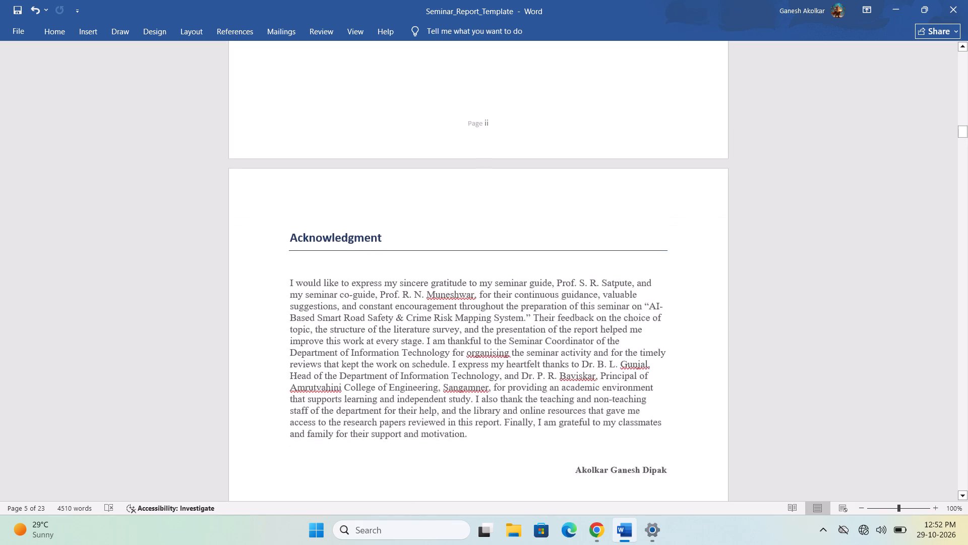
scroll(370, 278, down, 1)
drag(284, 113, 326, 154)
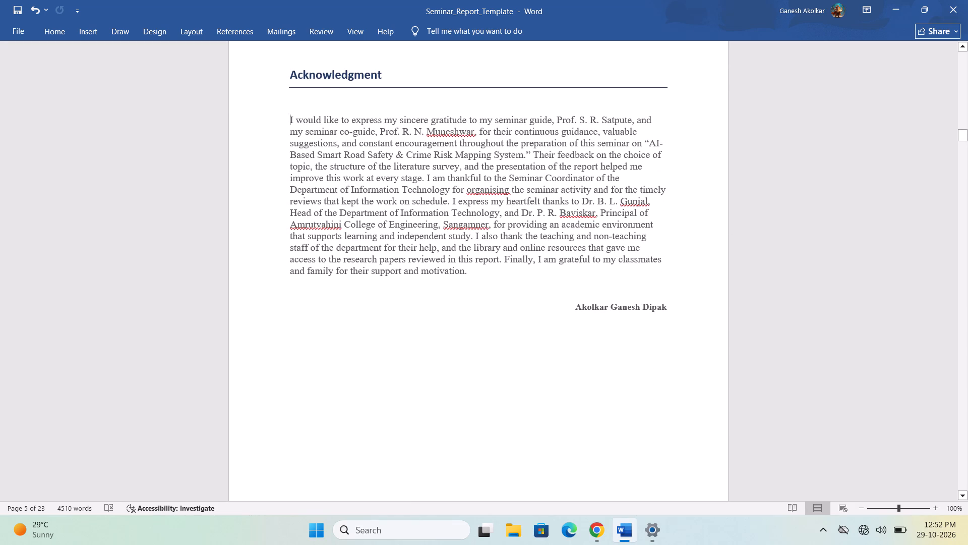
drag(326, 154, 469, 294)
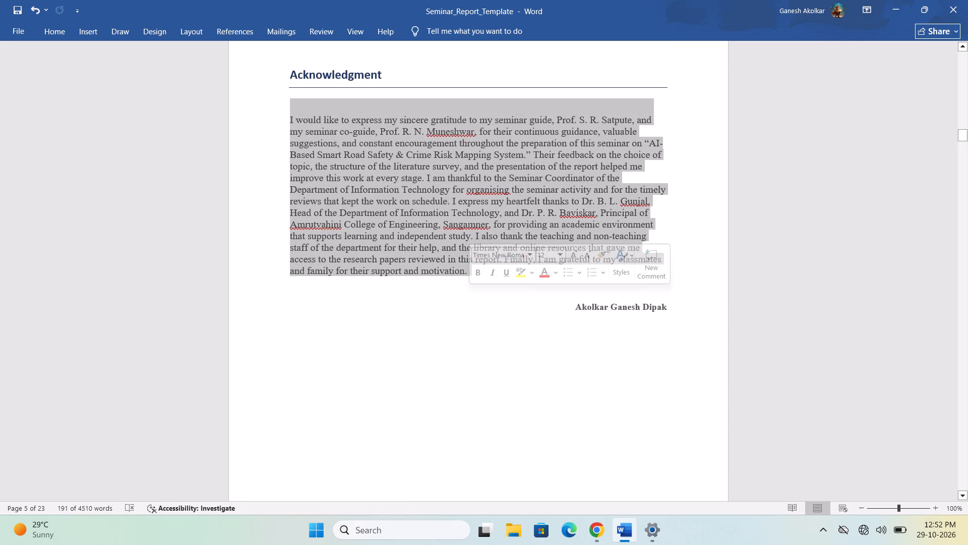
click(498, 315)
scroll(498, 315, down, 5)
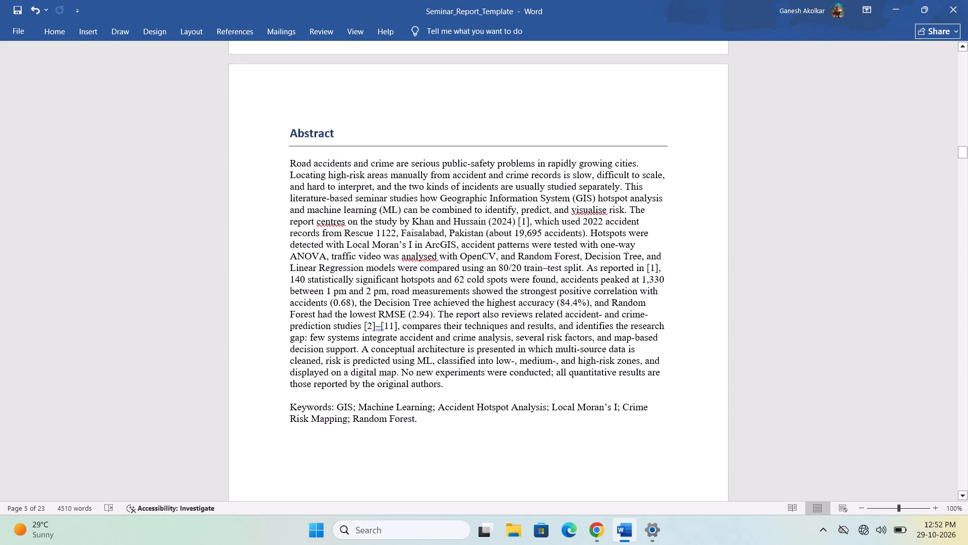
double_click(300, 185)
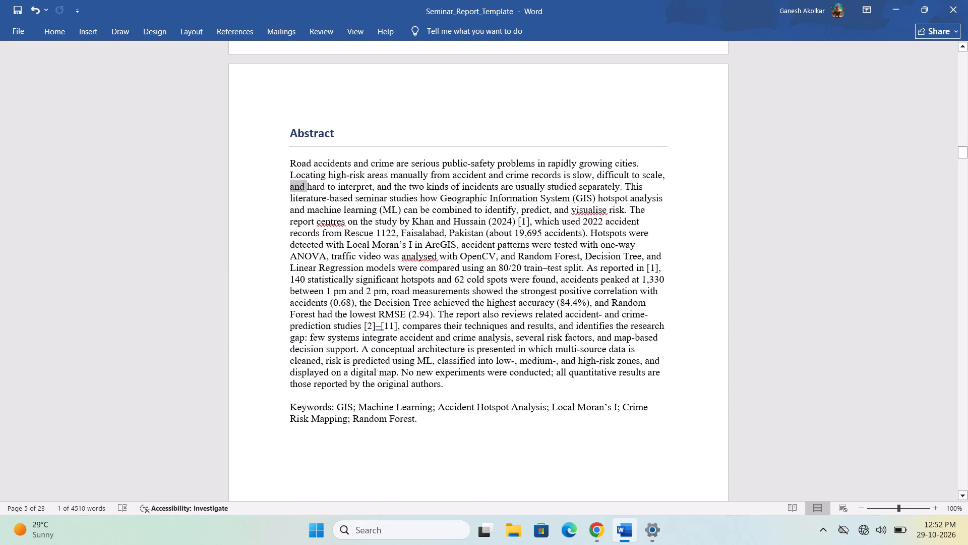
scroll(343, 227, down, 5)
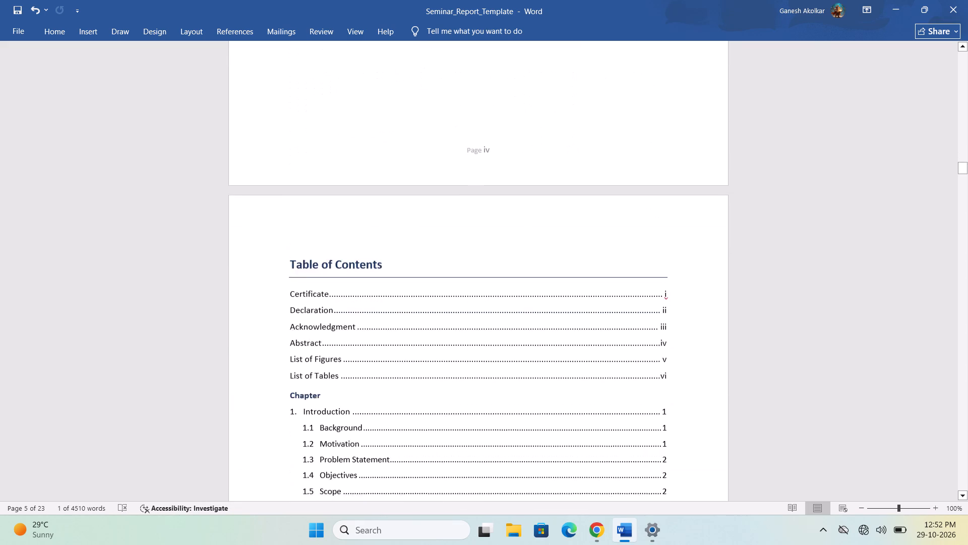
scroll(343, 227, down, 7)
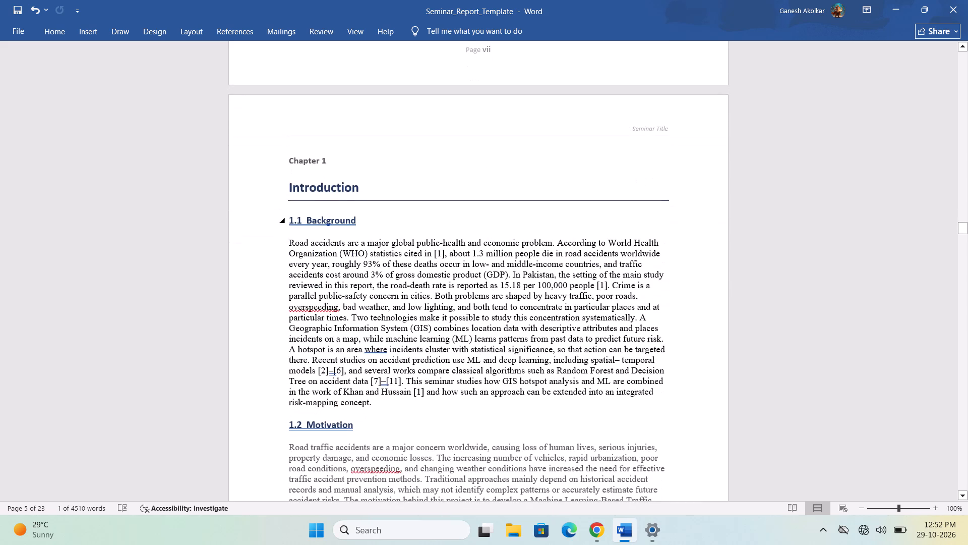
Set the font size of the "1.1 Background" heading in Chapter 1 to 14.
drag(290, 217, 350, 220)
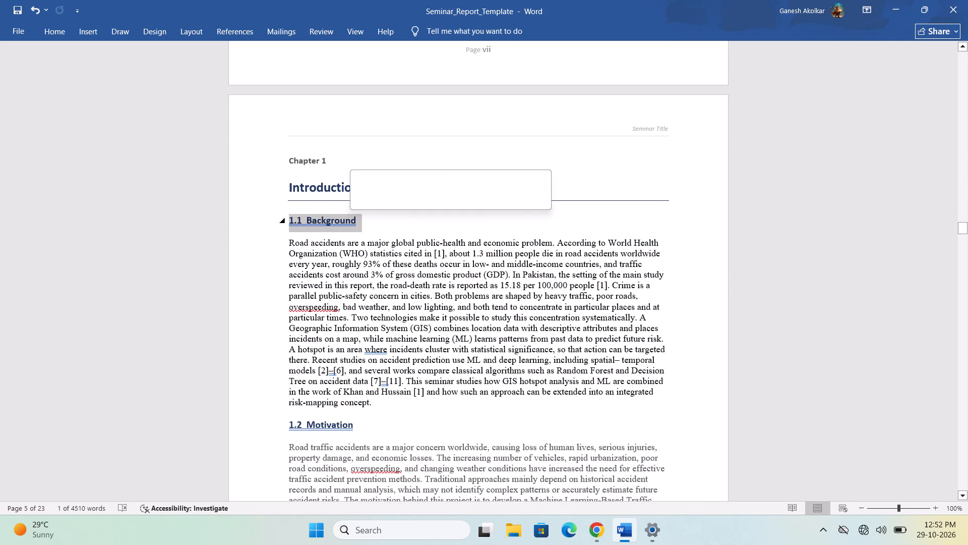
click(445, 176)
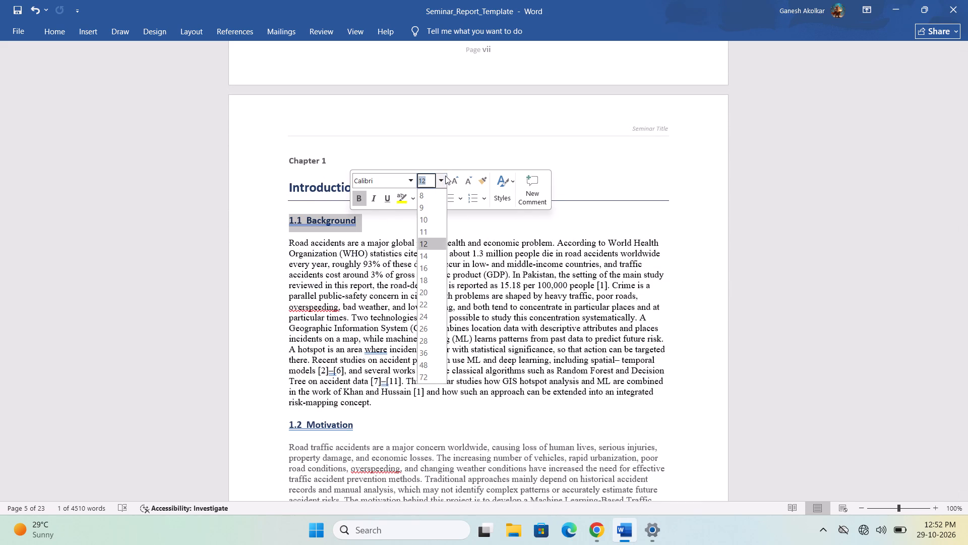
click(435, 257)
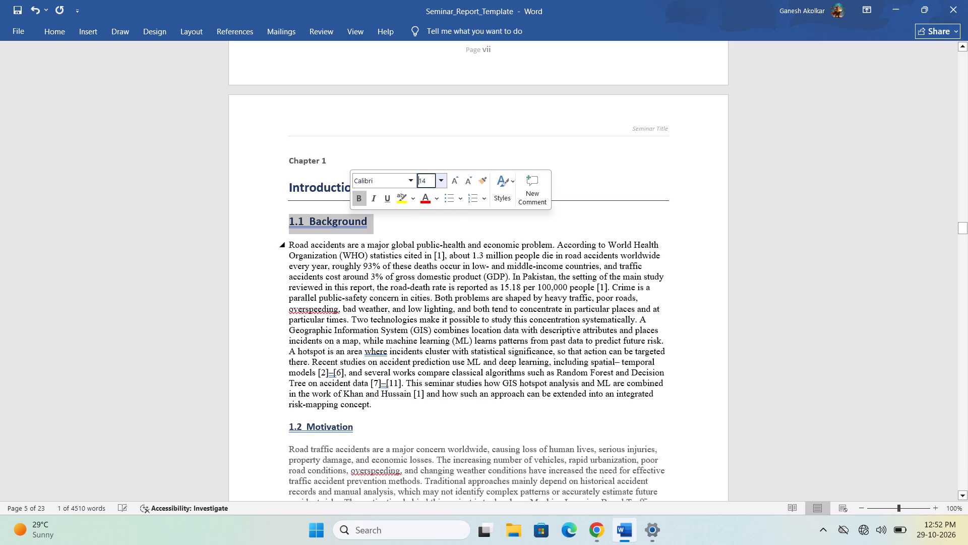
Check the font size of the body paragraph under "1.1 Background".
drag(289, 244, 398, 406)
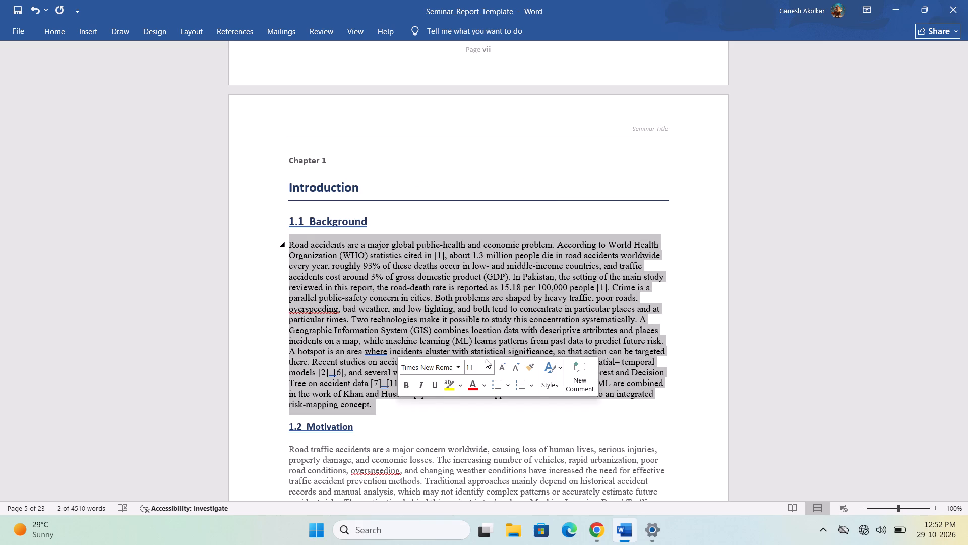
click(483, 366)
click(526, 184)
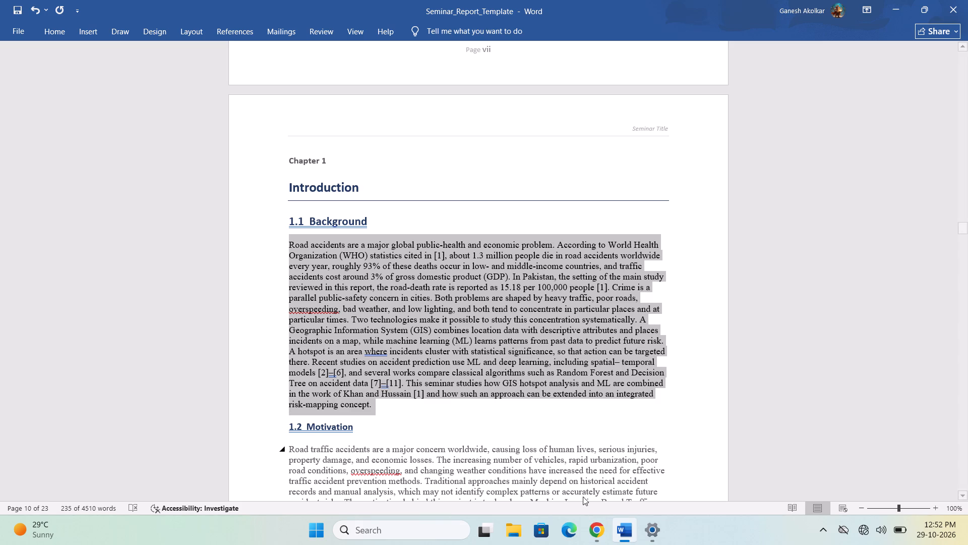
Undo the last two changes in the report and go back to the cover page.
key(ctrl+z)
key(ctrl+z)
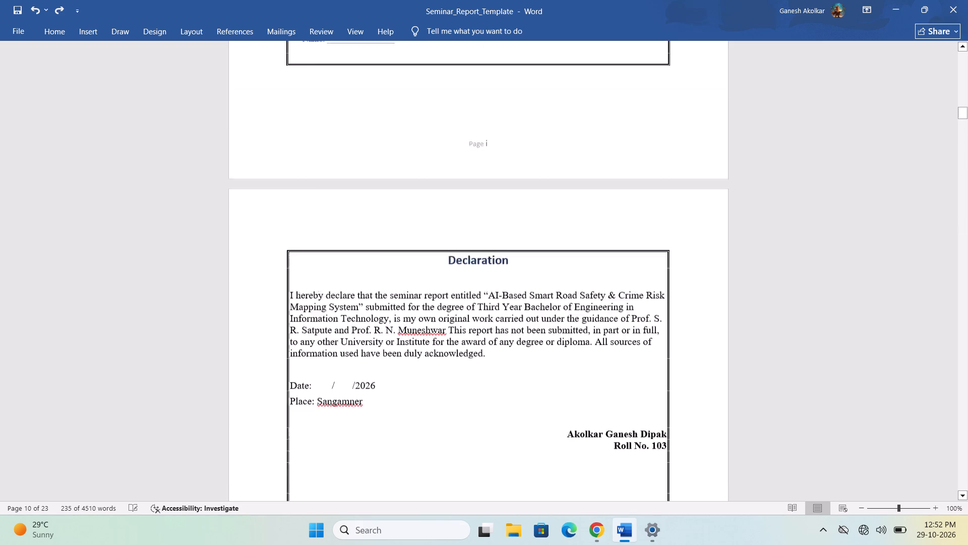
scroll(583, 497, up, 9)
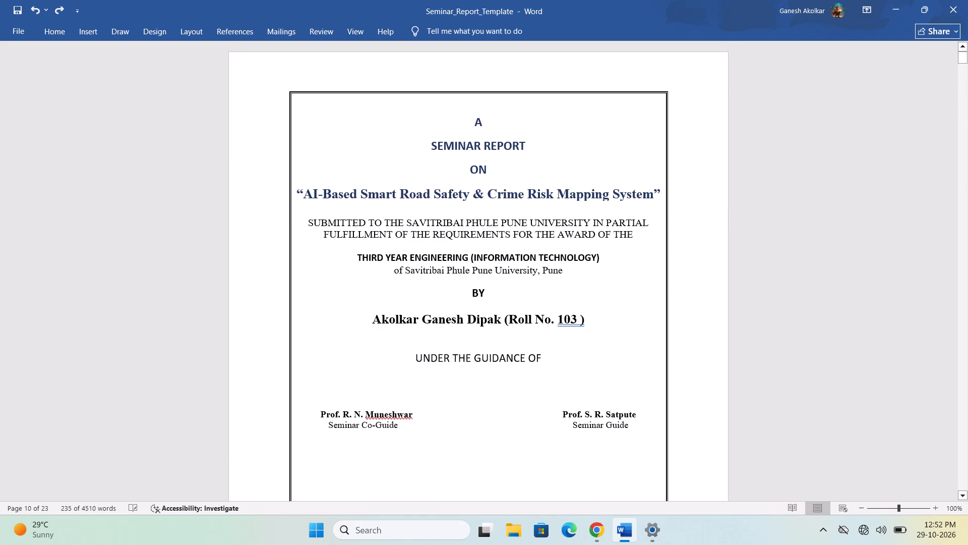
Switch back to Chrome and open a new browser tab beside the Final#GA PDF.
click(894, 6)
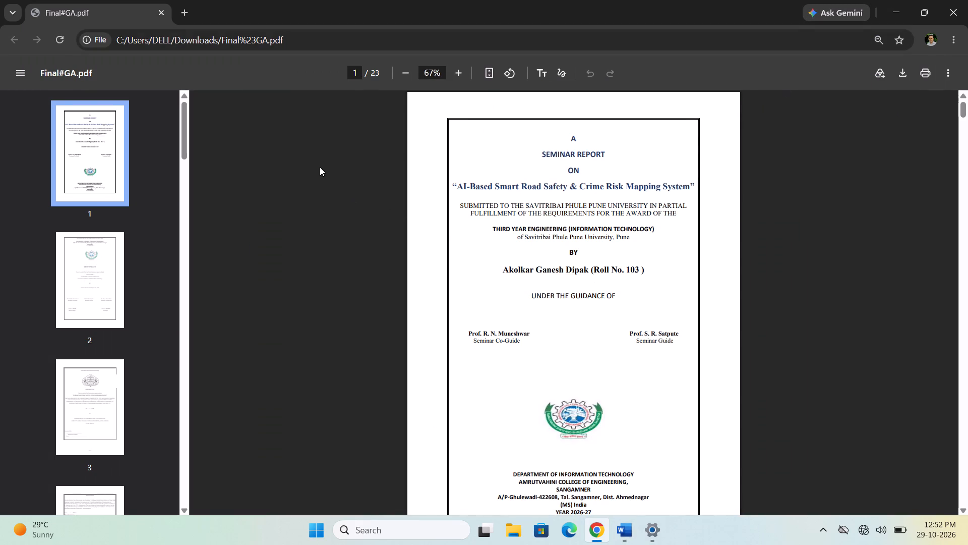
click(896, 7)
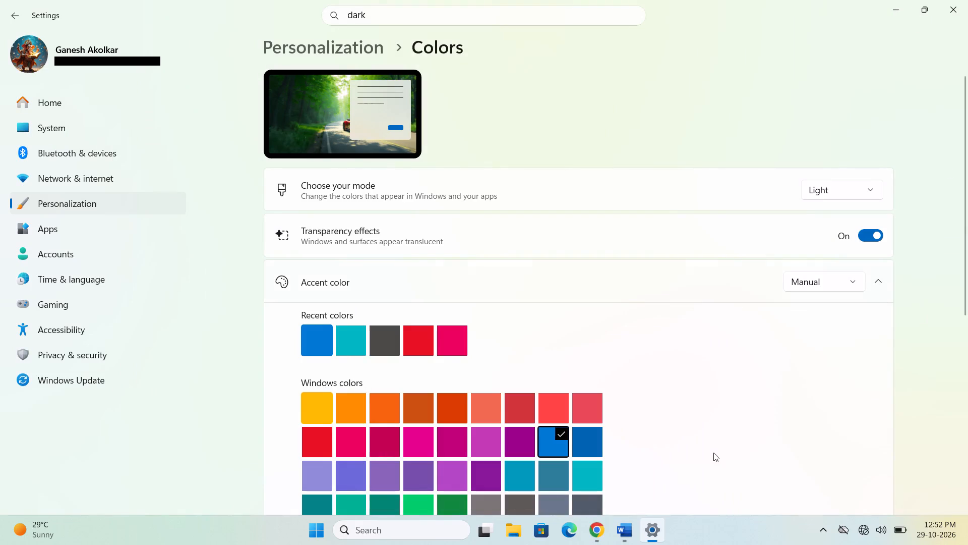
click(595, 544)
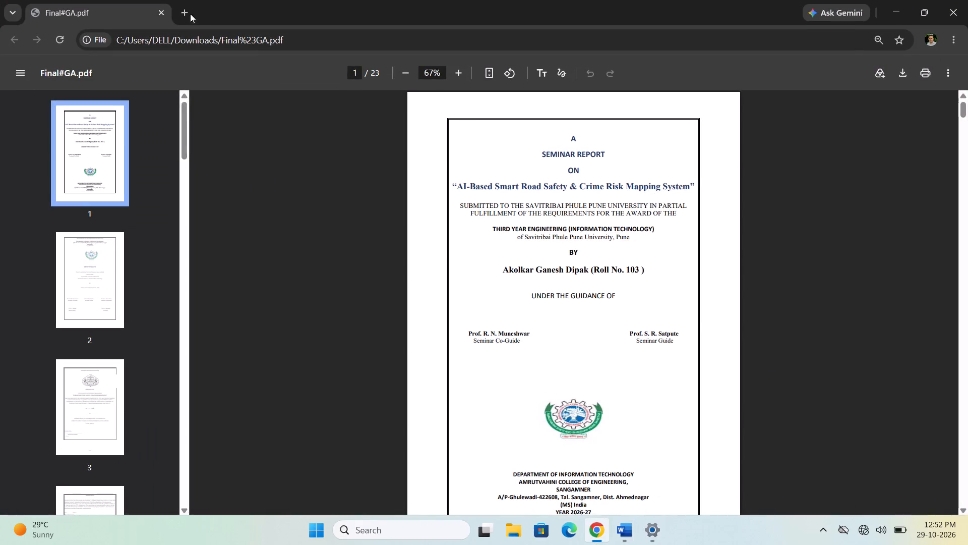
click(185, 12)
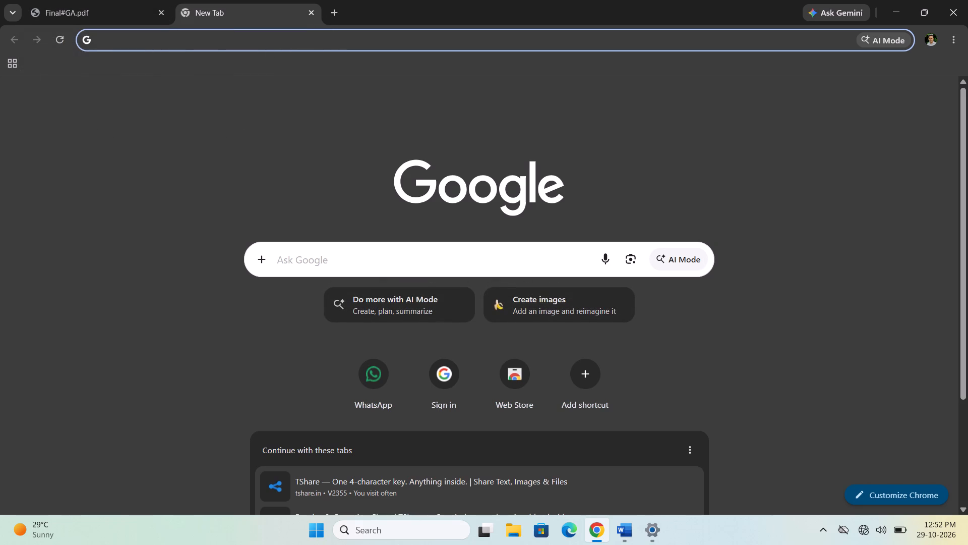
Search Google for "tshare" in the new tab.
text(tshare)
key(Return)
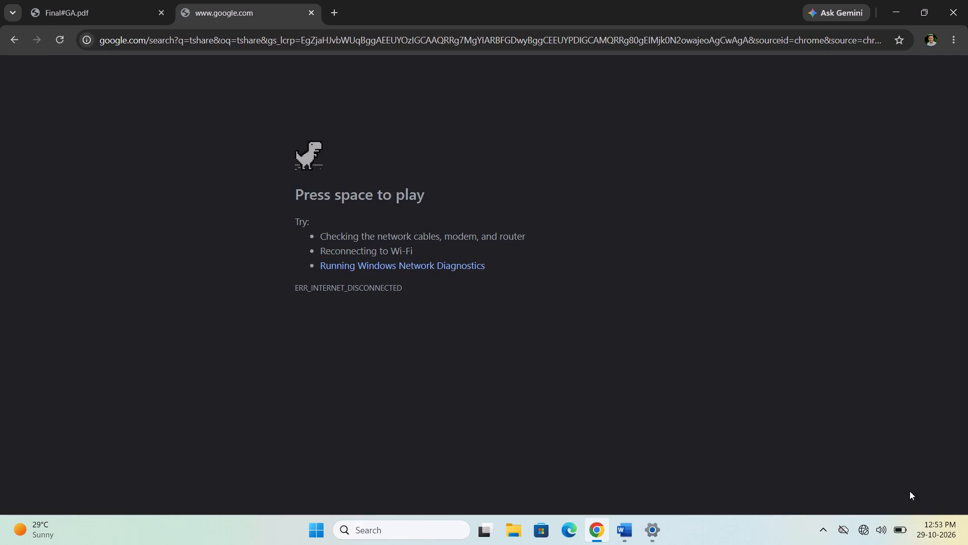
Connect the computer to the secured Wi-Fi network listed above Airtel_Mona, and return to the browser page.
click(866, 525)
click(793, 292)
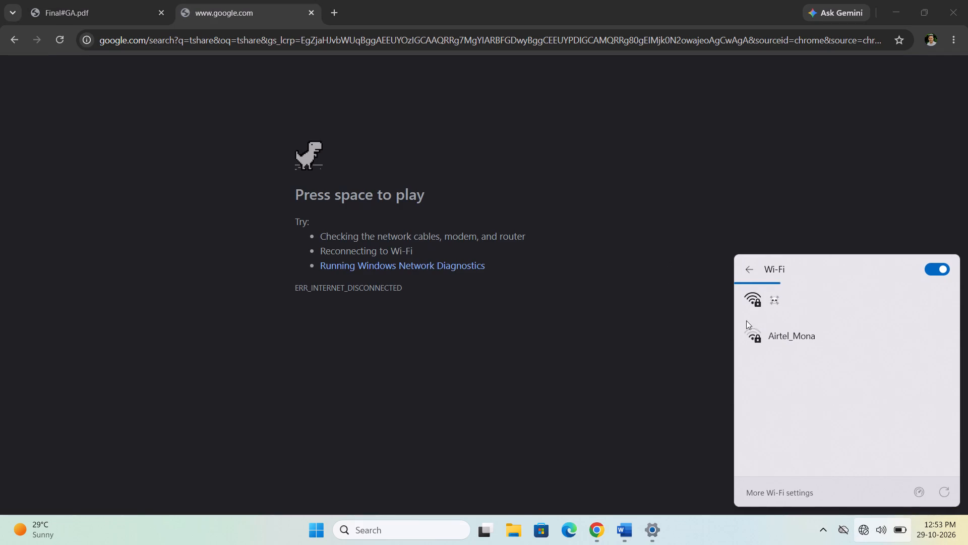
click(812, 294)
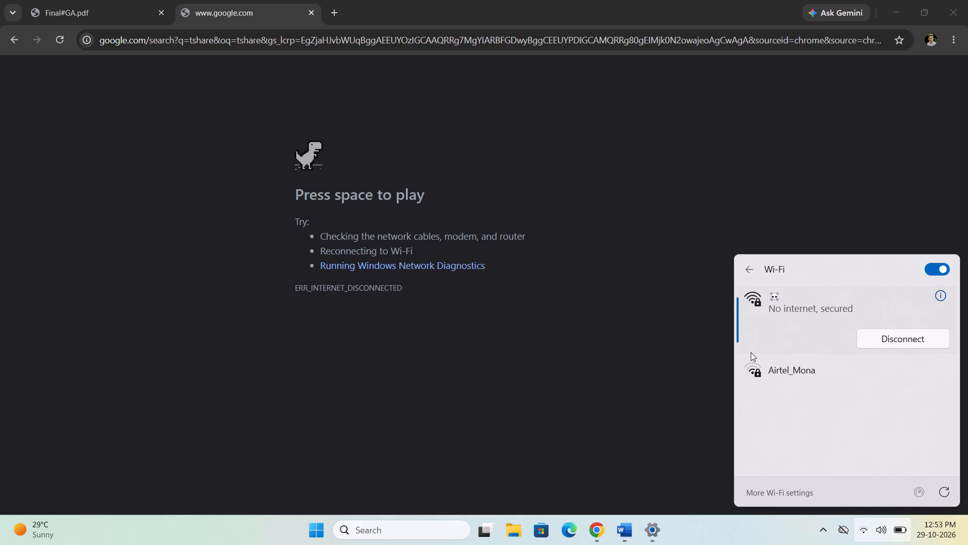
click(564, 335)
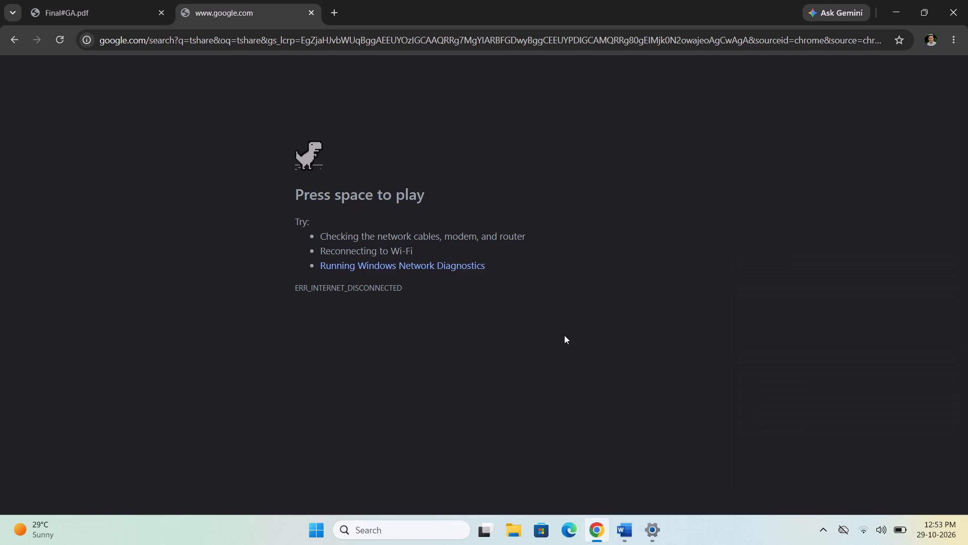
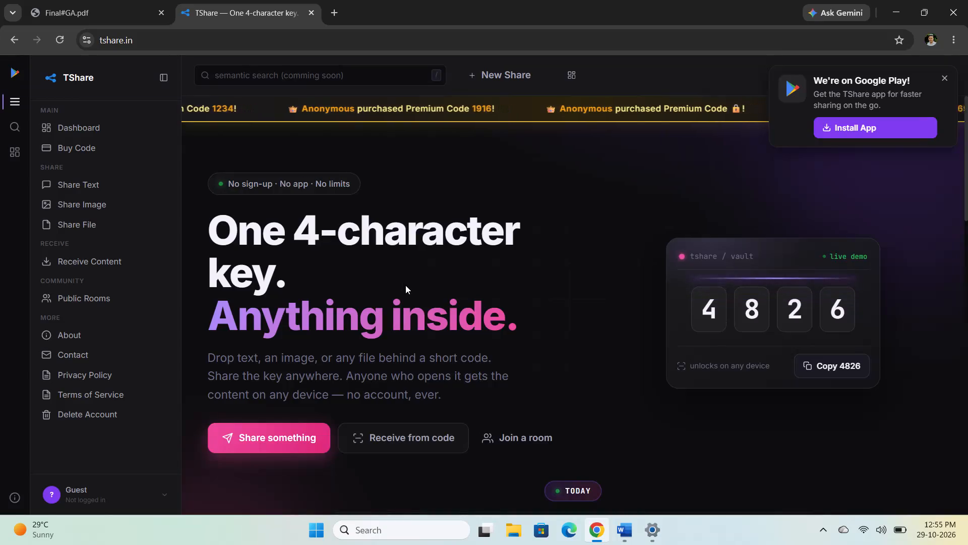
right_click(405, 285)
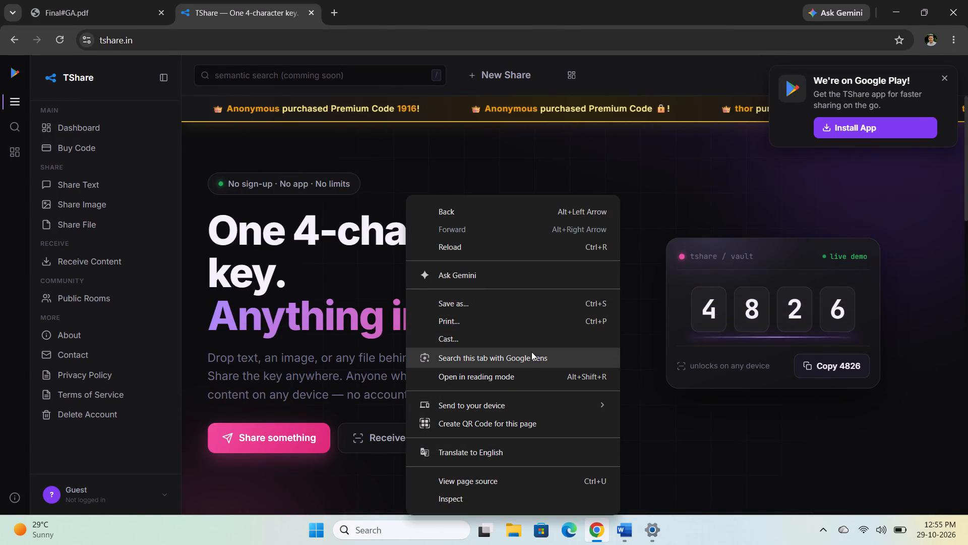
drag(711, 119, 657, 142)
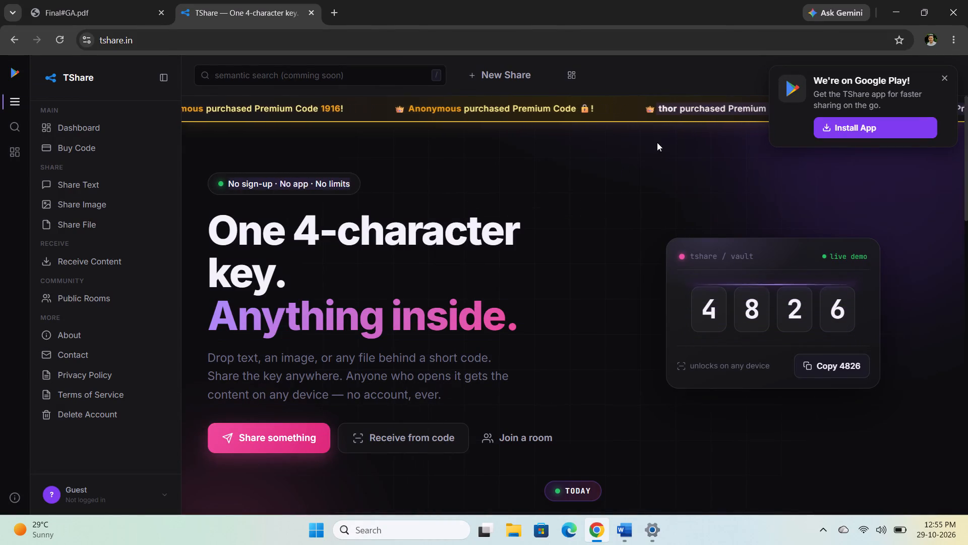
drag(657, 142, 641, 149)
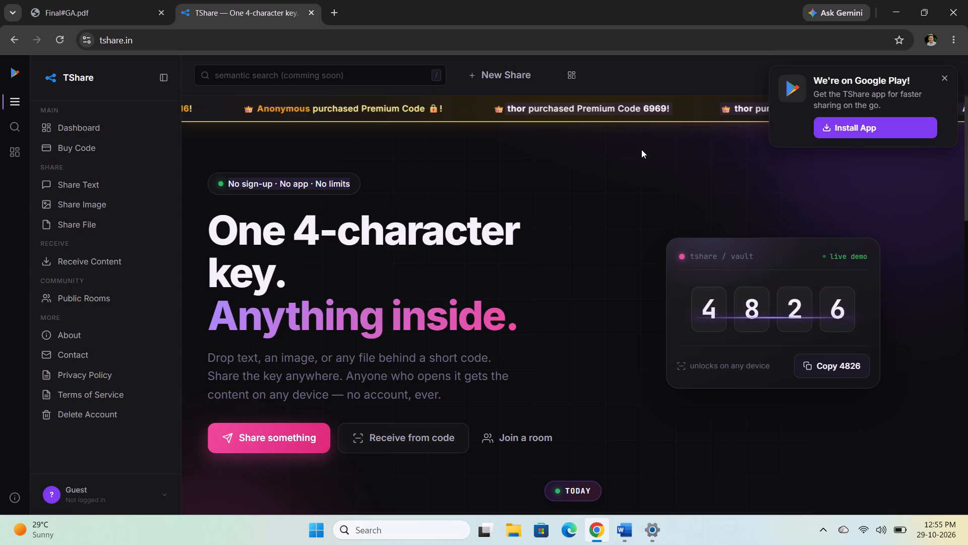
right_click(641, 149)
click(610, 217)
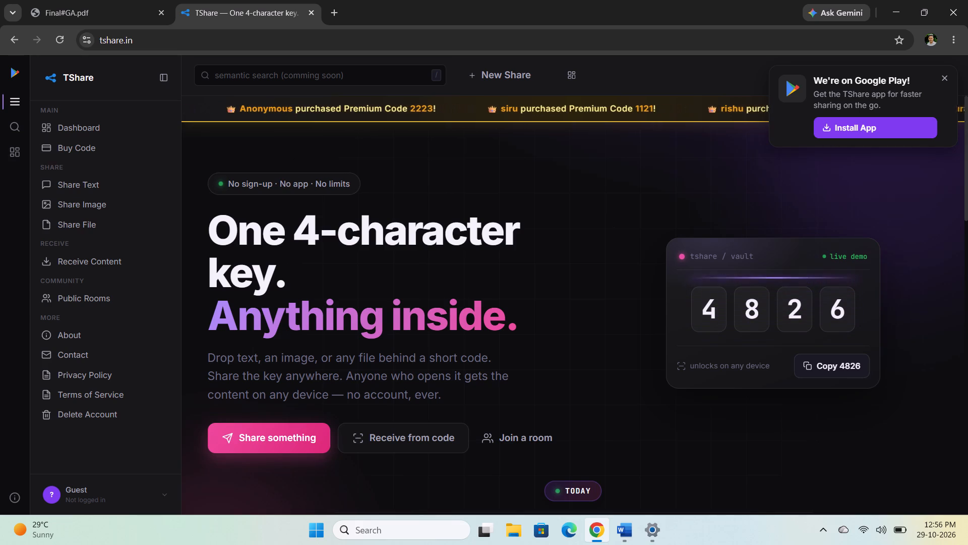
Receive the shared PDF on TShare using its 4-character share code and download the file.
click(456, 436)
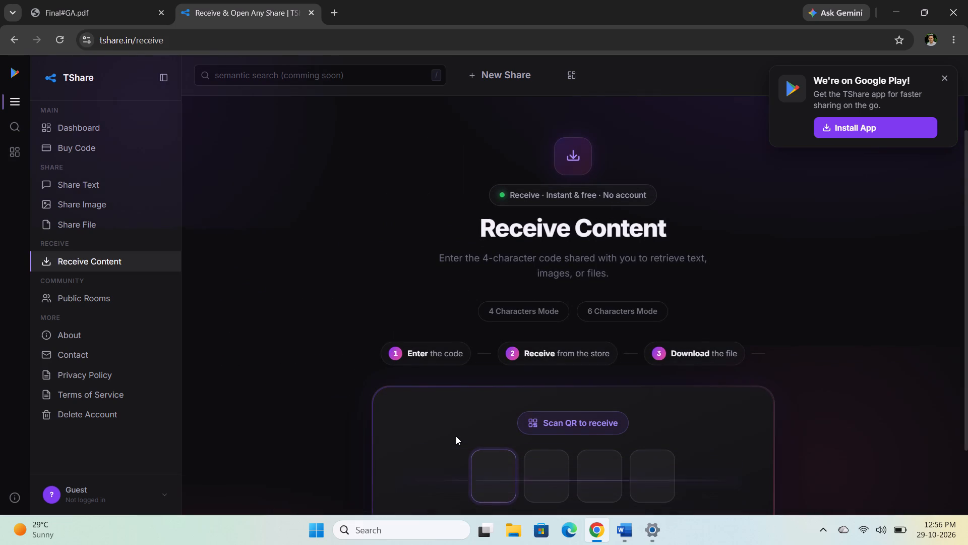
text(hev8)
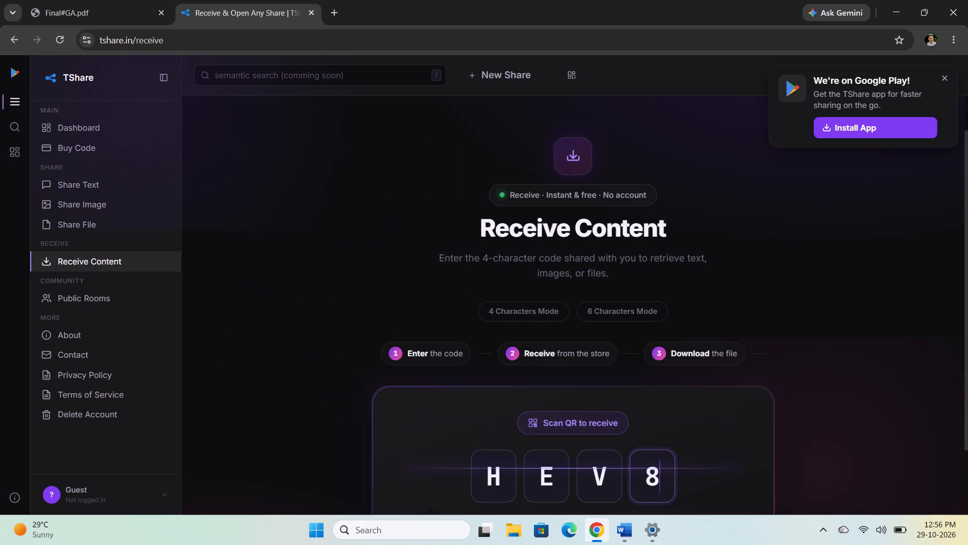
scroll(456, 436, down, 2)
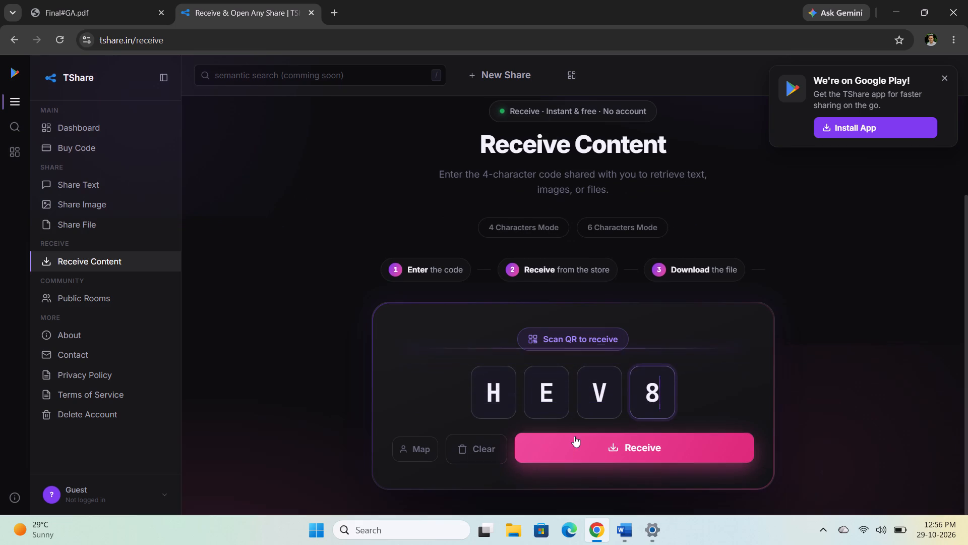
click(574, 436)
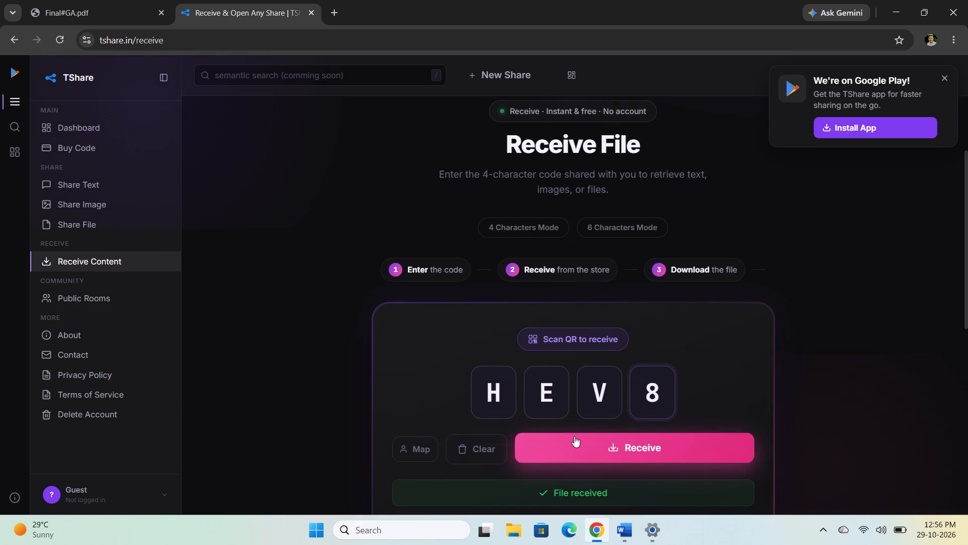
scroll(574, 436, down, 5)
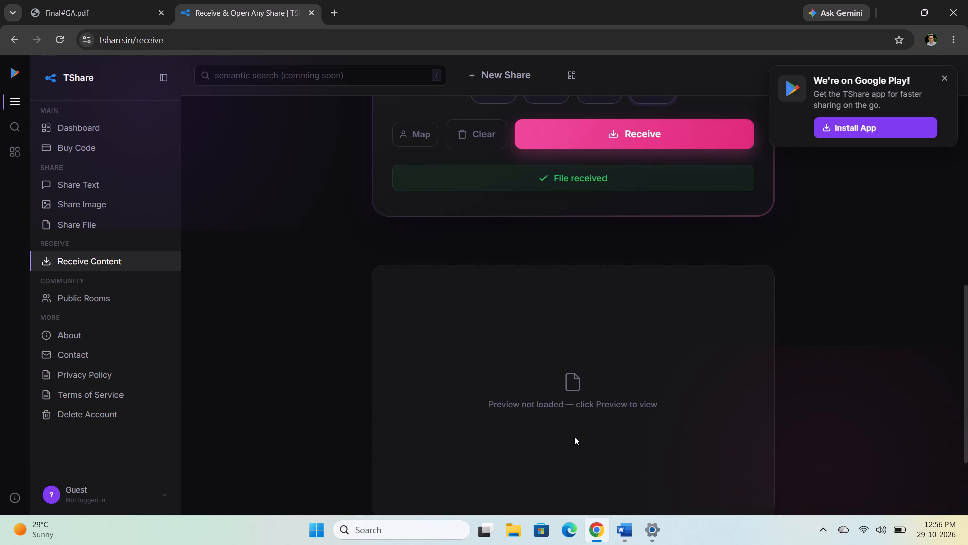
scroll(574, 436, down, 1)
click(504, 470)
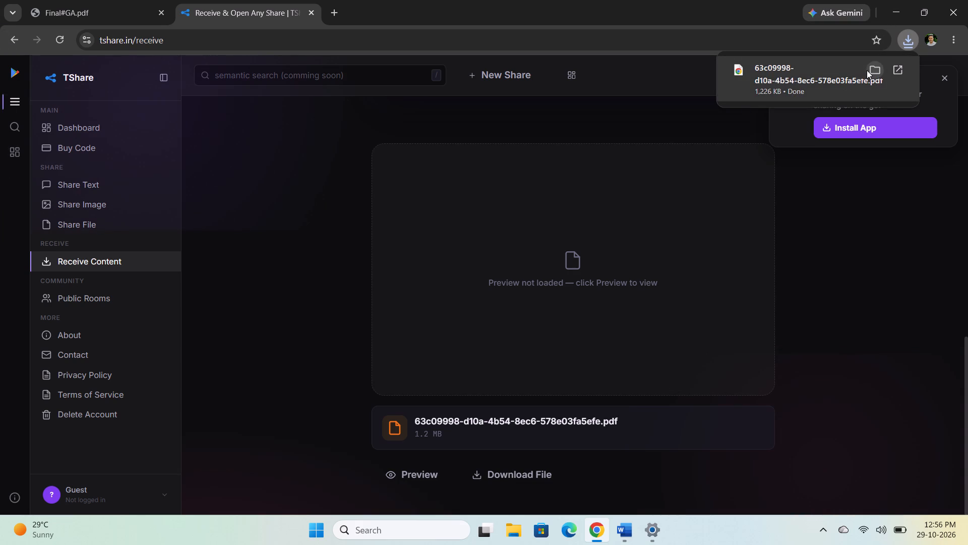
Open the downloaded PDF from the Downloads folder in Word just once and enable editing.
click(868, 69)
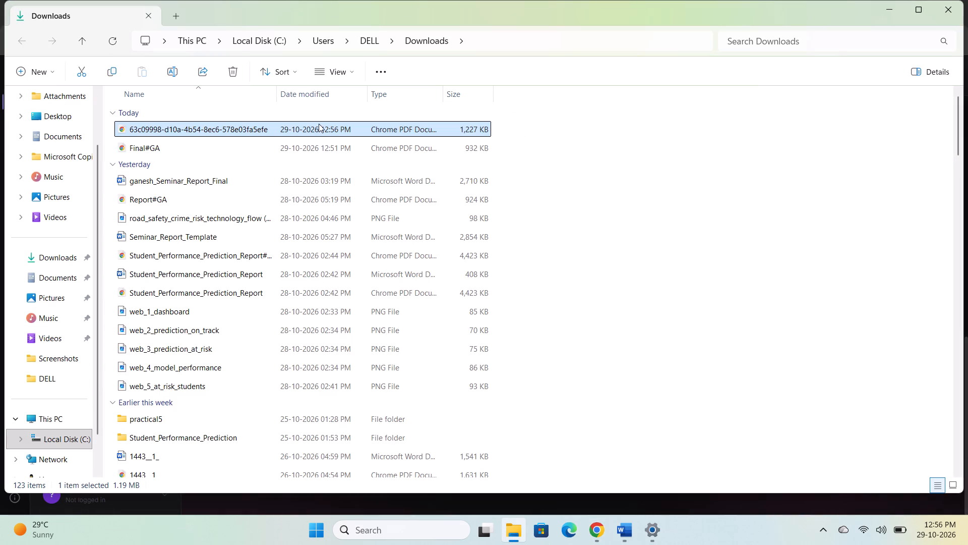
right_click(319, 124)
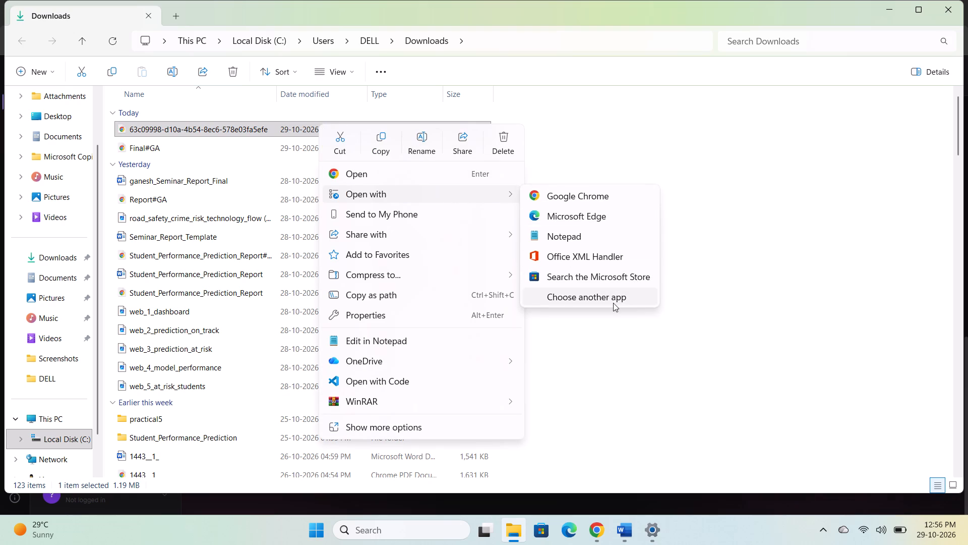
click(613, 303)
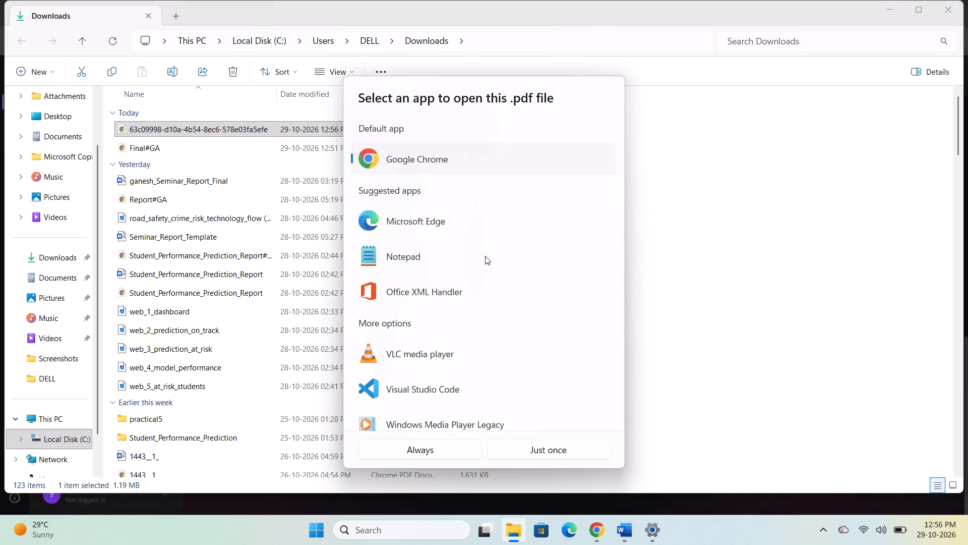
scroll(491, 397, down, 2)
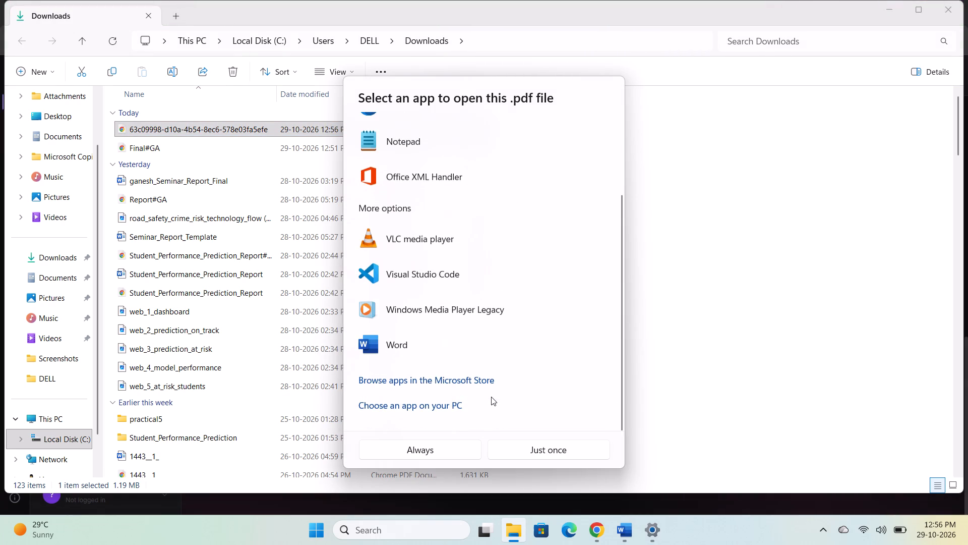
click(488, 347)
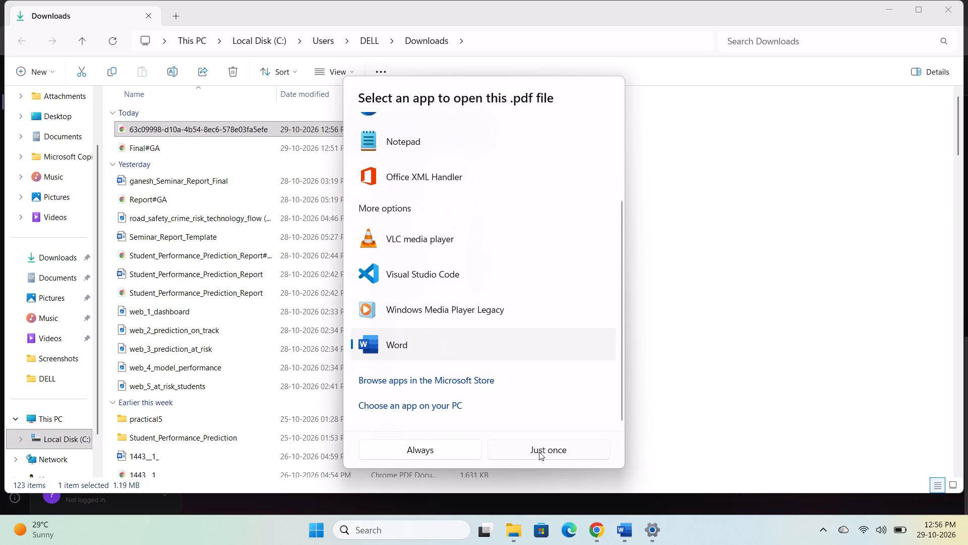
click(539, 451)
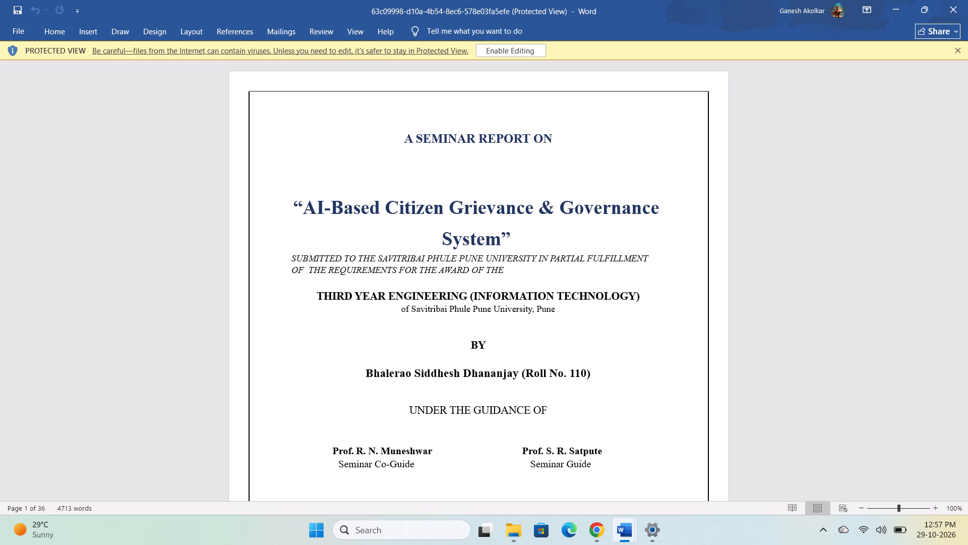
click(294, 252)
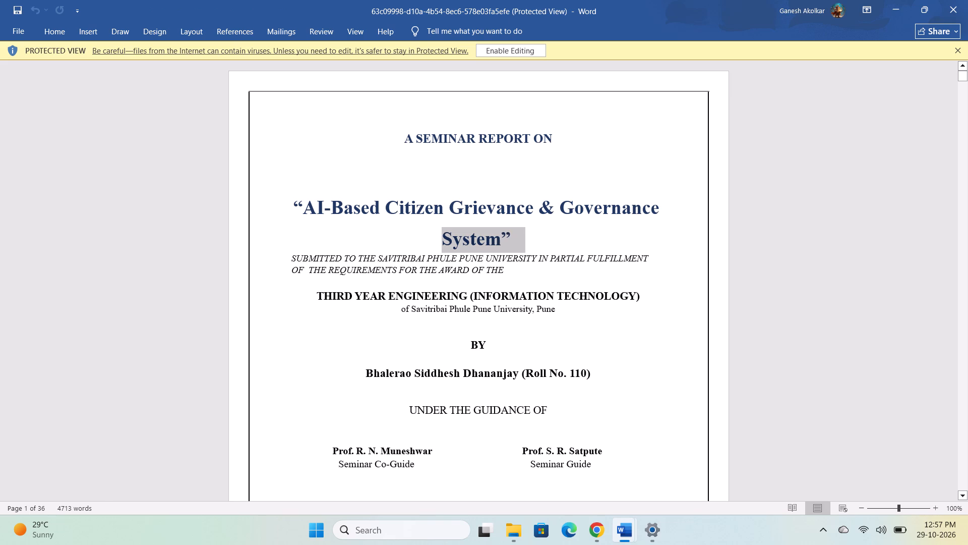
click(503, 53)
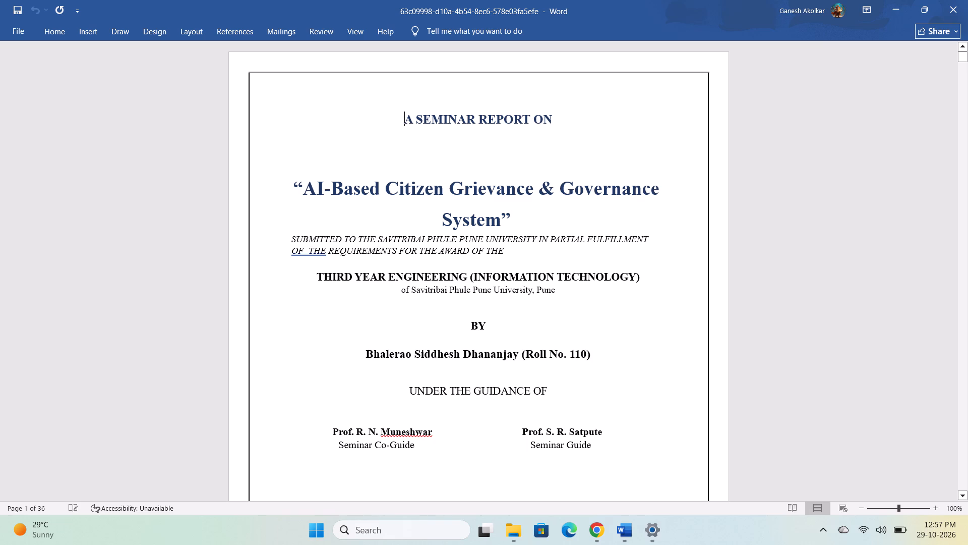
Set the cover page's "SUBMITTED TO THE SAVITRIBAI PHULE PUNE UNIVERSITY…" statement to font size 12 and remove its italics.
drag(292, 233, 482, 241)
click(482, 241)
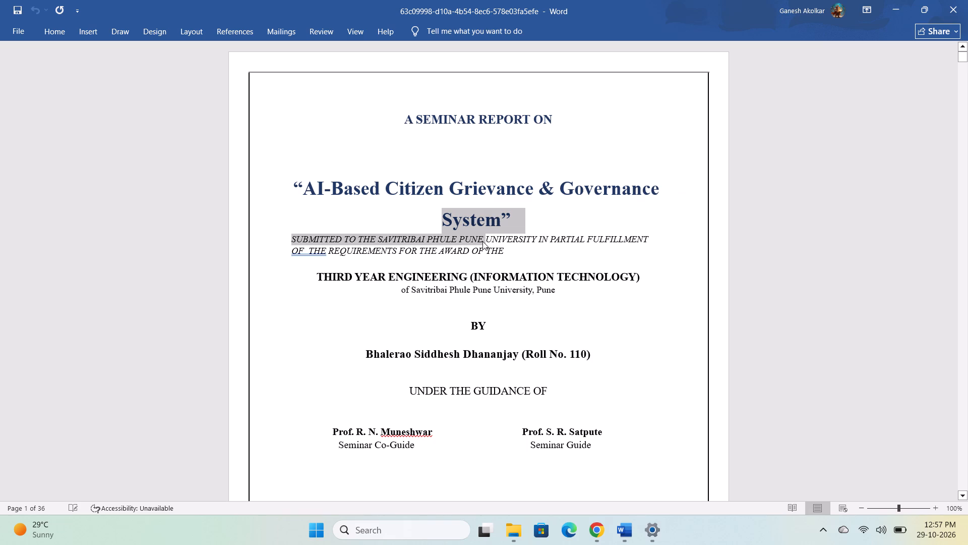
drag(289, 237, 508, 252)
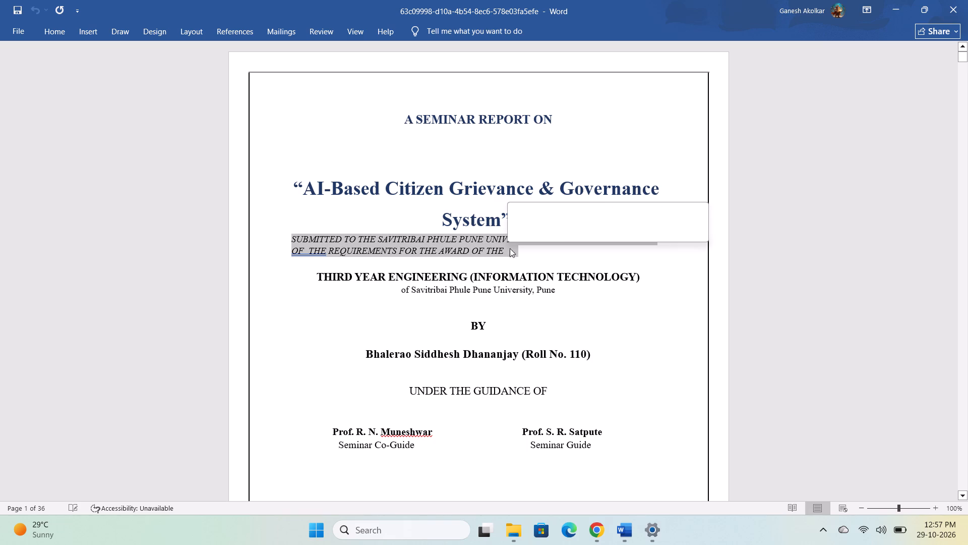
click(599, 211)
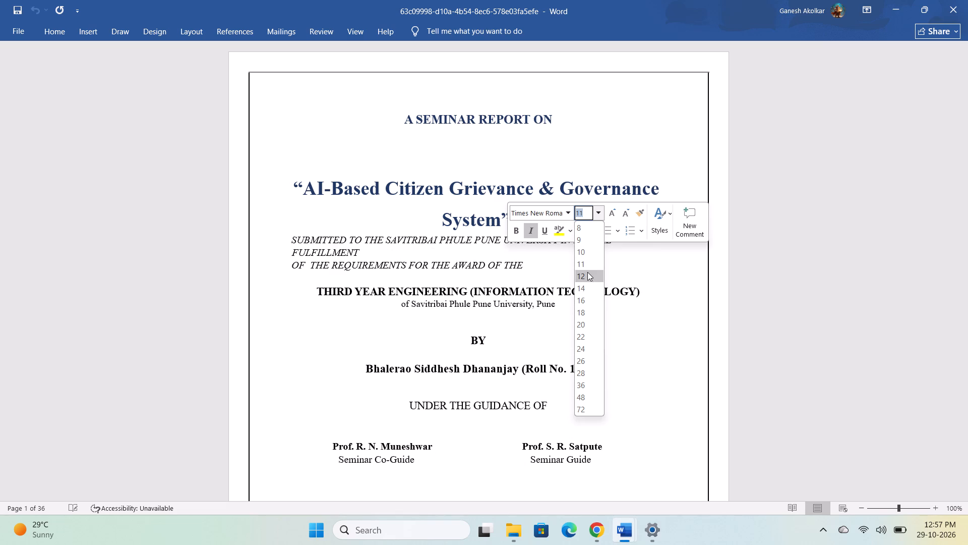
click(587, 272)
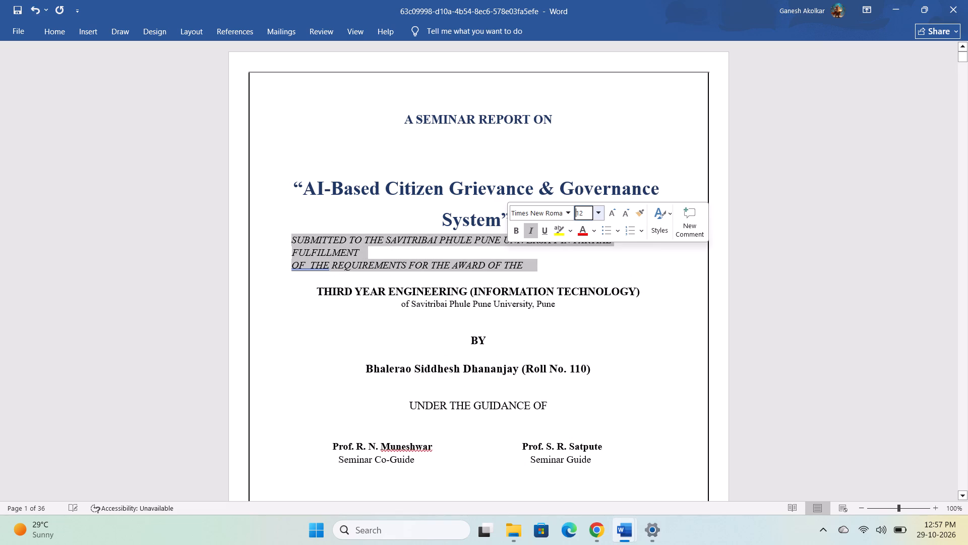
click(566, 214)
click(566, 214)
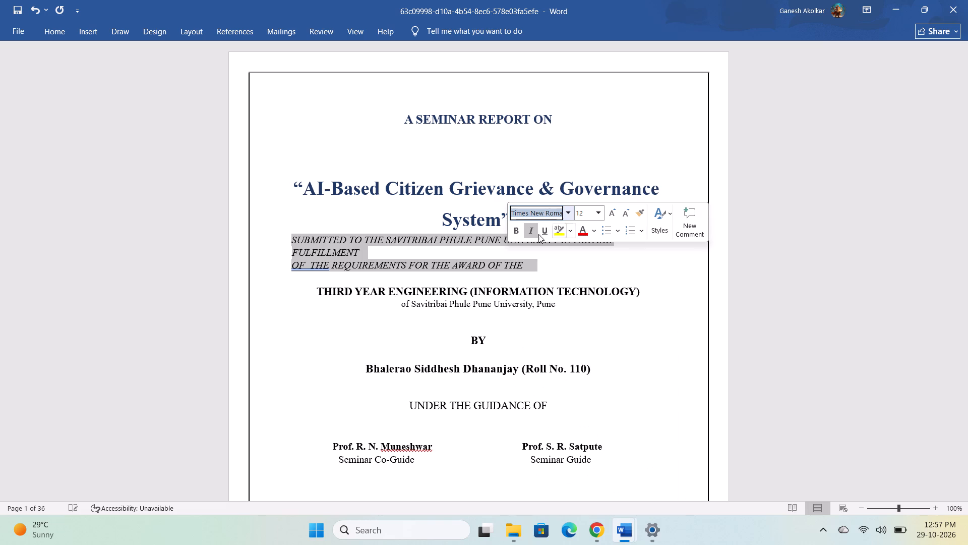
click(527, 238)
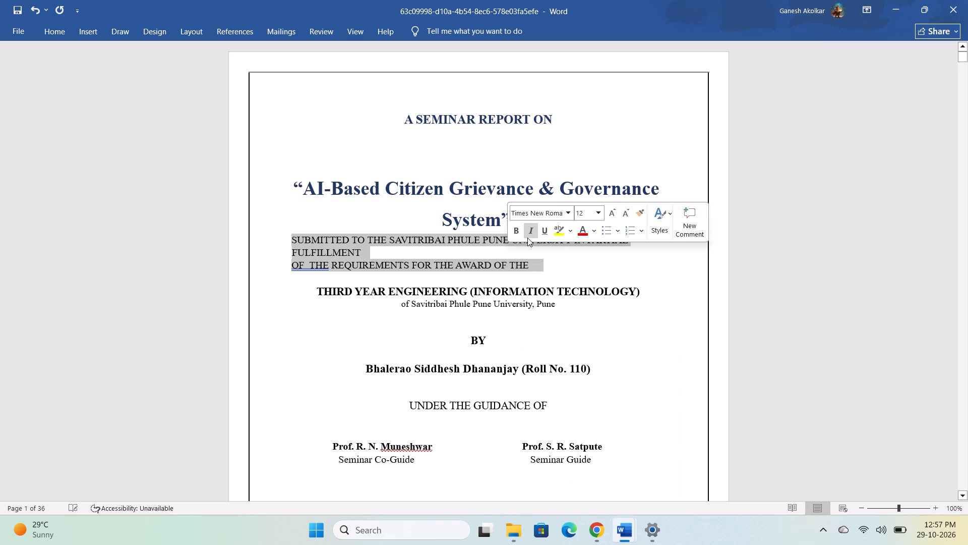
Join the "OF THE REQUIREMENTS FOR THE AWARD OF THE" line to the end of the "FULFILLMENT" line above it.
click(399, 251)
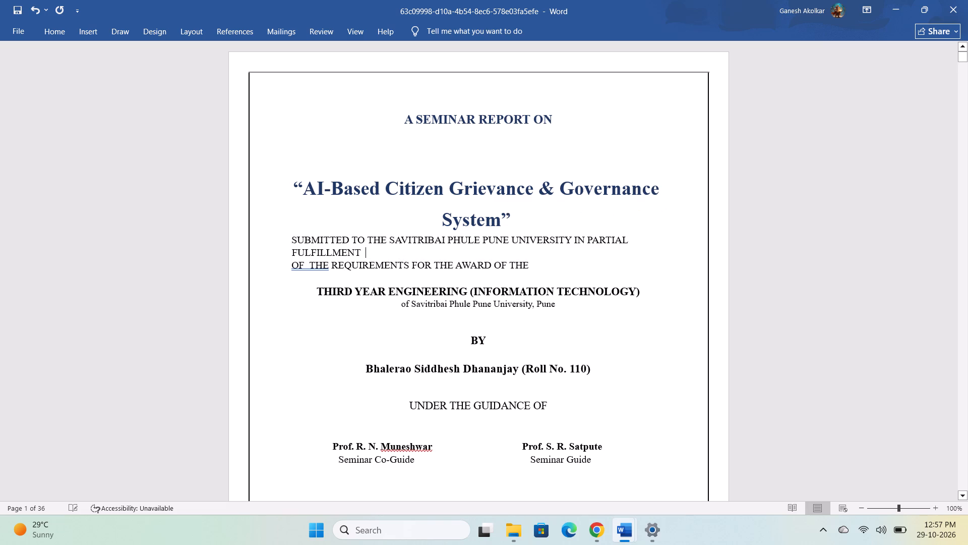
click(293, 264)
key(BackSpace)
key(BackSpace)
key(BackSpace)
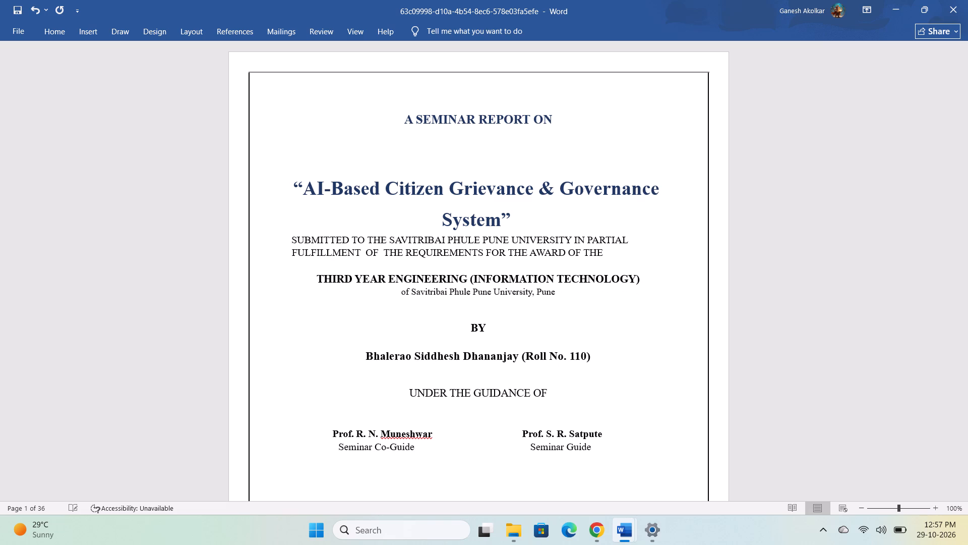
key(BackSpace)
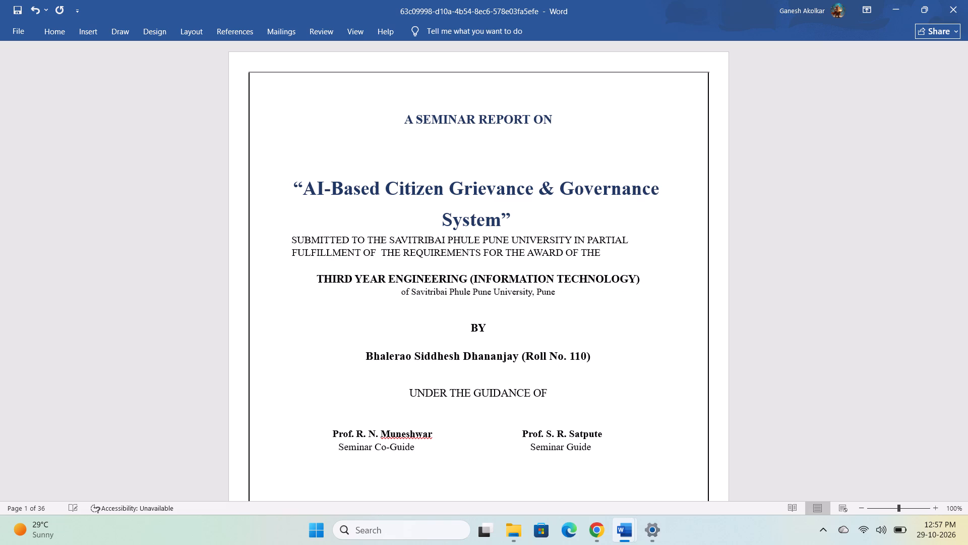
Set the font size of the cover title "AI-Based Citizen Grievance & Governance System" to 16, leaving out its closing quotation mark.
drag(293, 182, 479, 222)
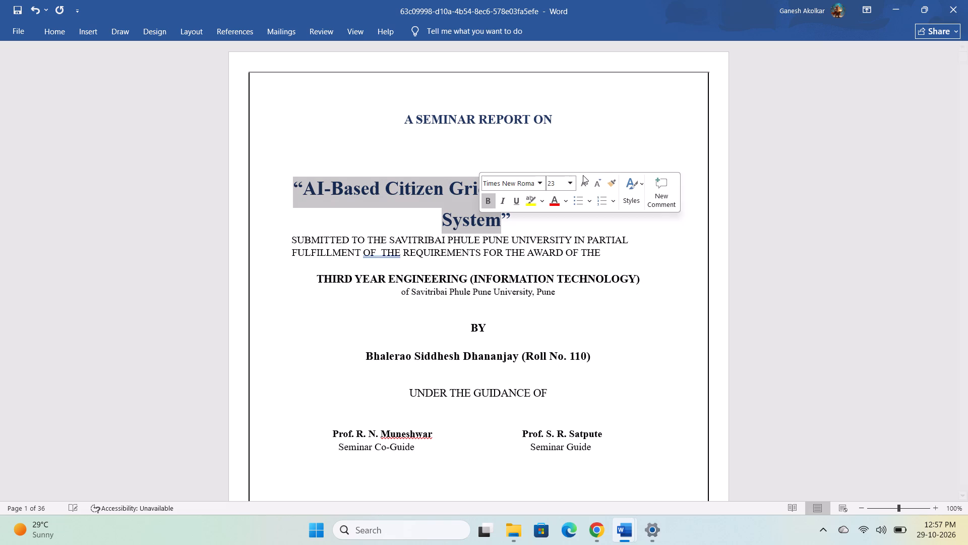
click(571, 179)
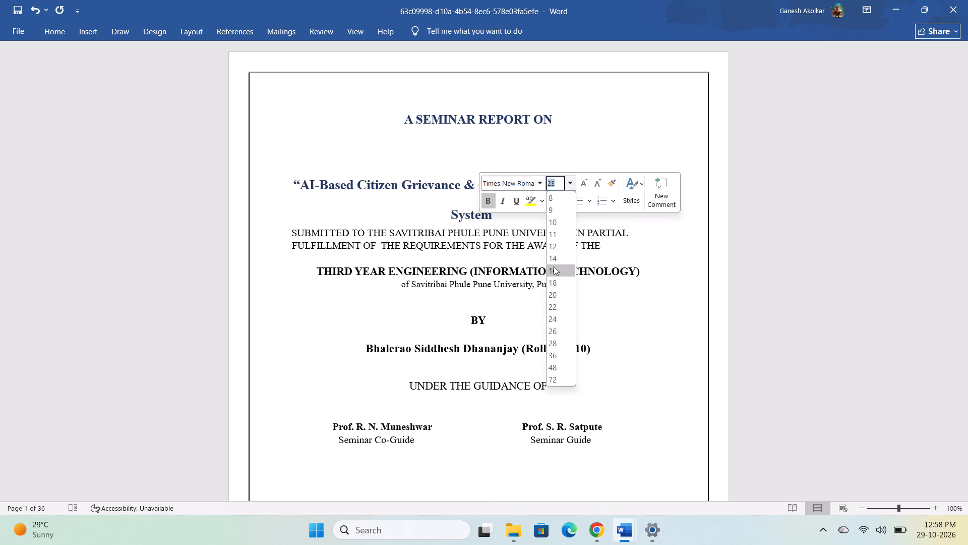
click(554, 268)
click(456, 187)
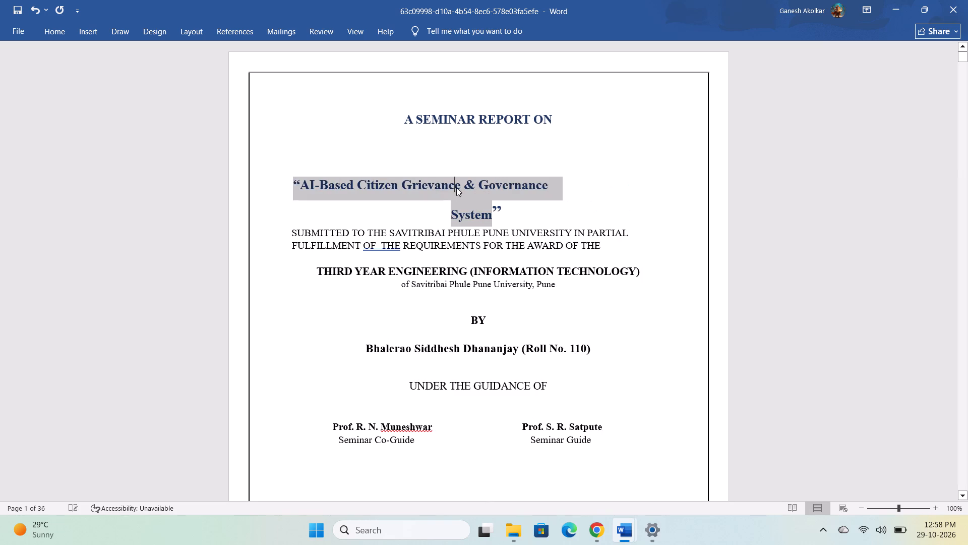
Bring "System" up onto the same line as "AI-Based Citizen Grievance & Governance" with a single space between them.
click(452, 212)
key(BackSpace)
key(BackSpace)
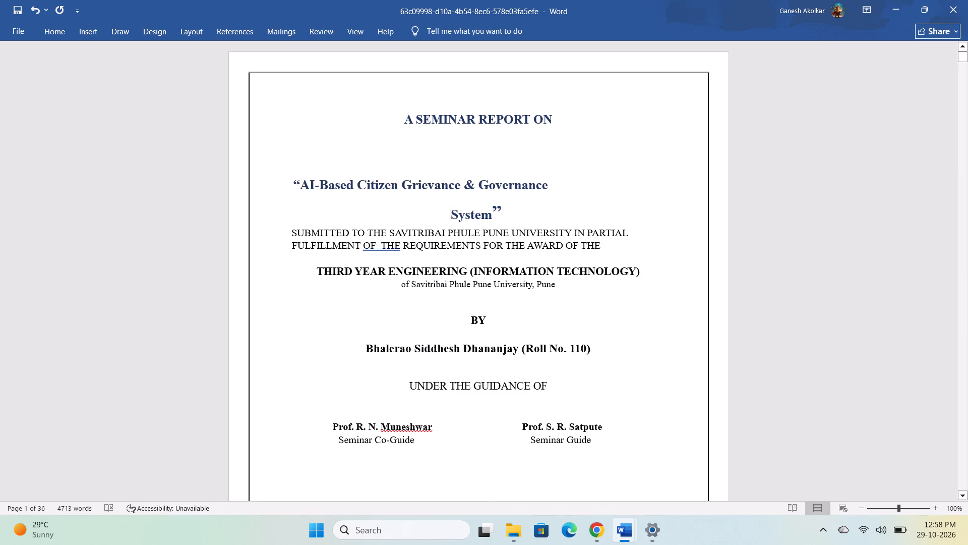
key(BackSpace)
key(BackSpace)
key(BackSpace)
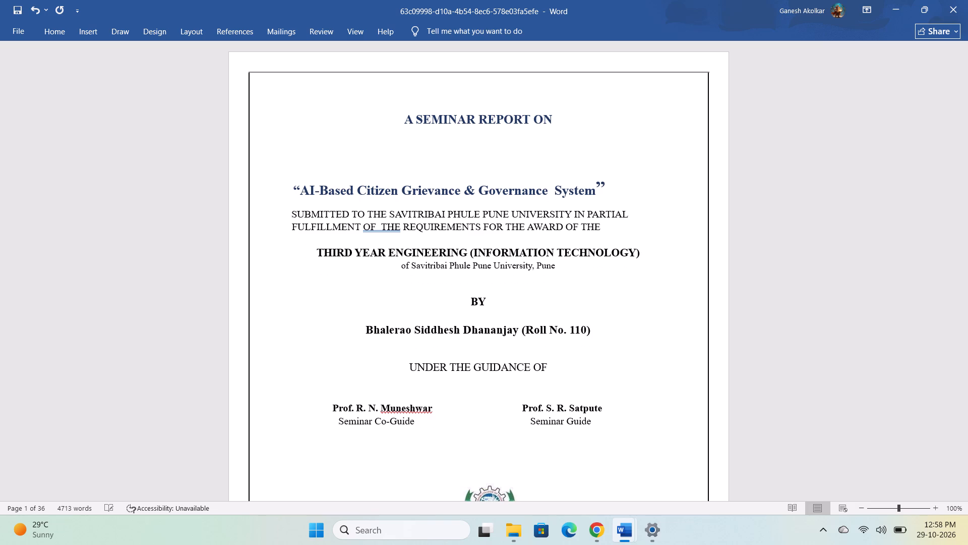
key(BackSpace)
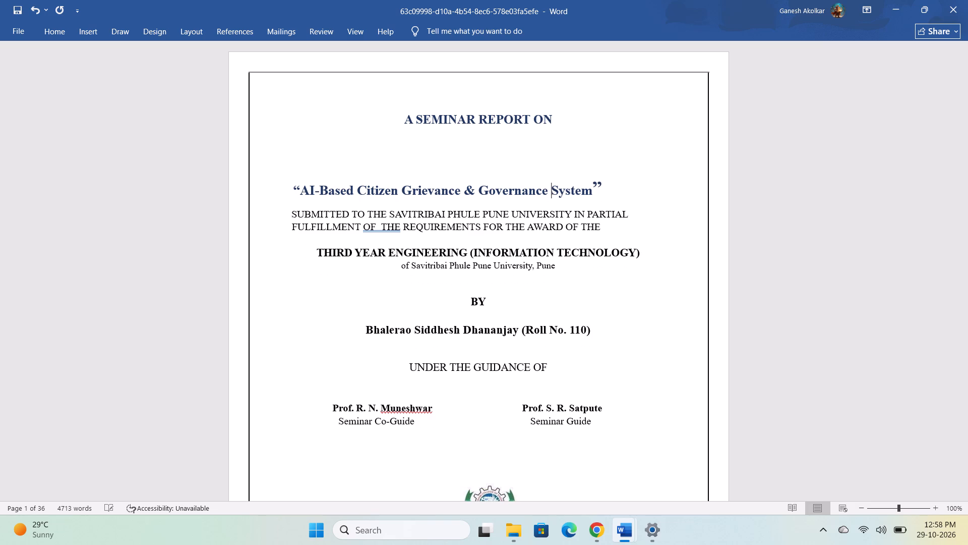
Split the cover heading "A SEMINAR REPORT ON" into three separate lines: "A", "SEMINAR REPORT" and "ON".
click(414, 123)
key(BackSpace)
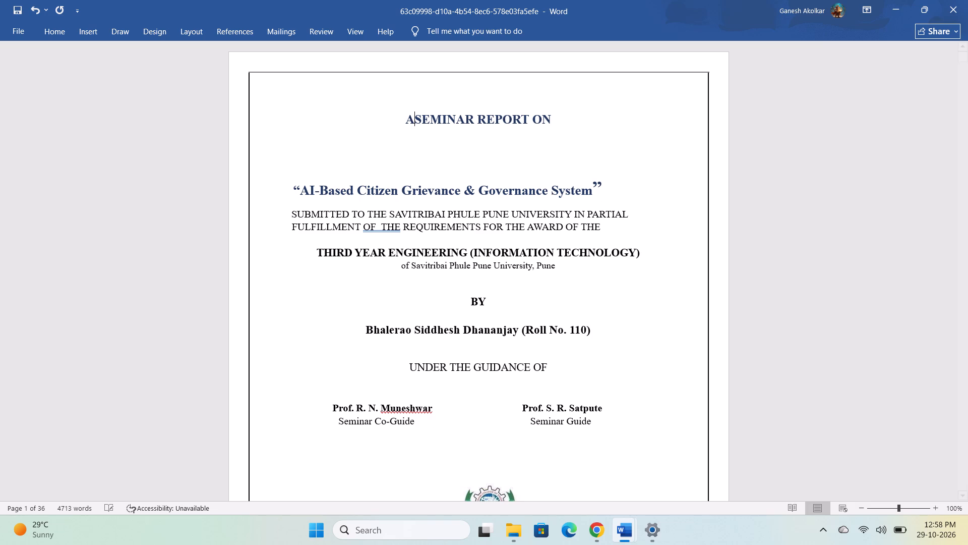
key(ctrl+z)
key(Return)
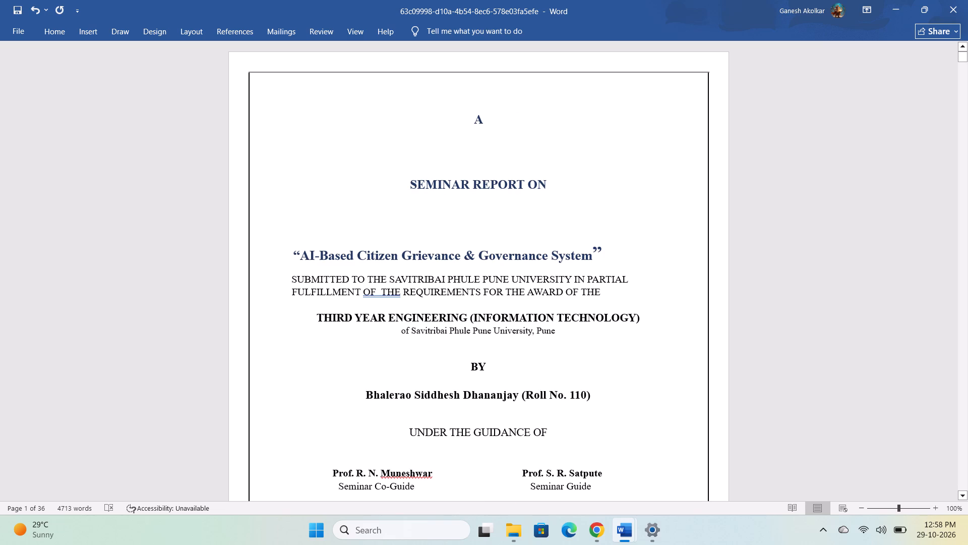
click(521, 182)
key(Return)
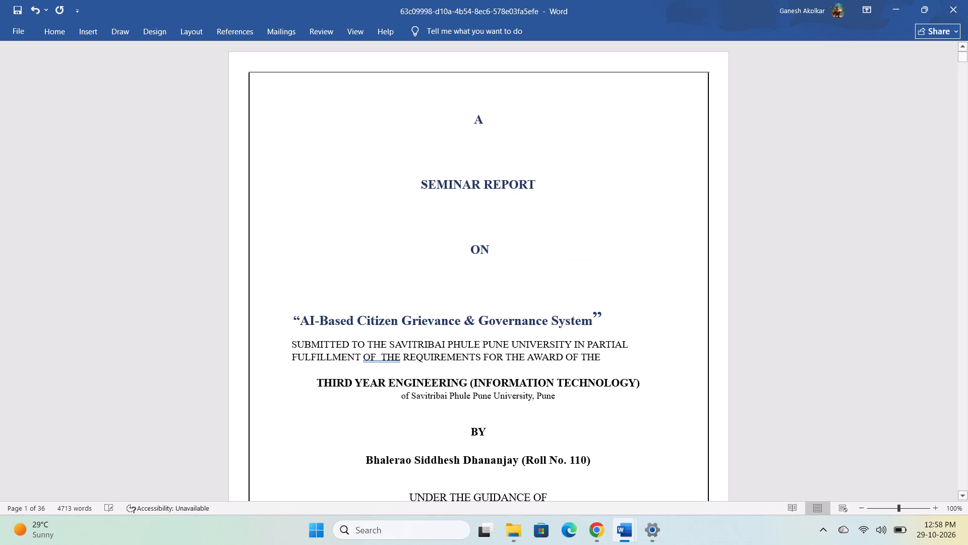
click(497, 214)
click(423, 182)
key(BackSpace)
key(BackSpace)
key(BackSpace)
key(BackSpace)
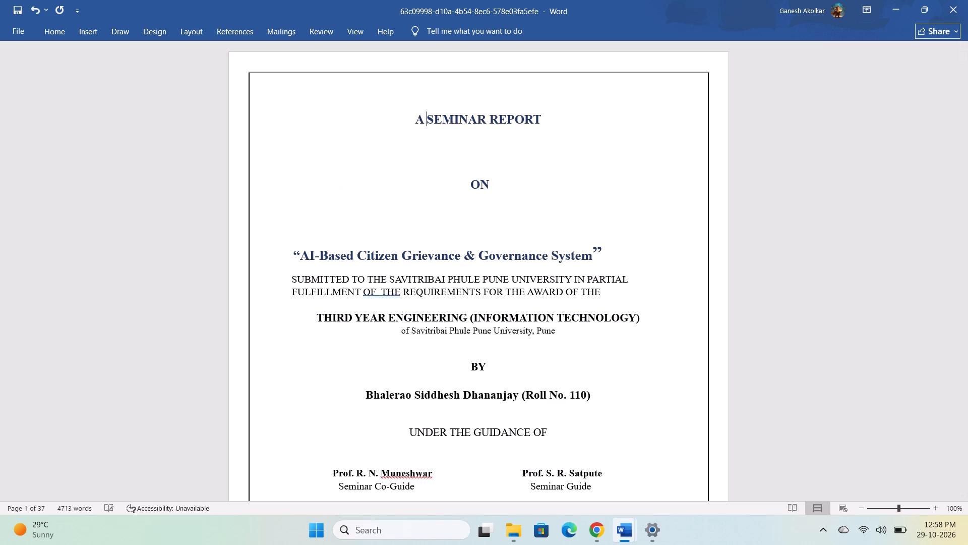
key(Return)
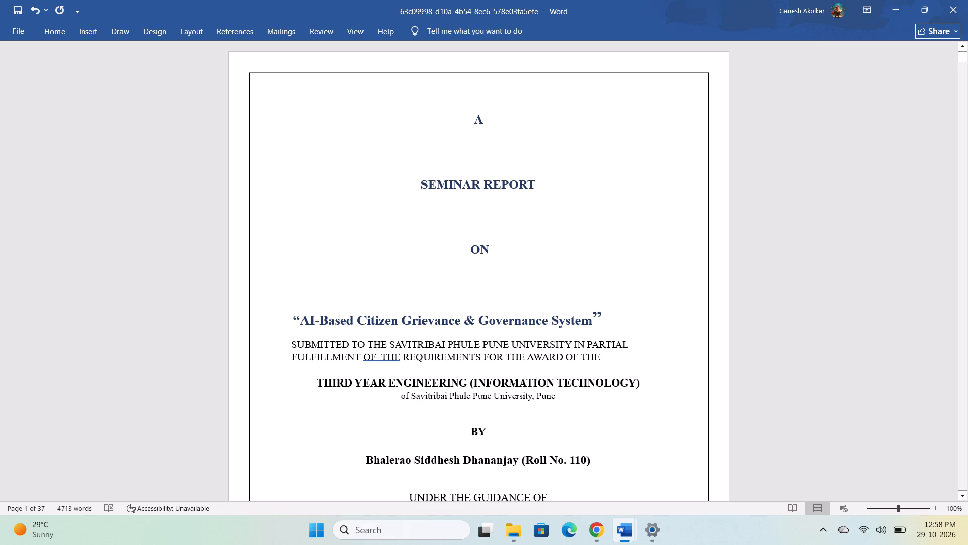
Examine how the cover page's lower part, with the logo and department details, falls across the first two pages.
scroll(485, 301, down, 2)
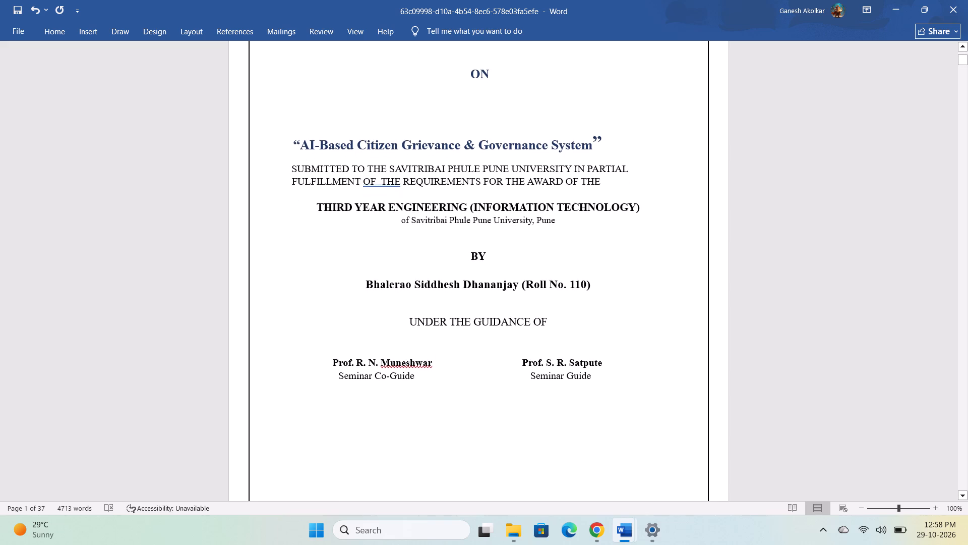
scroll(427, 264, up, 1)
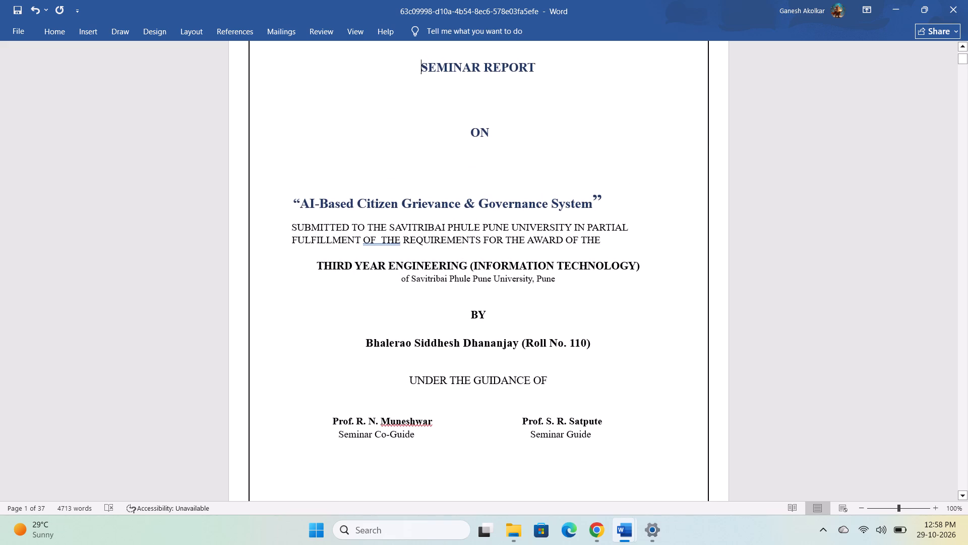
scroll(427, 264, down, 1)
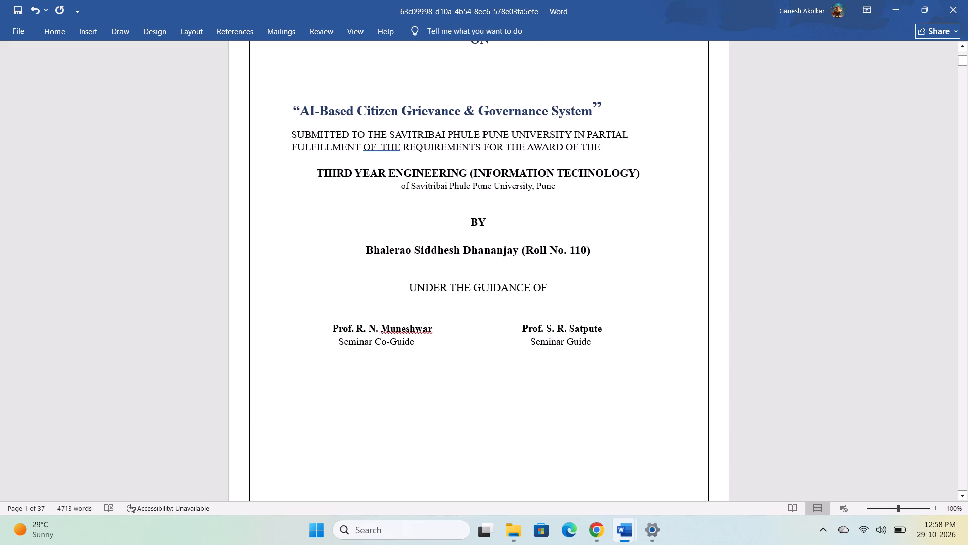
scroll(351, 302, down, 2)
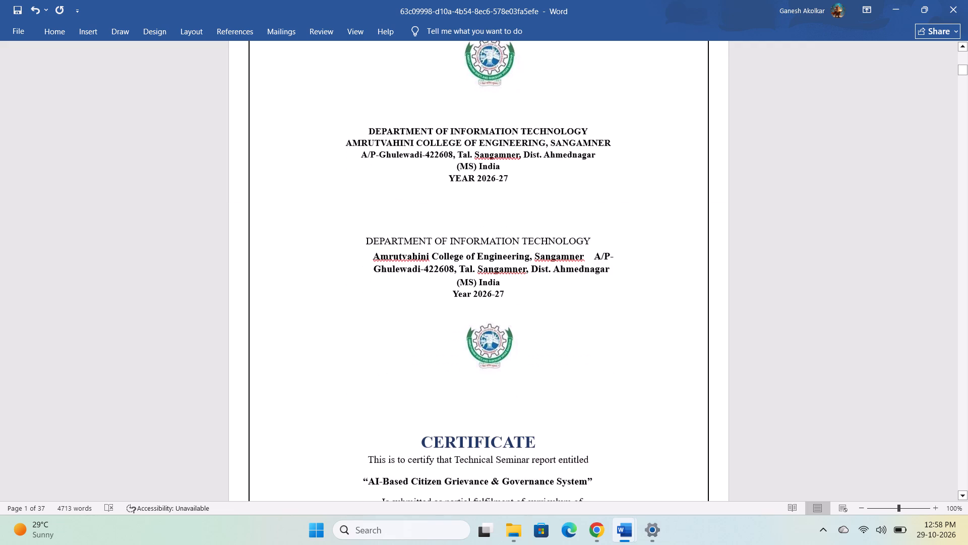
scroll(351, 302, up, 1)
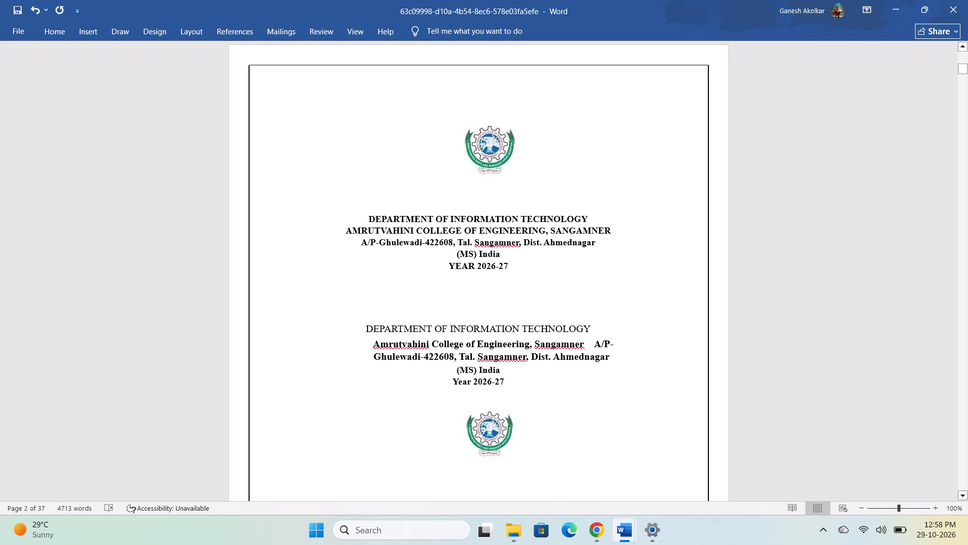
scroll(351, 302, up, 4)
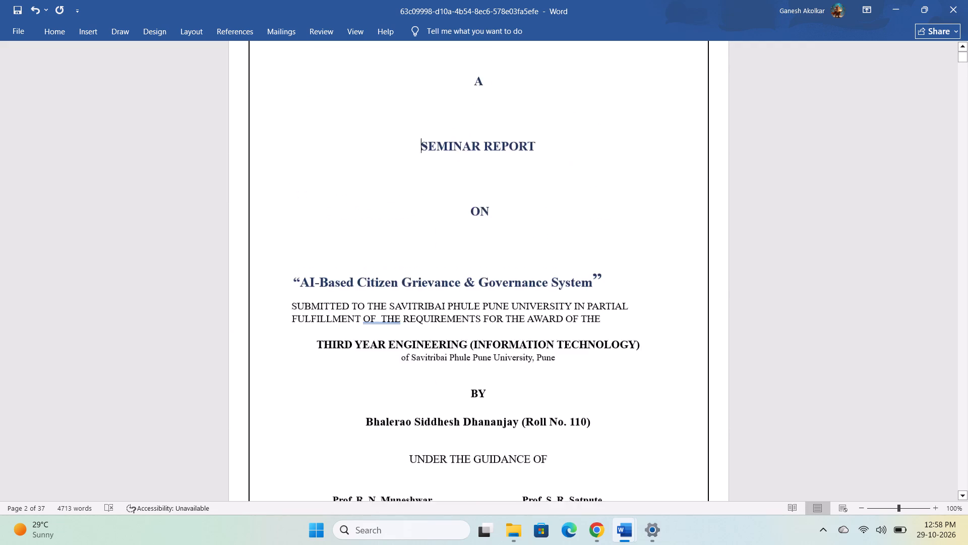
Undo the cover heading's line splits and the size and line-joining changes made to the "AI-Based Citizen Grievance & Governance System" title.
key(ctrl+z)
key(ctrl+z)
key(ctrl+z)
key(ctrl+z)
key(ctrl+z)
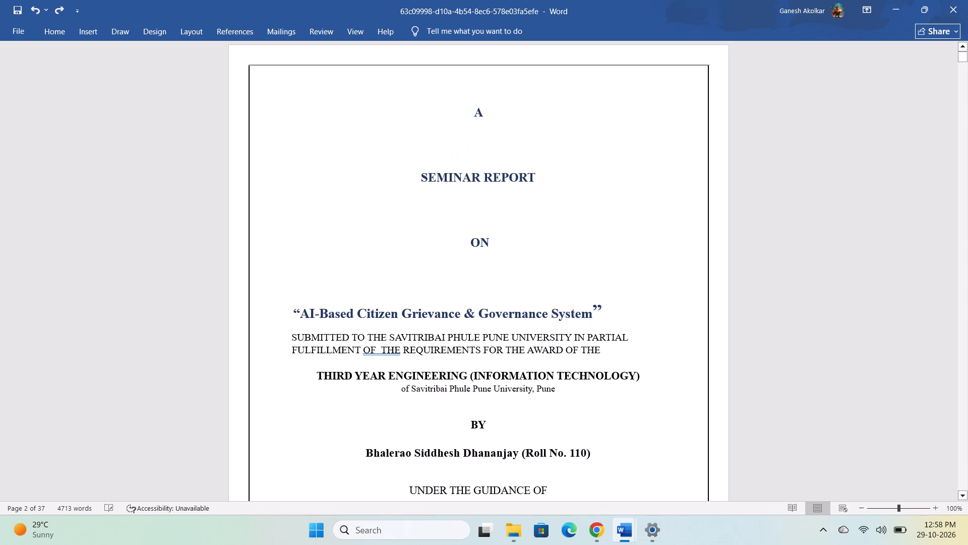
key(ctrl+z)
key(ctrl+z)
key(ctrl+z)
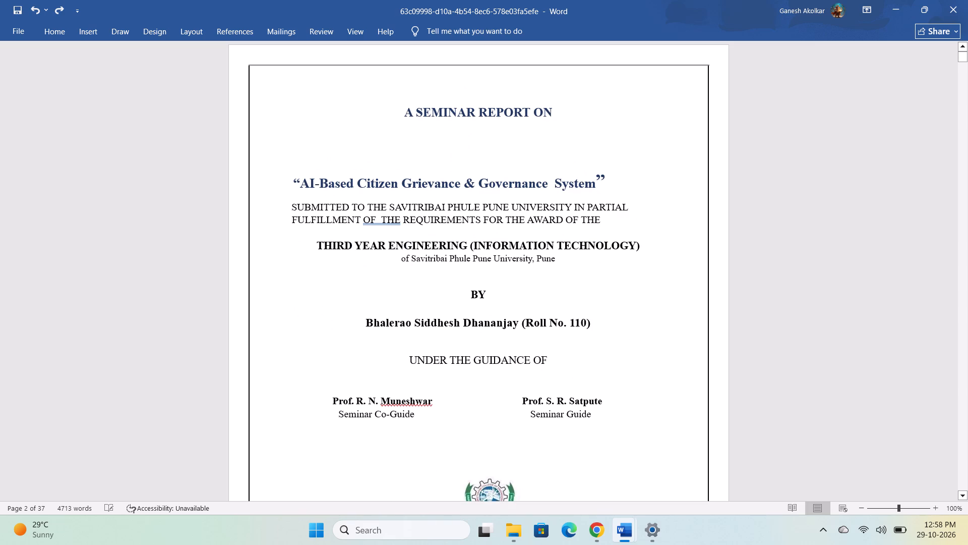
key(ctrl+z)
key(ctrl+z)
key(ctrl+z)
key(ctrl+z)
key(ctrl+z)
key(ctrl+z)
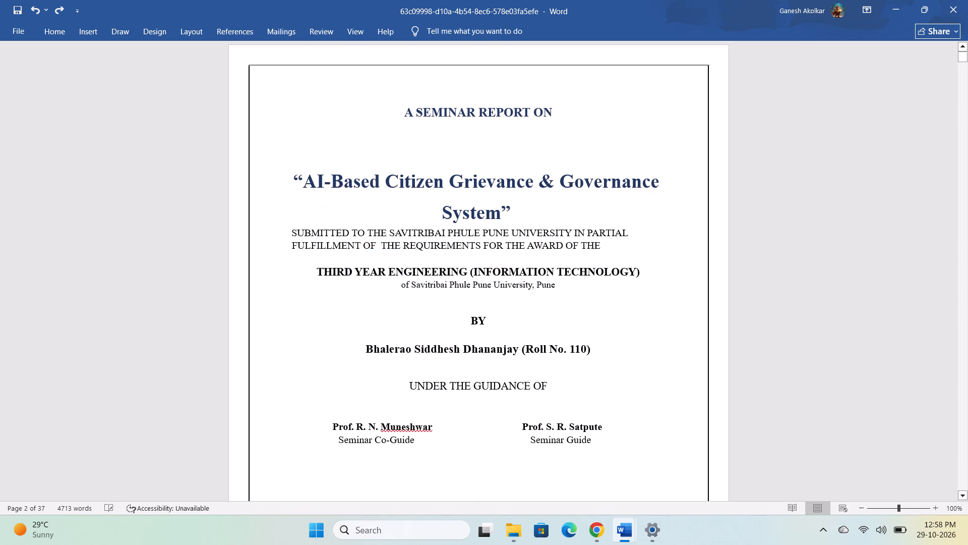
Review the cover page layout from the title through the guide details to the logo and department block.
click(351, 302)
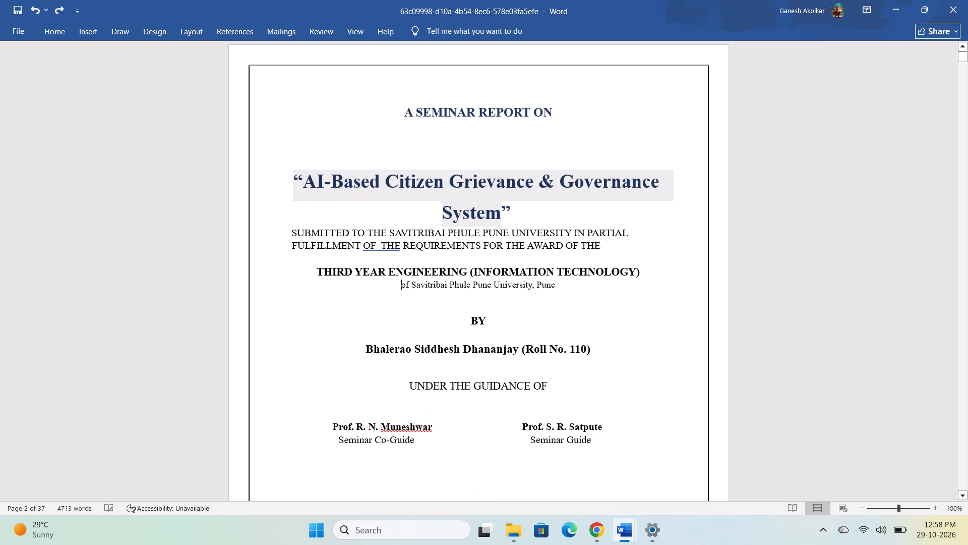
scroll(402, 335, down, 2)
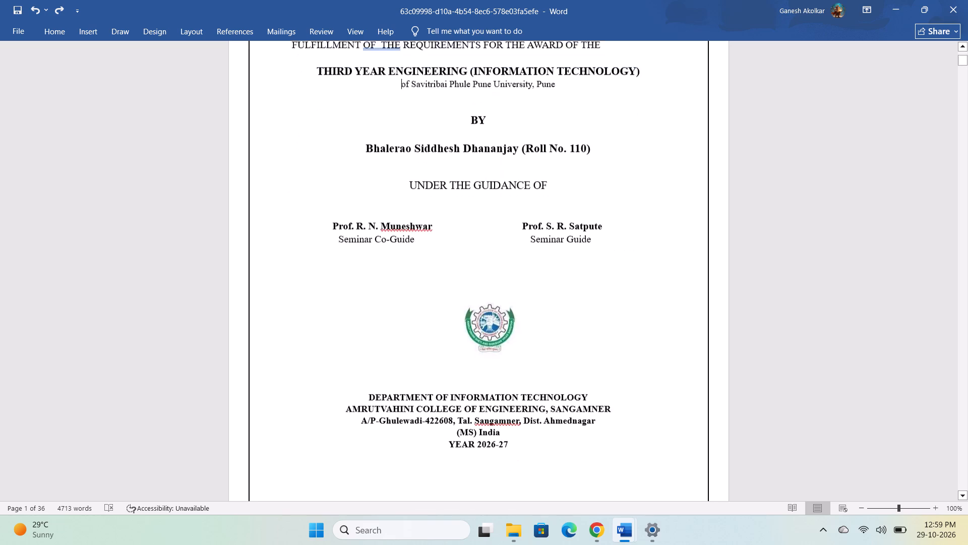
scroll(402, 335, down, 2)
scroll(402, 335, up, 2)
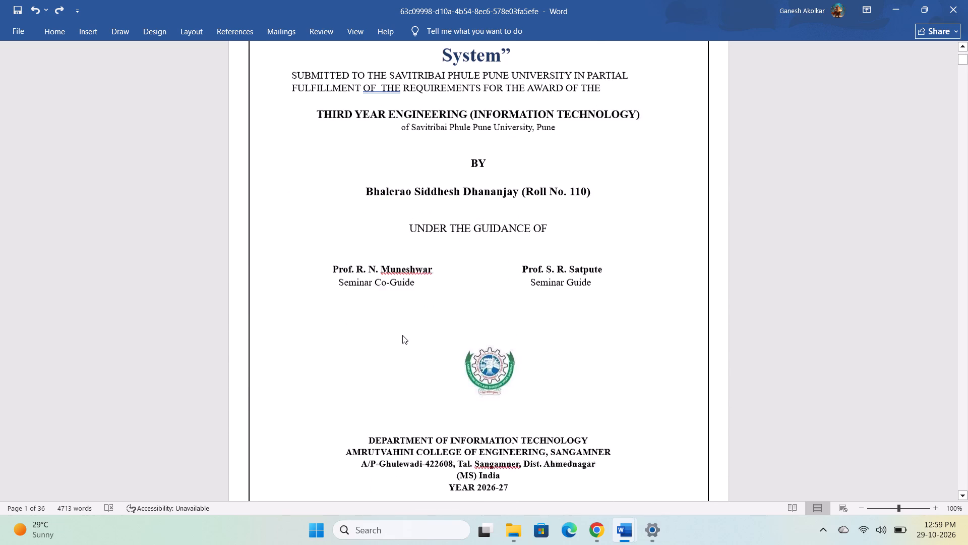
scroll(402, 335, up, 1)
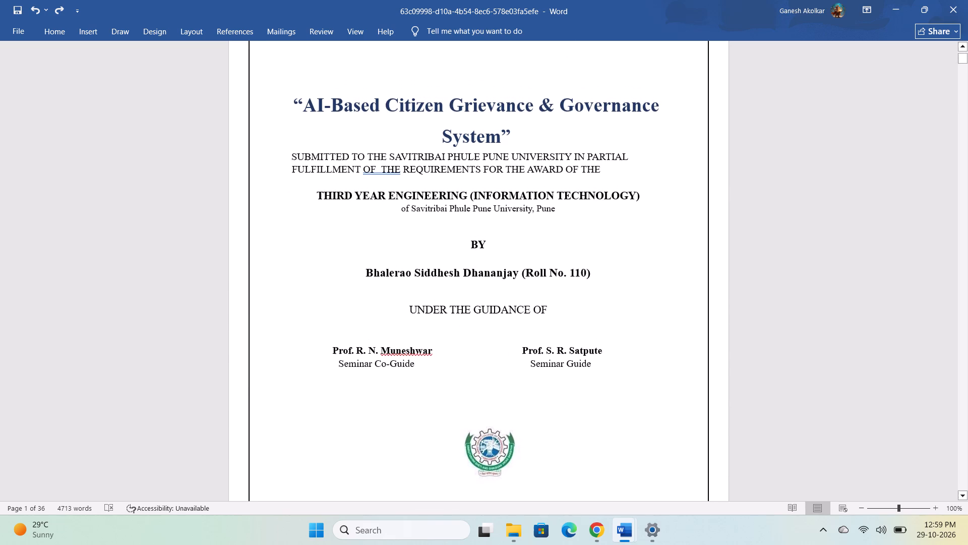
drag(339, 361, 427, 353)
click(397, 394)
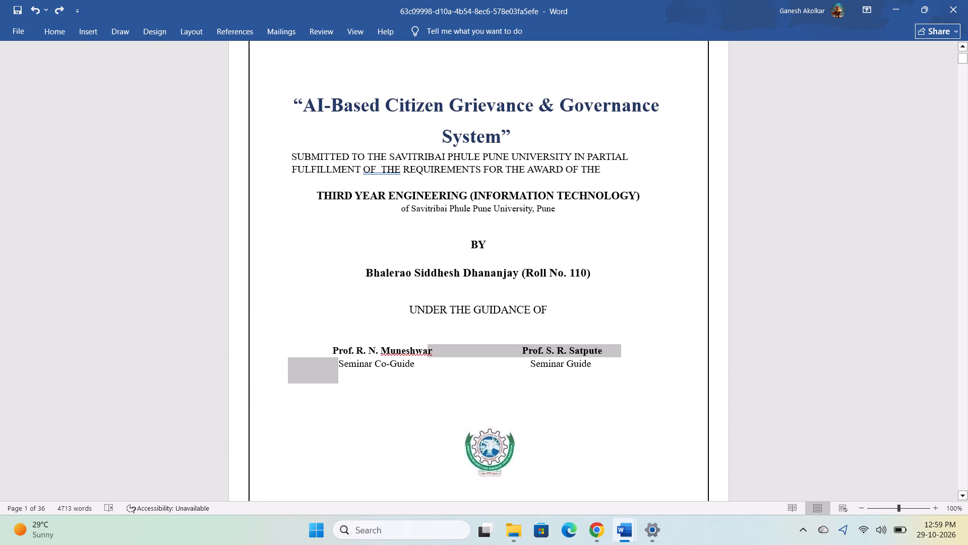
double_click(374, 362)
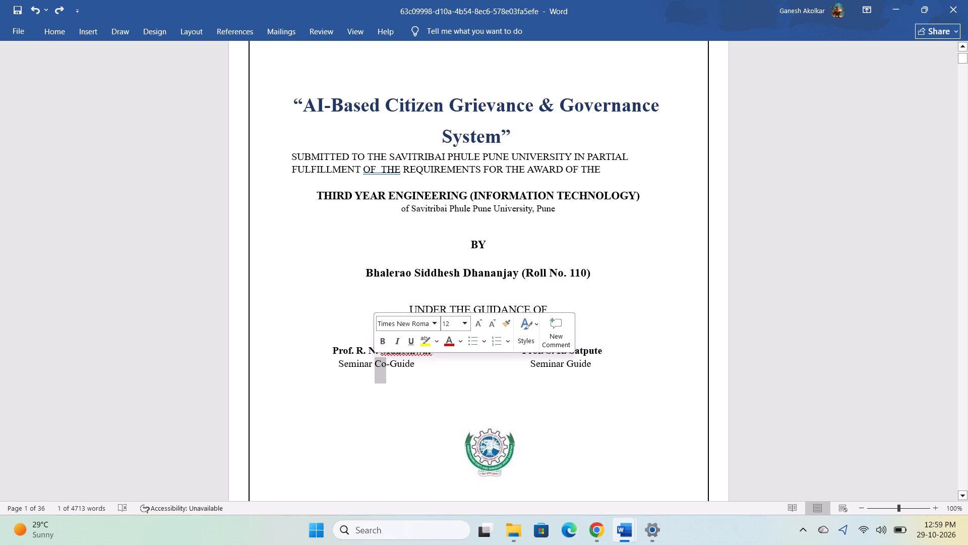
click(379, 407)
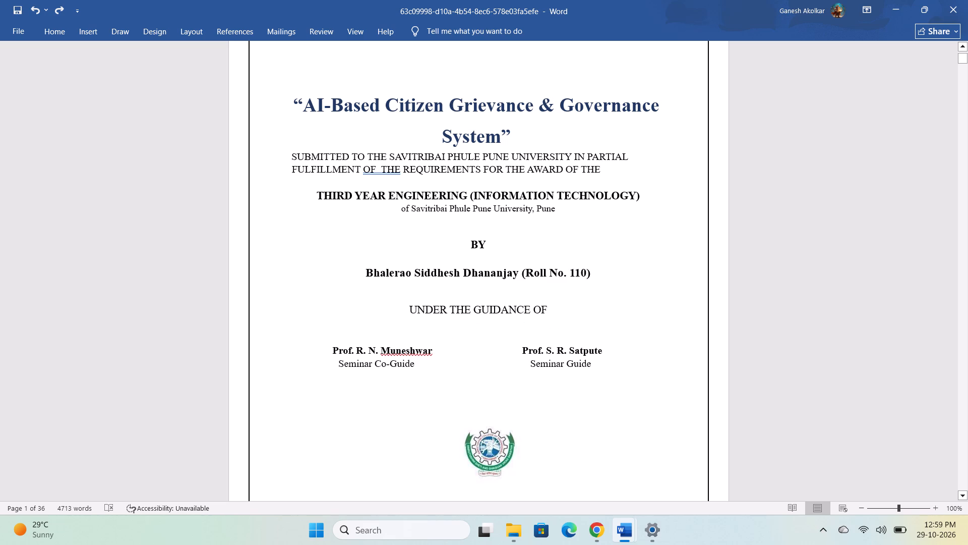
Break the cover heading after "A" so that "SEMINAR REPORT ON" starts on its own line.
scroll(381, 255, up, 2)
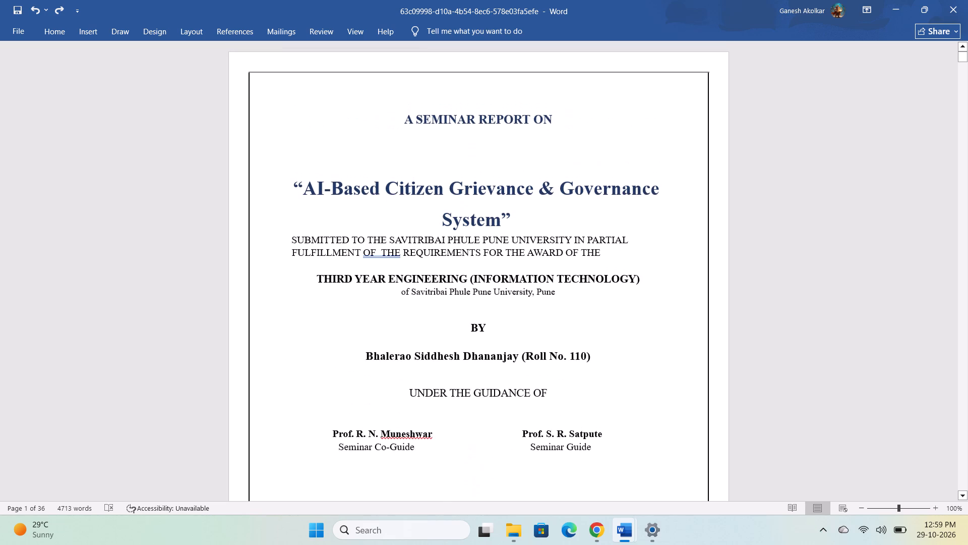
click(414, 117)
key(Return)
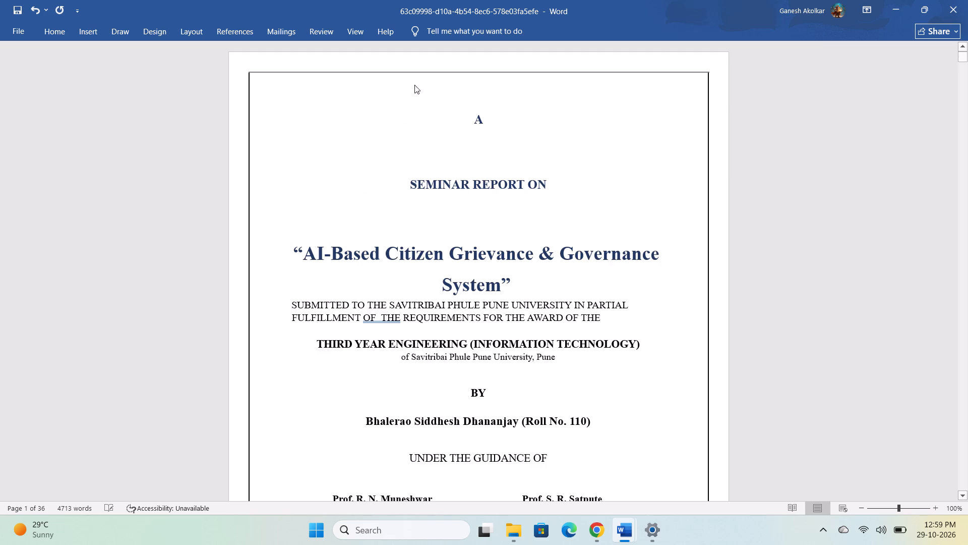
Reduce the paragraph spacing after the cover heading's "A" line to 6 pt.
click(414, 112)
drag(414, 112, 490, 159)
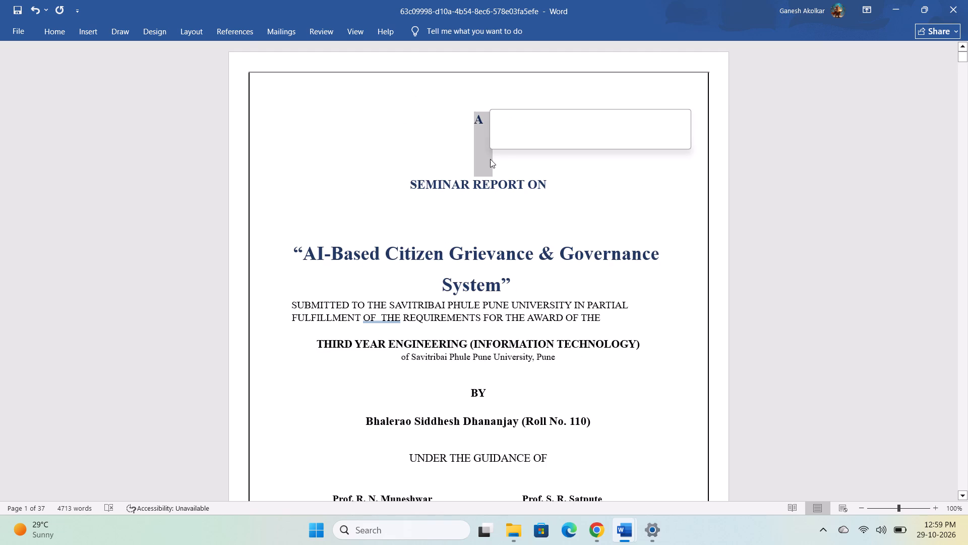
click(199, 31)
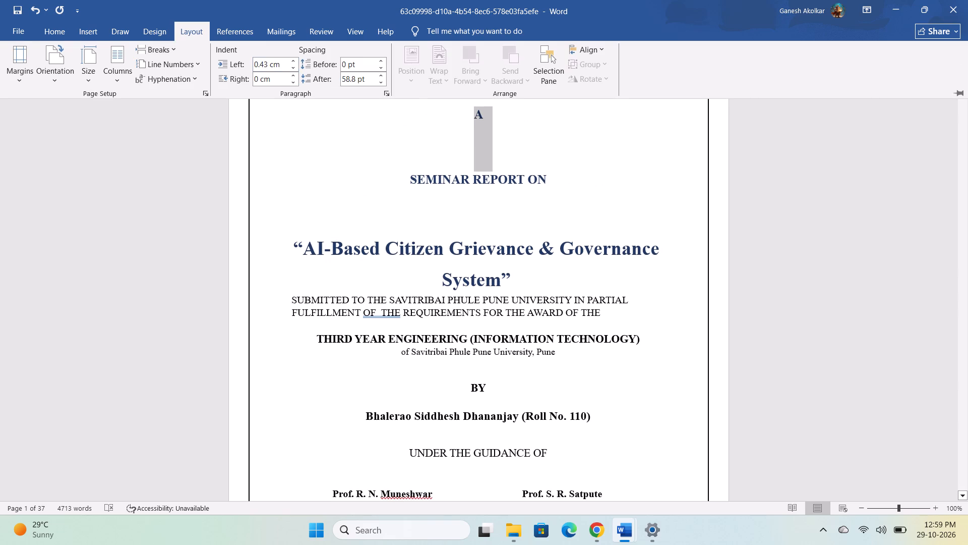
click(378, 83)
triple_click(378, 83)
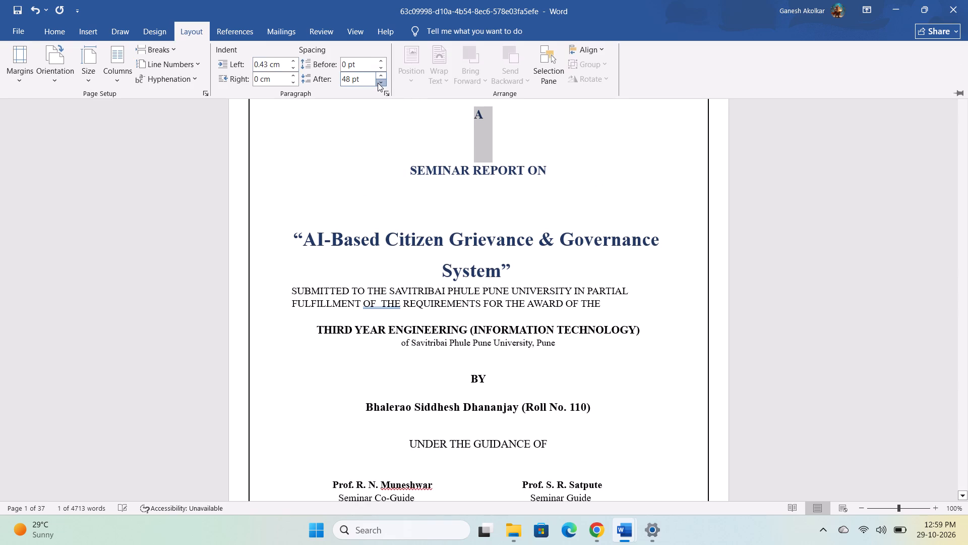
click(378, 83)
click(378, 83)
triple_click(378, 83)
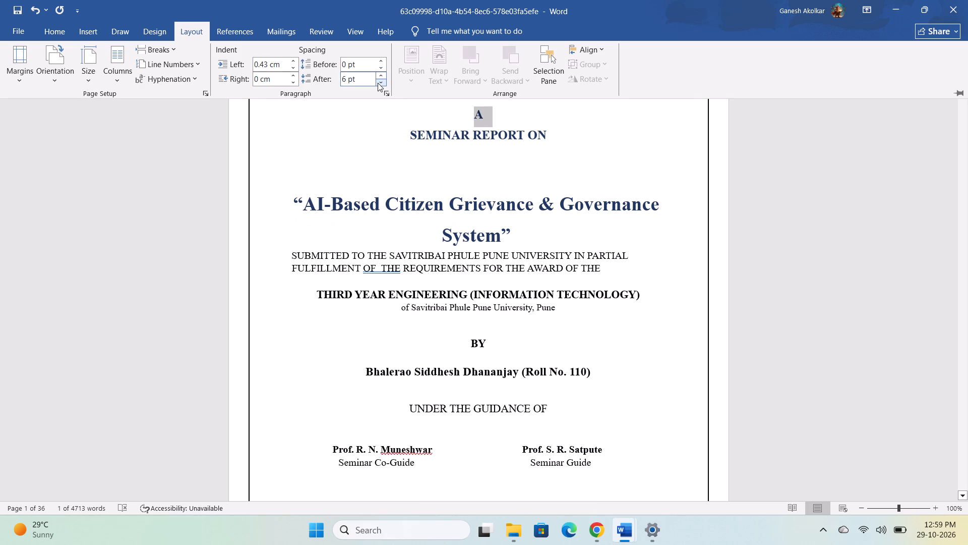
click(392, 122)
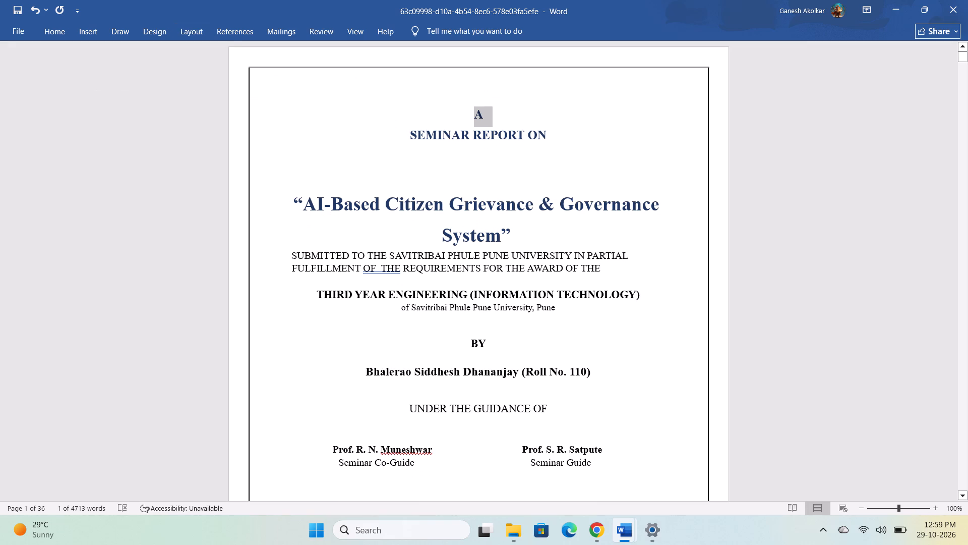
Move "ON" from the end of the "SEMINAR REPORT ON" line onto a line of its own.
click(525, 136)
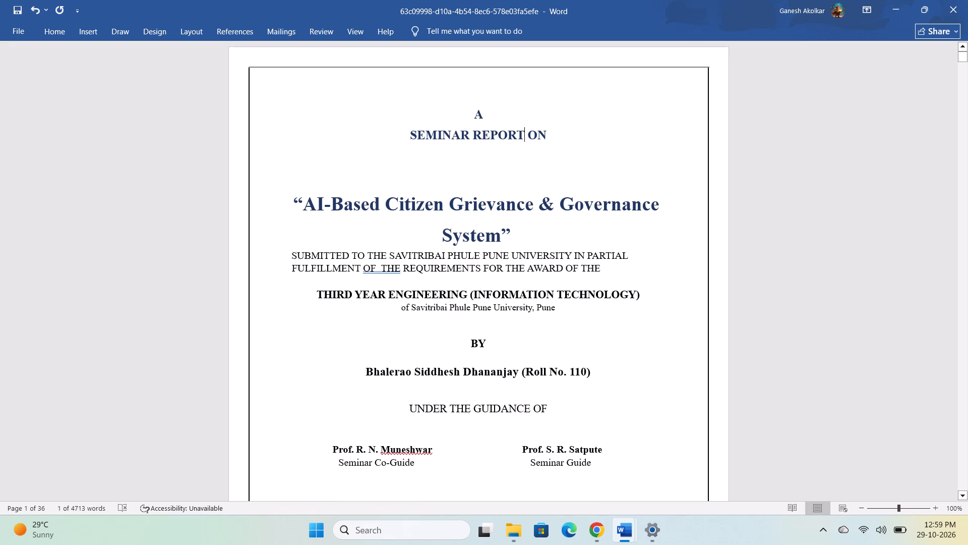
key(Right)
key(Return)
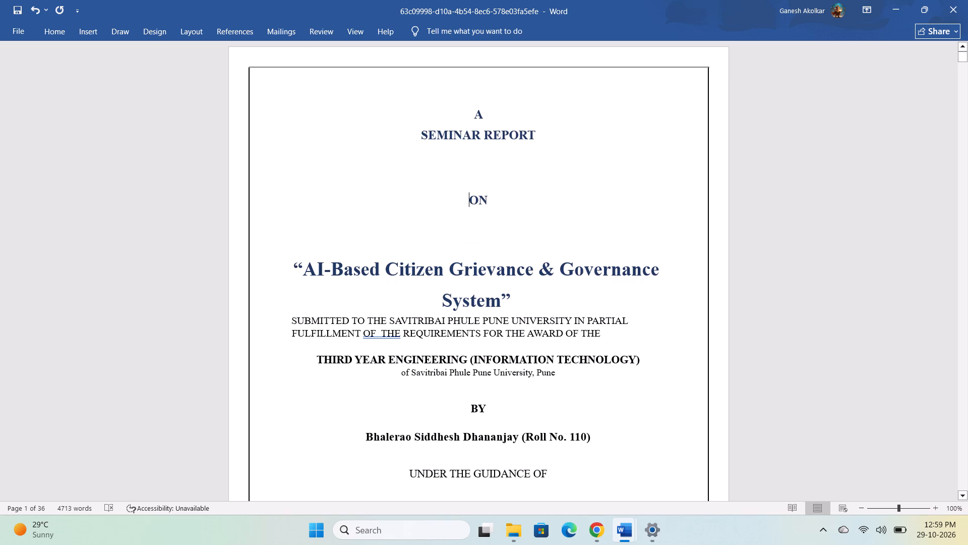
Reduce the paragraph spacing after the cover heading's "ON" line to 6 pt.
drag(498, 192, 476, 188)
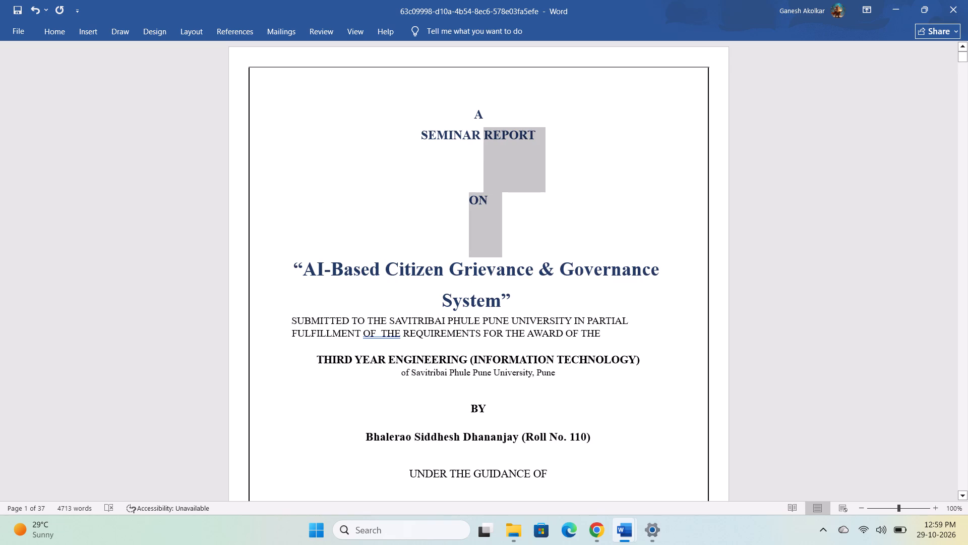
drag(476, 188, 464, 200)
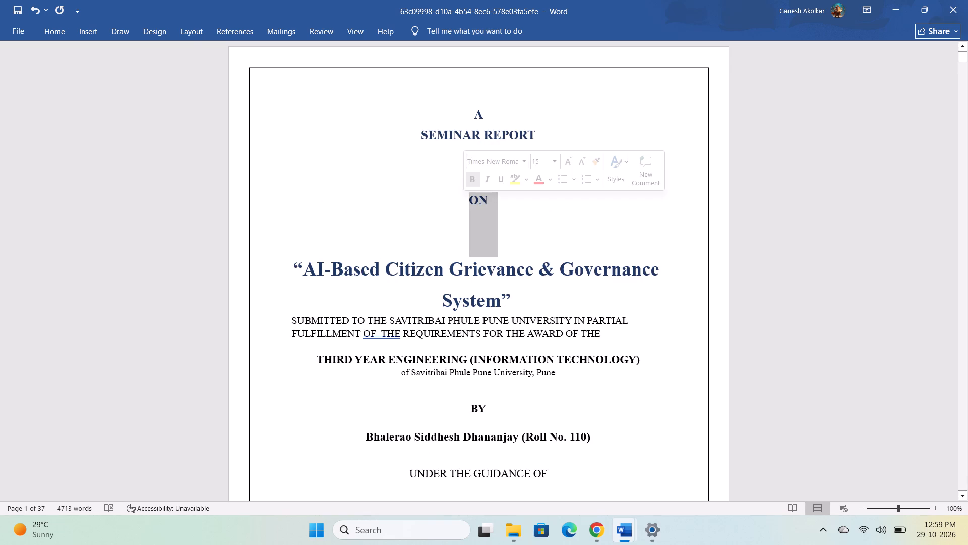
click(197, 24)
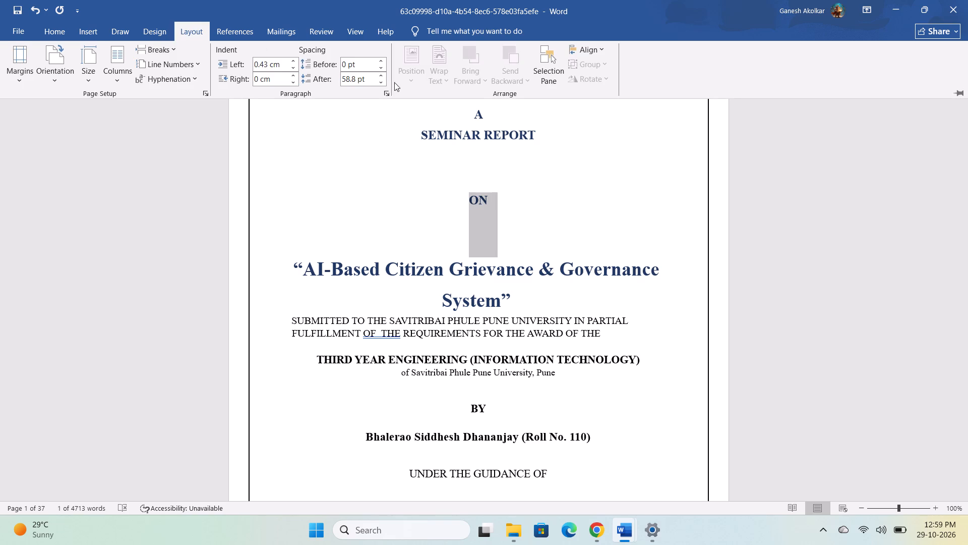
click(378, 83)
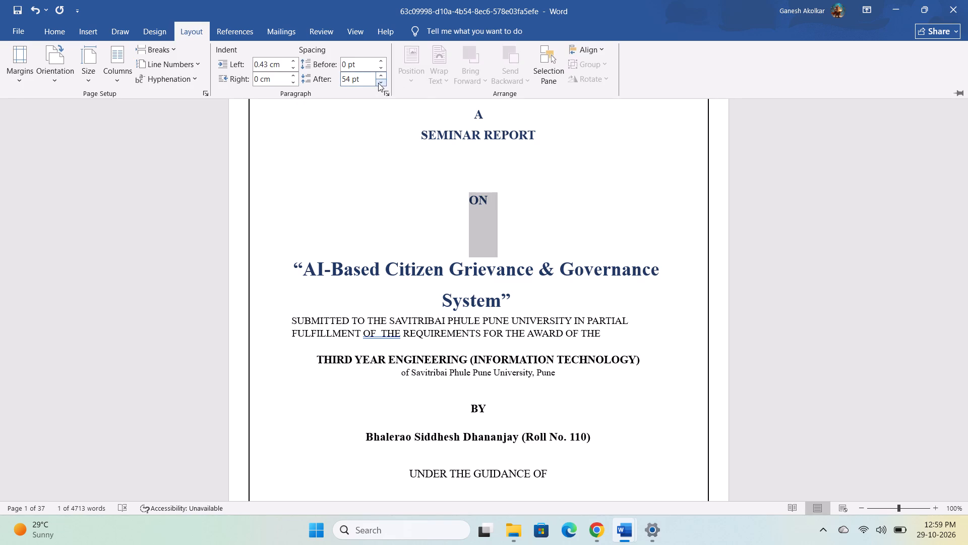
click(378, 83)
triple_click(378, 83)
click(378, 83)
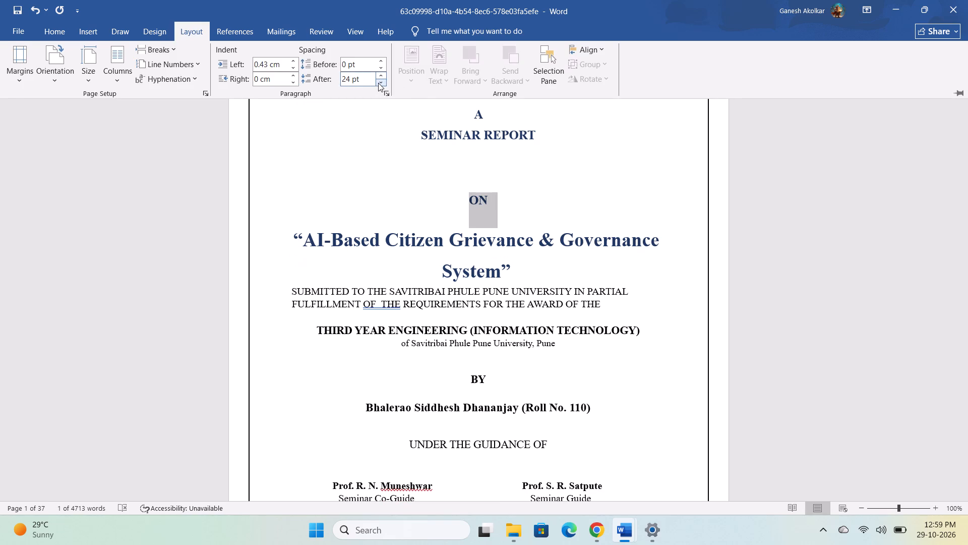
click(378, 83)
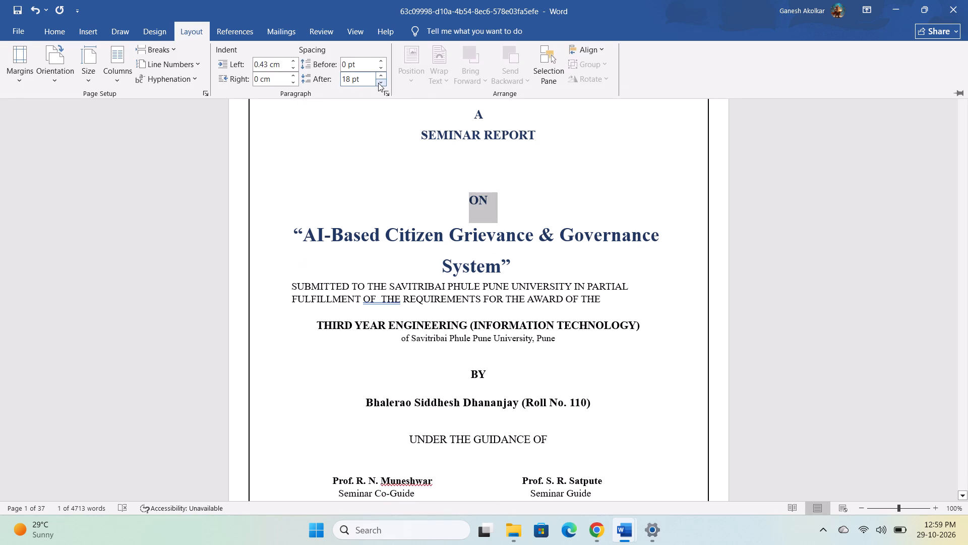
click(378, 83)
click(378, 83)
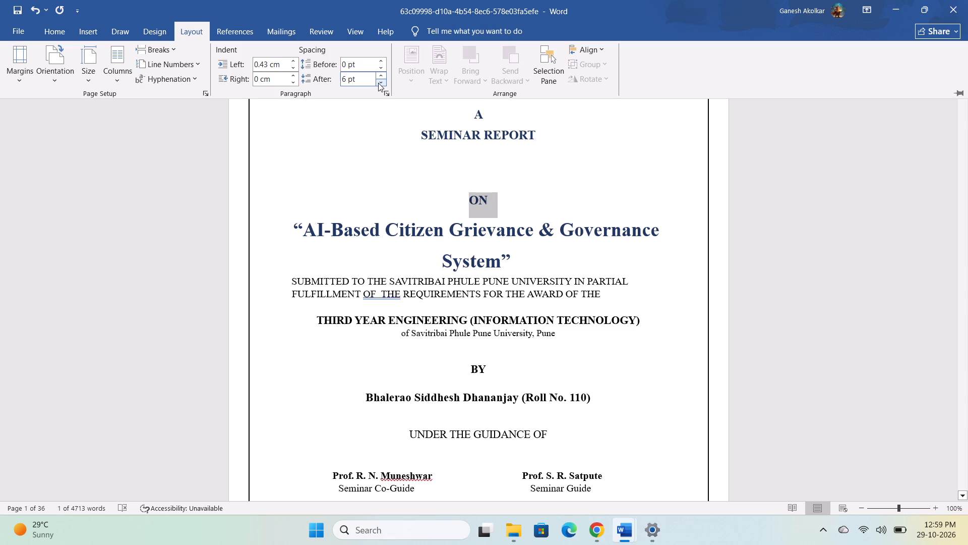
click(433, 167)
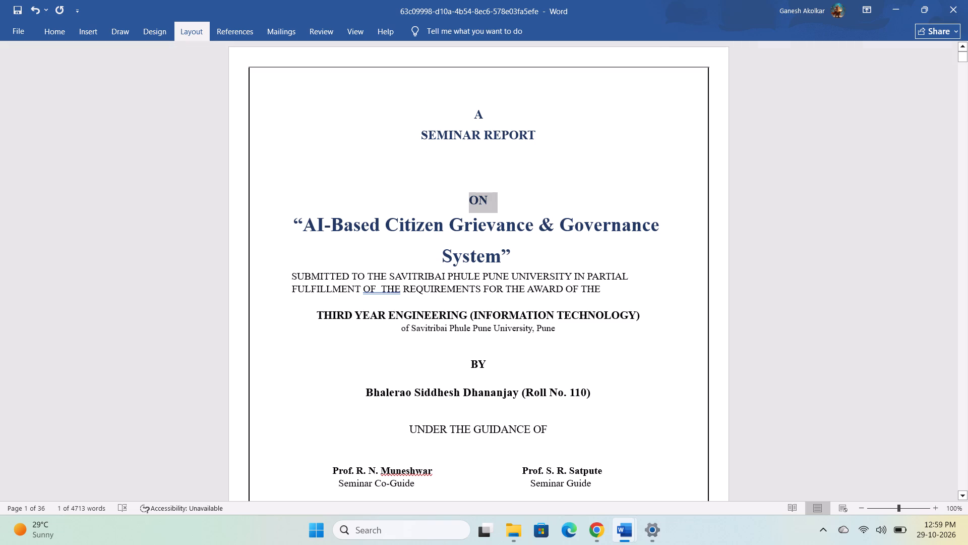
Reduce the paragraph spacing after the cover heading's "SEMINAR REPORT" line to 6 pt.
drag(420, 135, 558, 180)
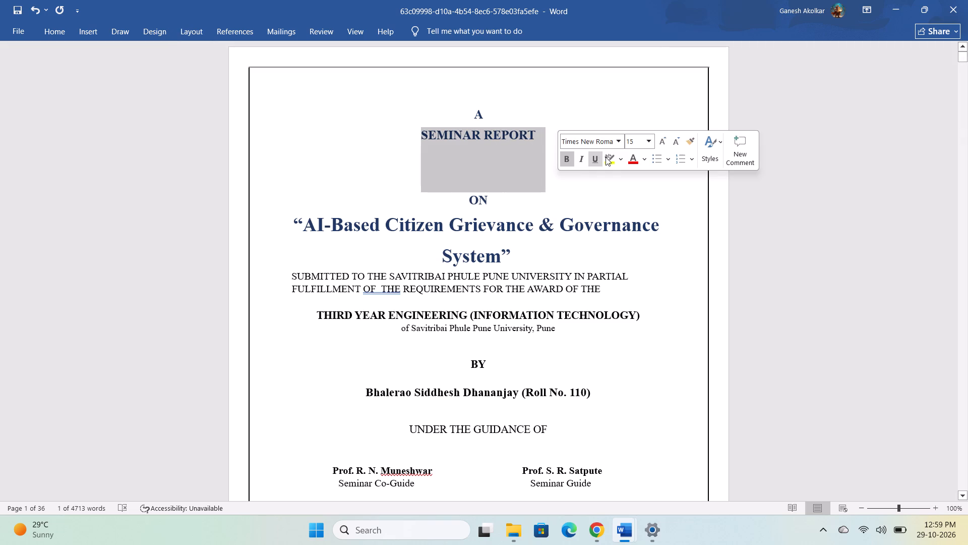
click(190, 30)
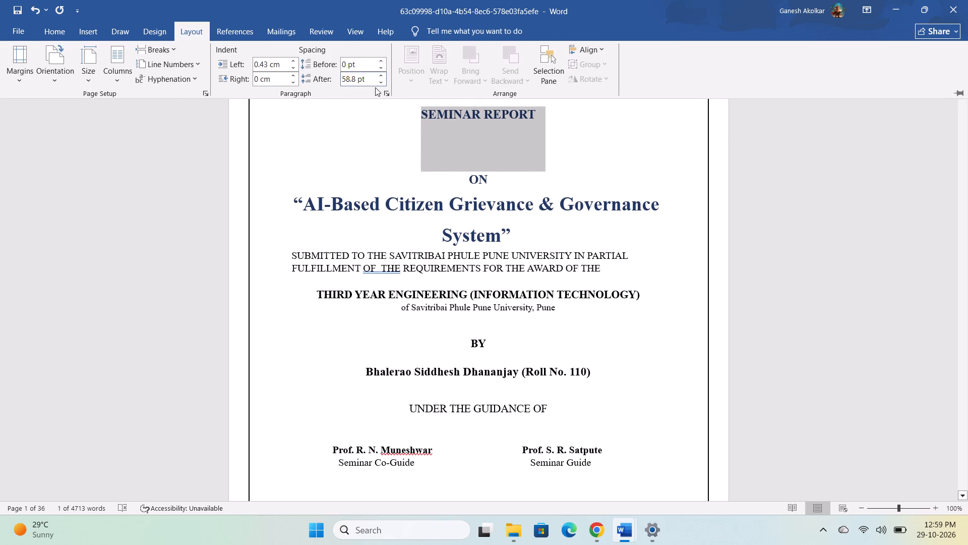
click(381, 79)
triple_click(381, 79)
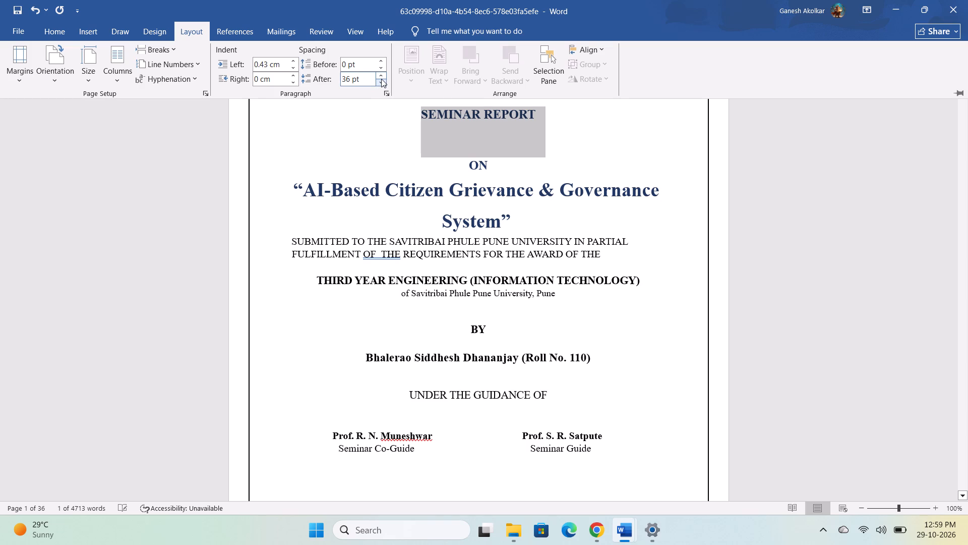
triple_click(381, 79)
click(381, 79)
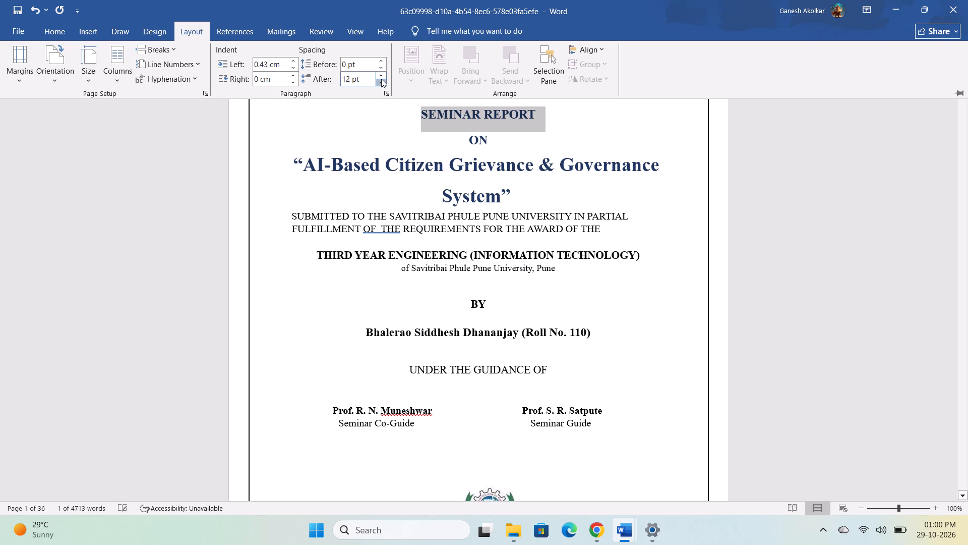
click(381, 79)
click(370, 115)
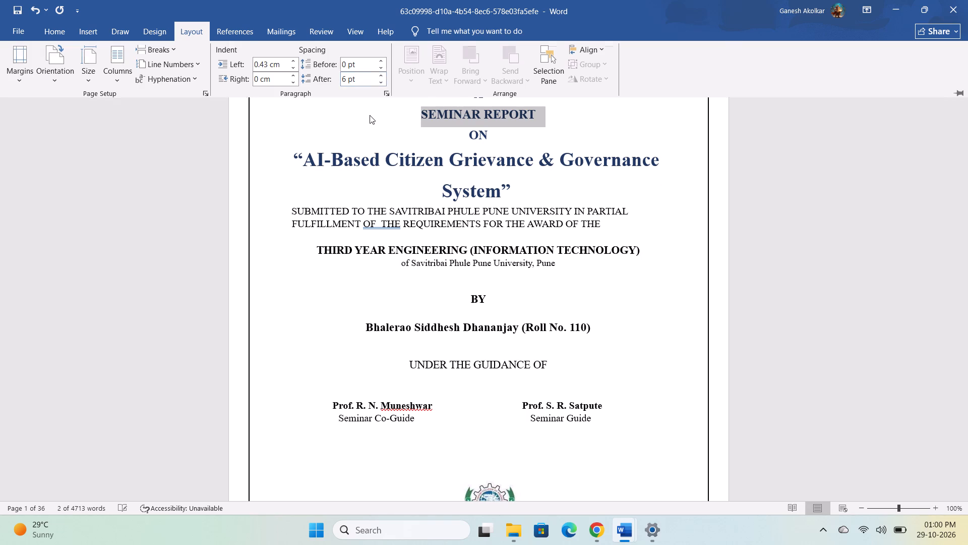
click(428, 128)
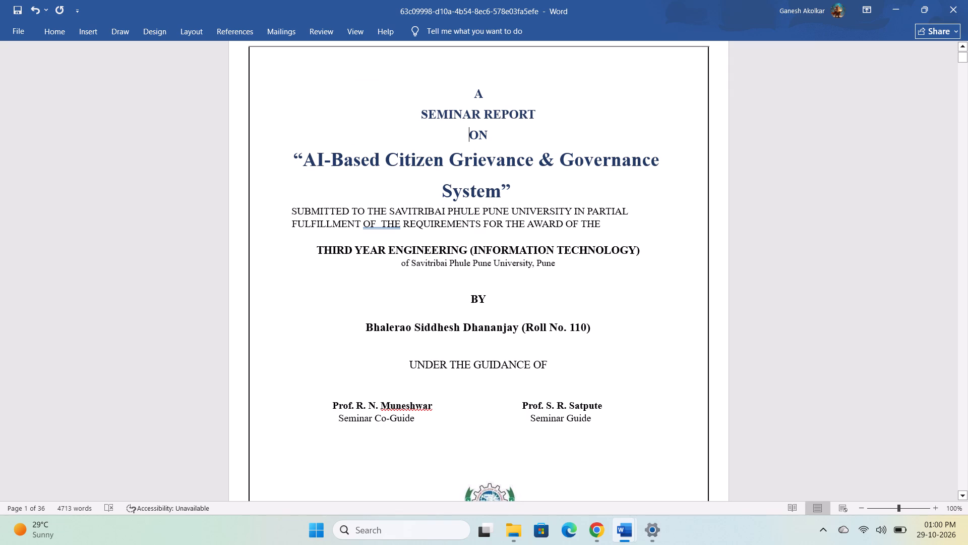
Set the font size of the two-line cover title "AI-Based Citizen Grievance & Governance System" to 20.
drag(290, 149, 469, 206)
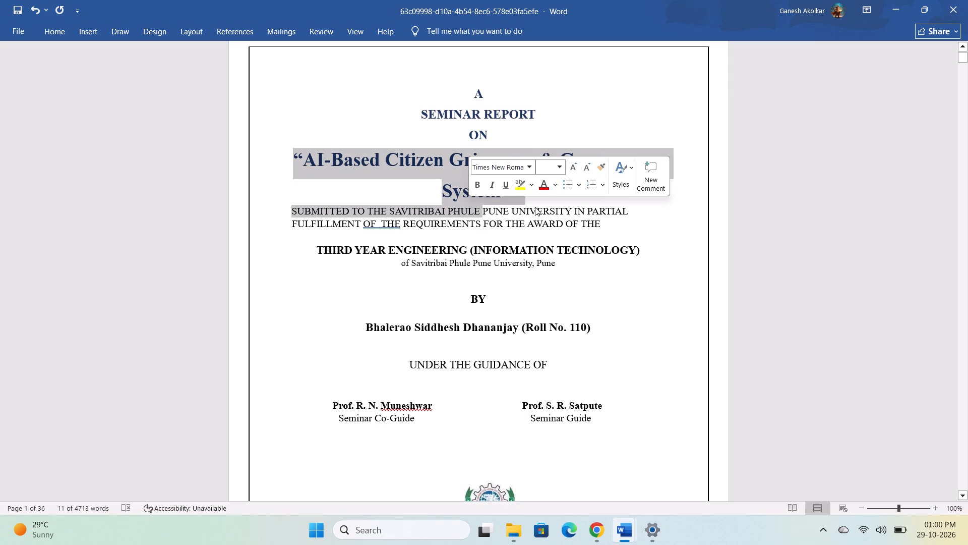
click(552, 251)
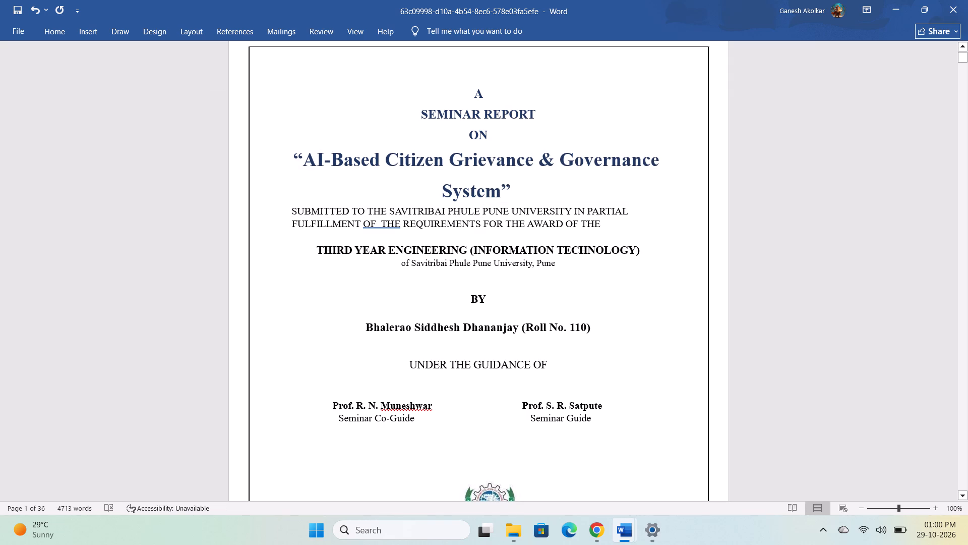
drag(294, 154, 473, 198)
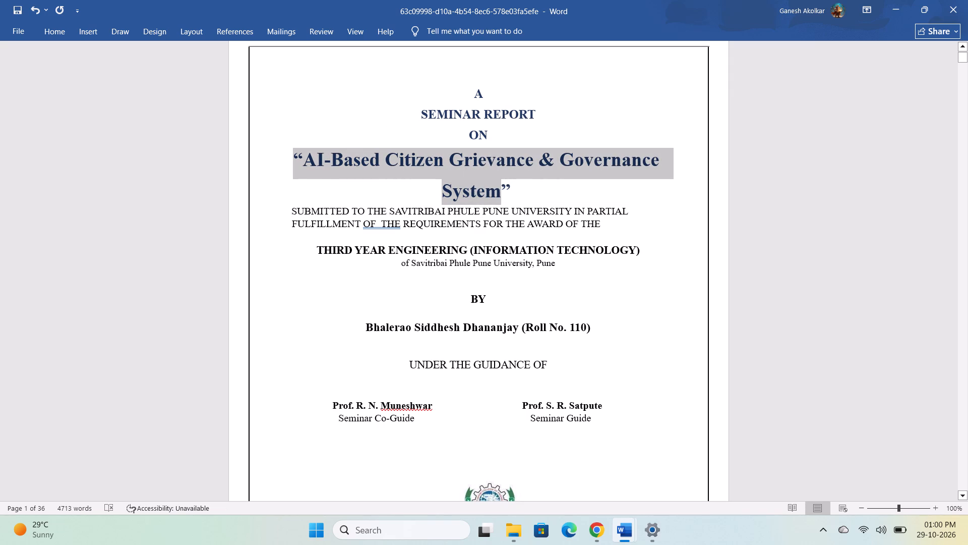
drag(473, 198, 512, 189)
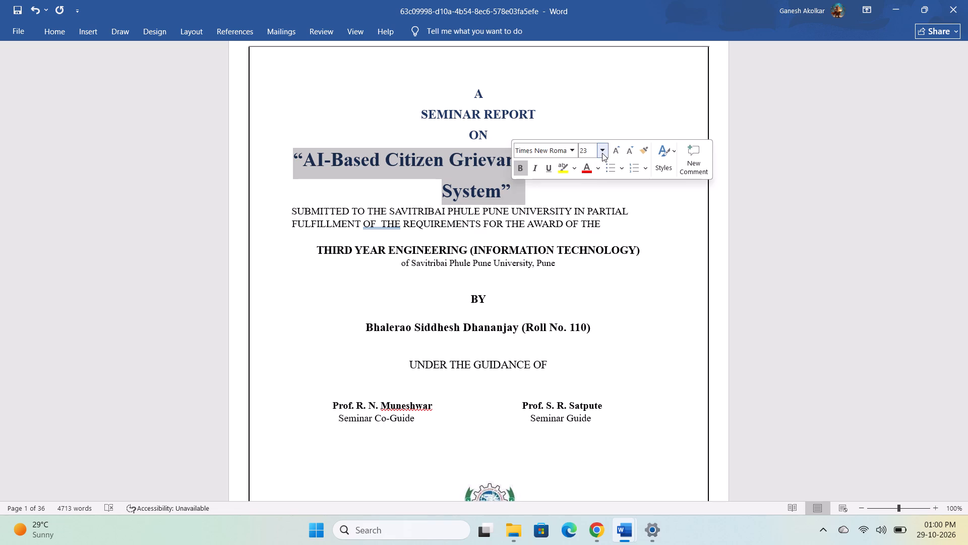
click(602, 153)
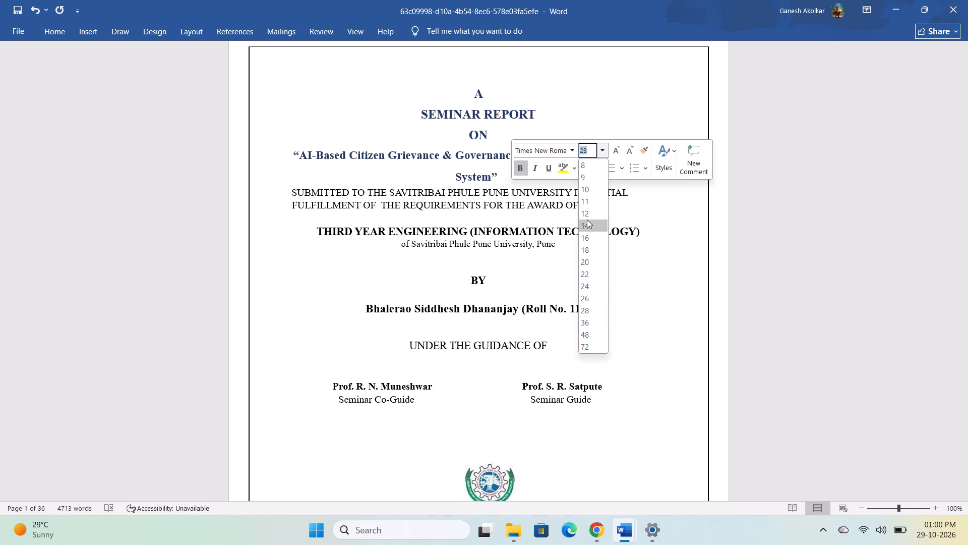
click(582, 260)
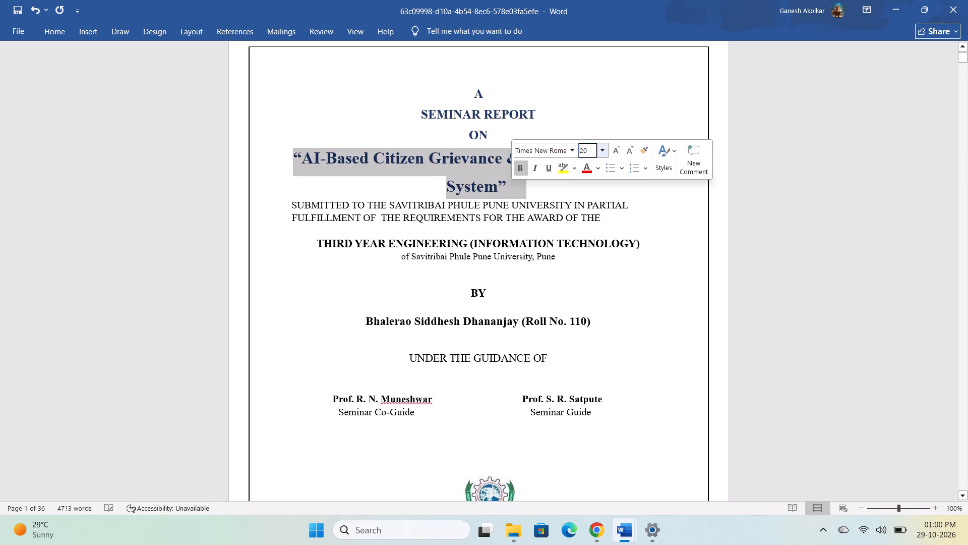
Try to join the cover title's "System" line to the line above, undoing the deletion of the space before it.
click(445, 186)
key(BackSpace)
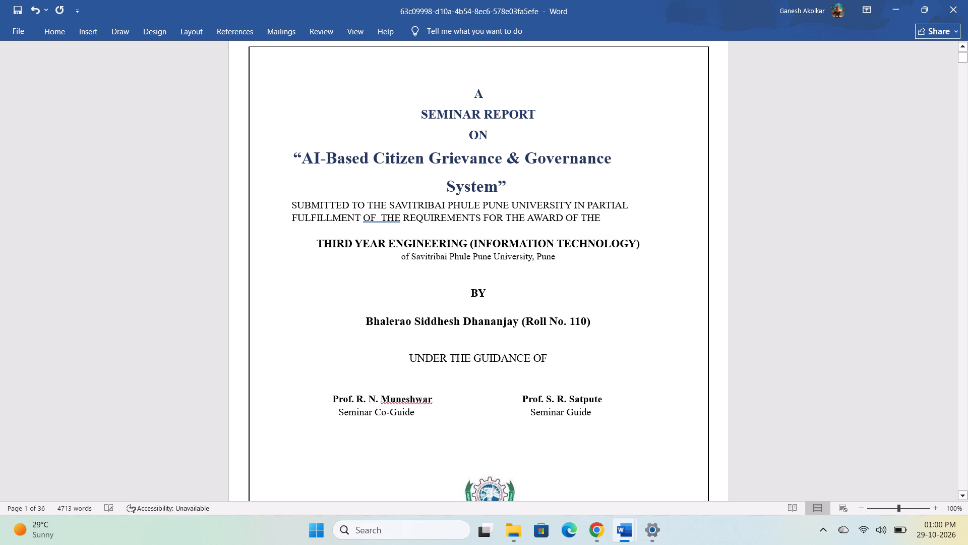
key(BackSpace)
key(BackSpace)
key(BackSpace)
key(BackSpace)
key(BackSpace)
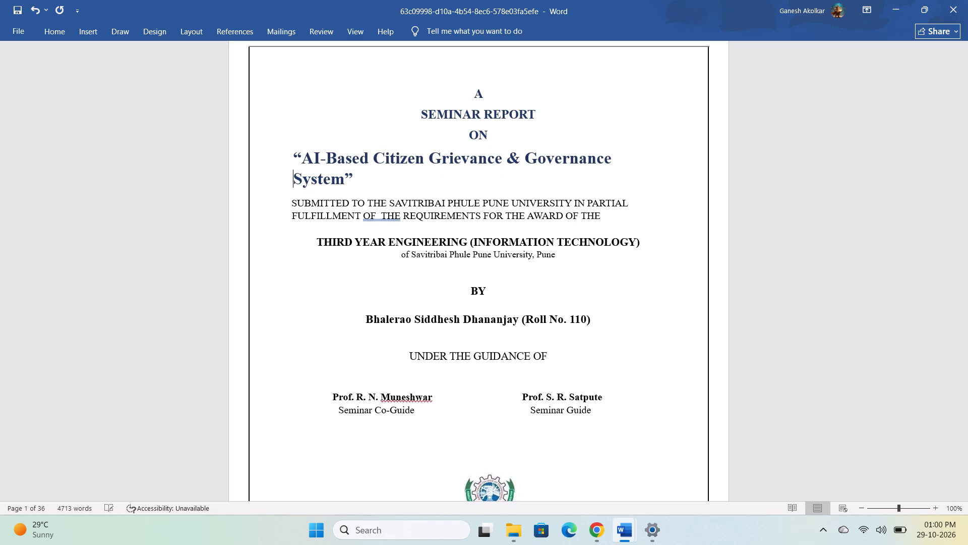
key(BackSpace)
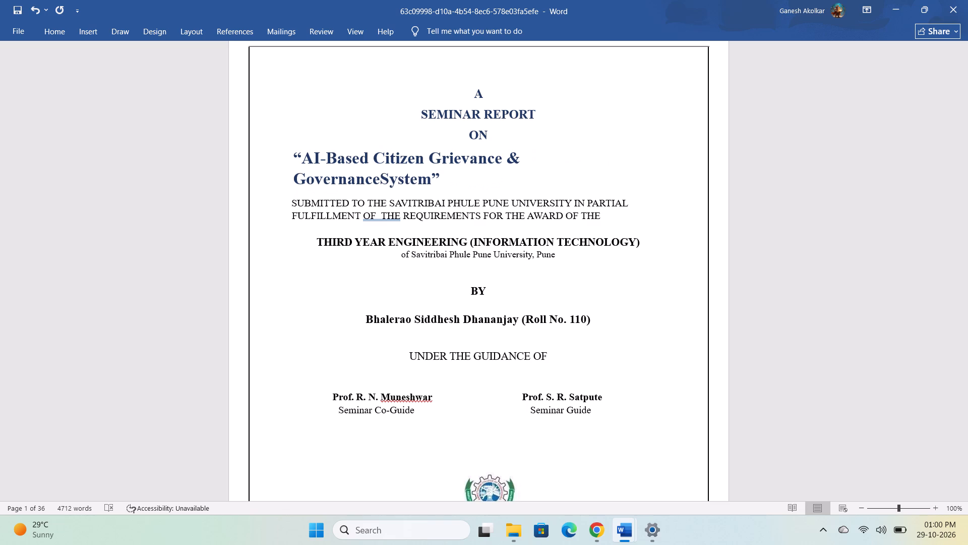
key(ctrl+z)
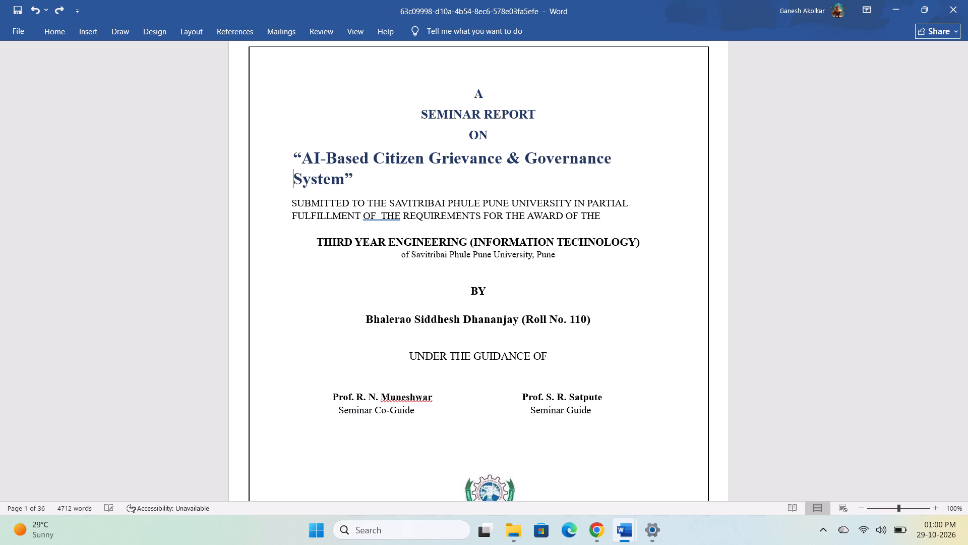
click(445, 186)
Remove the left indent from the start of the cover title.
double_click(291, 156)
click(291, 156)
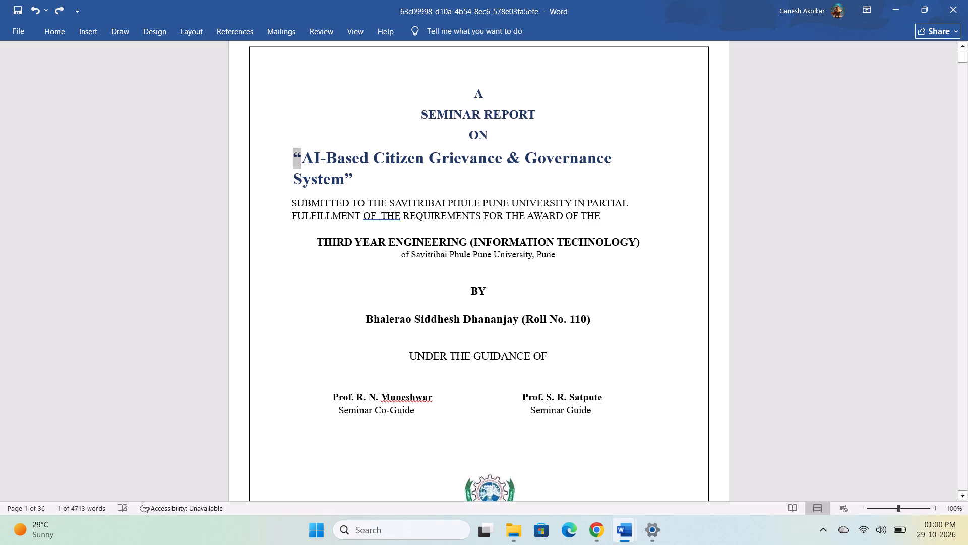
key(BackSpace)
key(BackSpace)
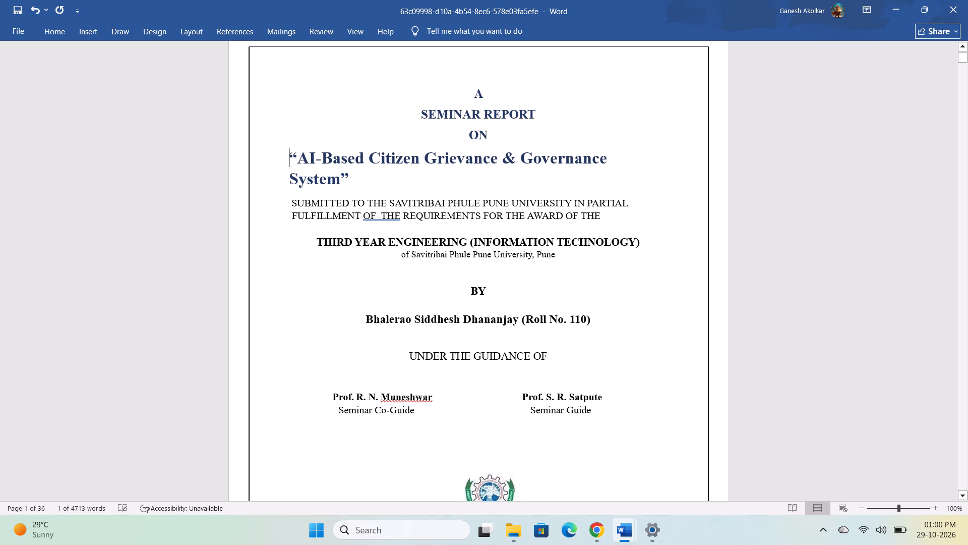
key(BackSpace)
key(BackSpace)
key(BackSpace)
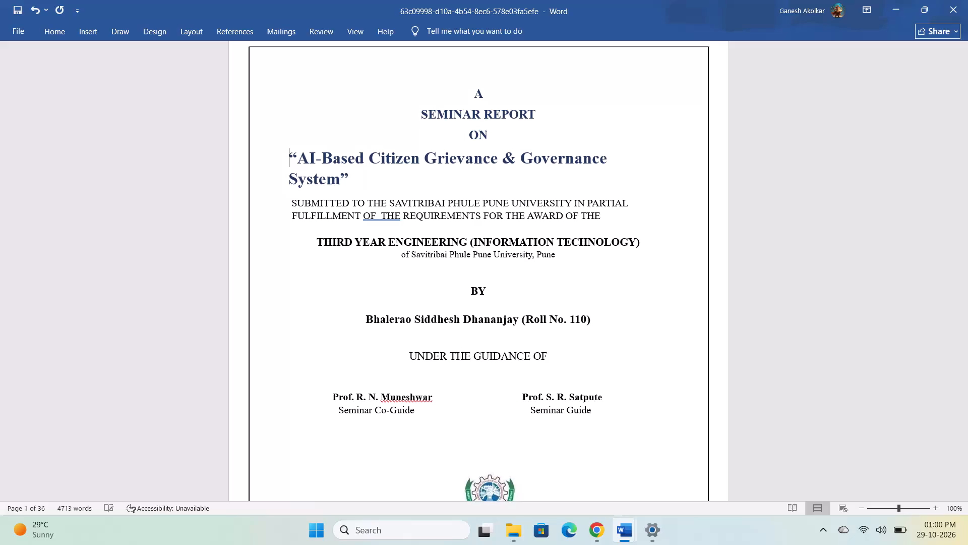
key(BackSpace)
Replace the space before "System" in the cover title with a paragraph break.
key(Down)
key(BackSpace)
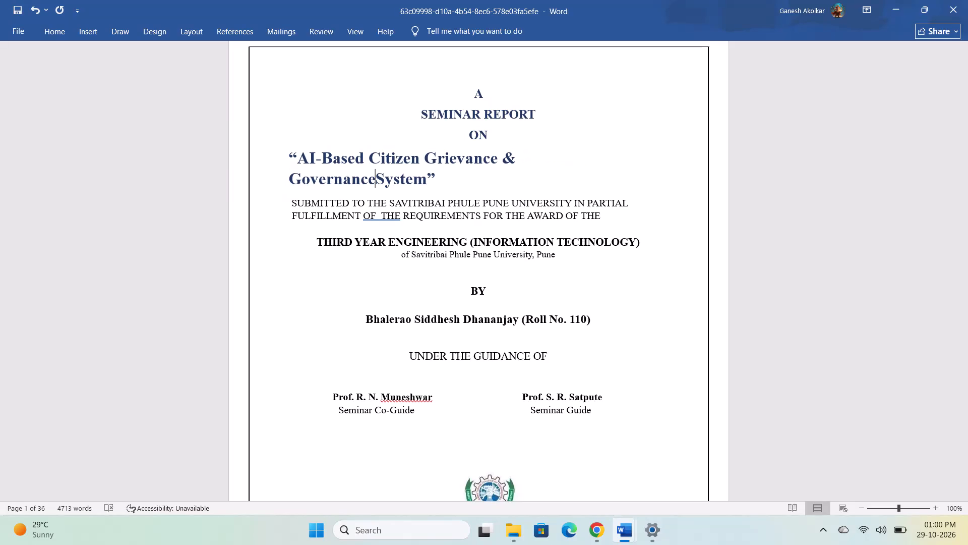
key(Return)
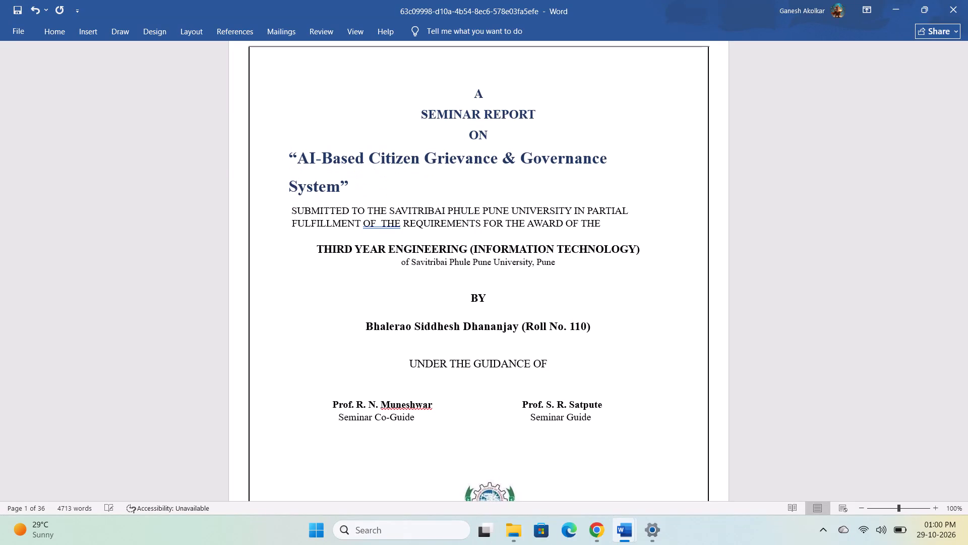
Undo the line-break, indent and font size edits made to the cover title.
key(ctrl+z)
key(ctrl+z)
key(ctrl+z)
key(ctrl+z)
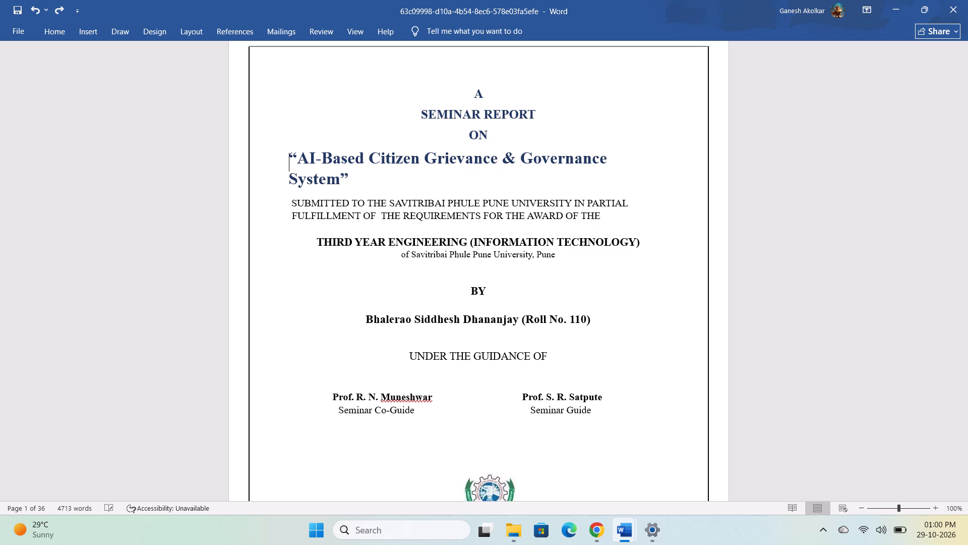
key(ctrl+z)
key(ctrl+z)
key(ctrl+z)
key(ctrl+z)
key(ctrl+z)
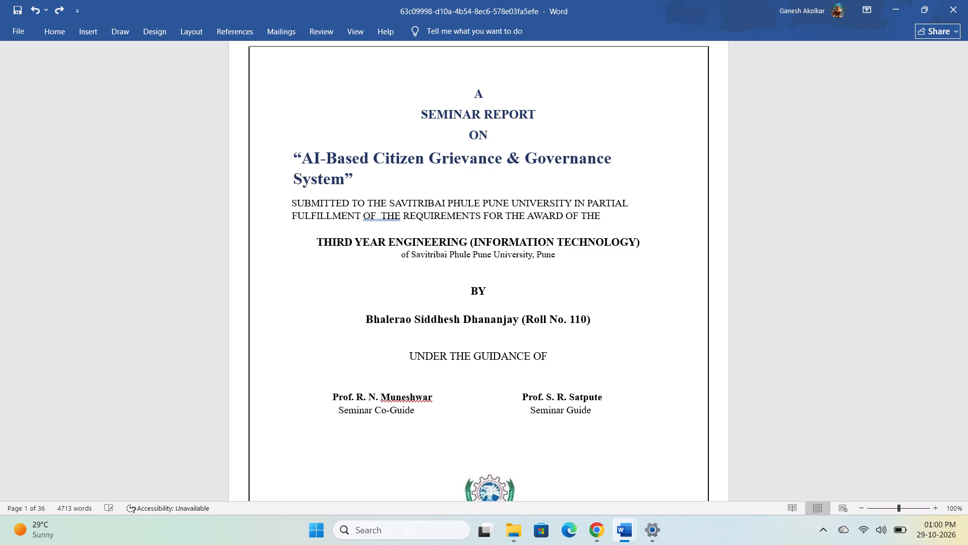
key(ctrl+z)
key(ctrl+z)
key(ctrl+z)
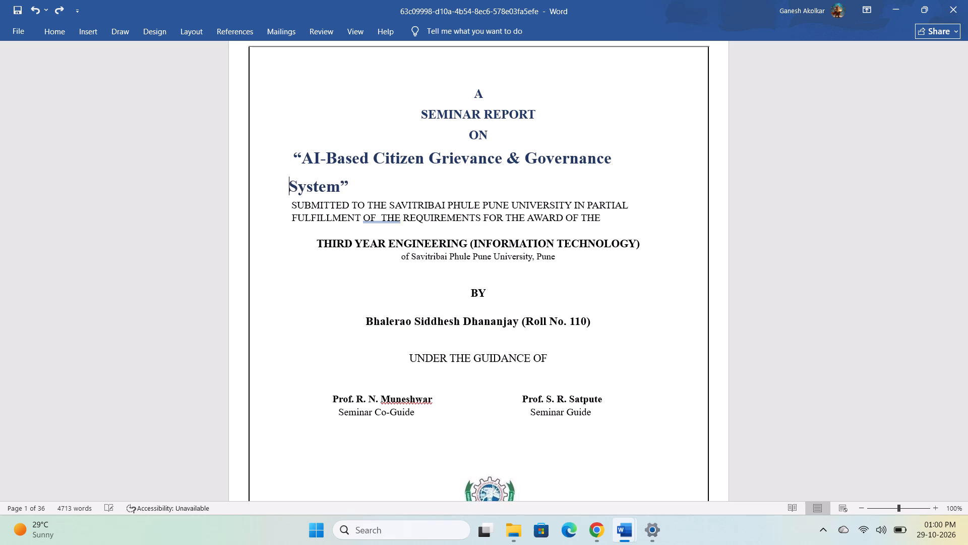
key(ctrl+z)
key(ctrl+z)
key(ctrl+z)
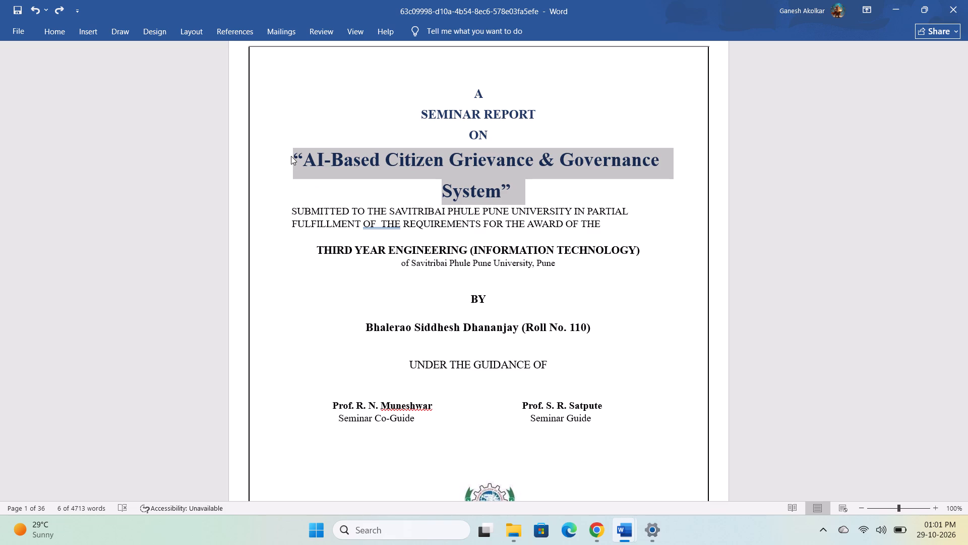
Set the cover title's paragraph spacing to 0 pt both before and after.
click(50, 27)
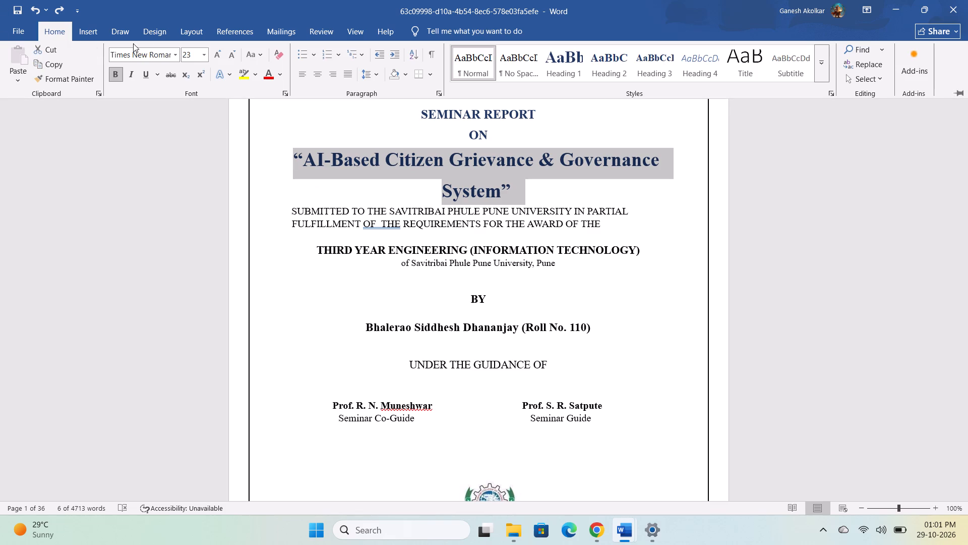
click(203, 58)
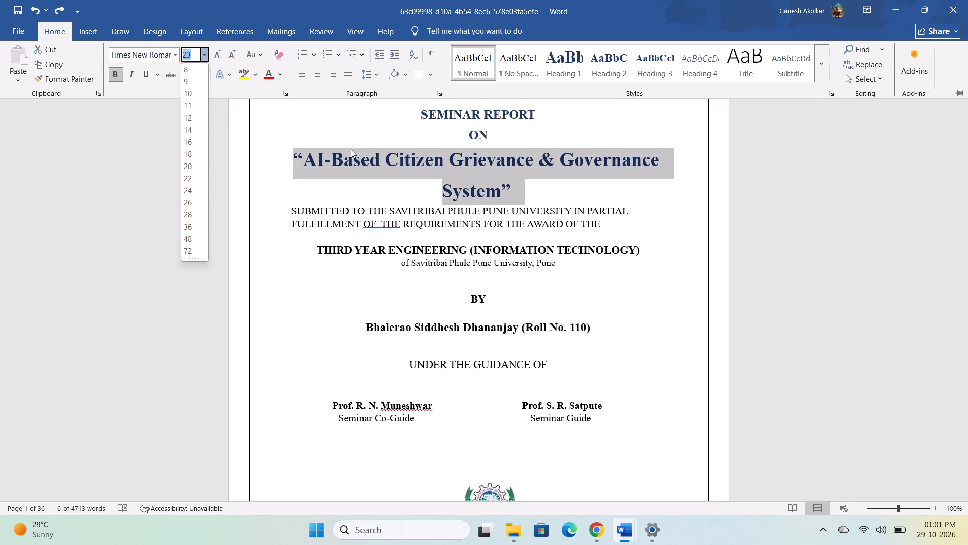
click(198, 33)
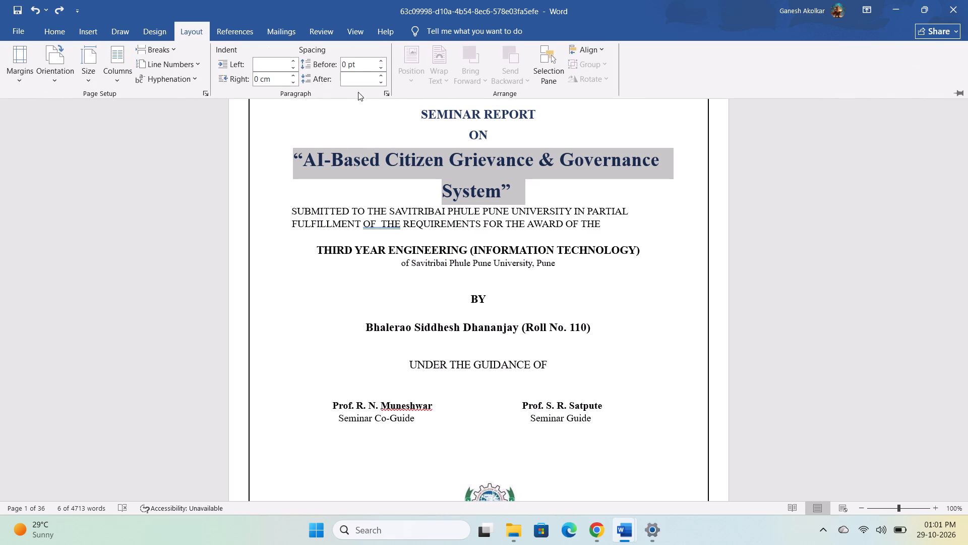
click(380, 68)
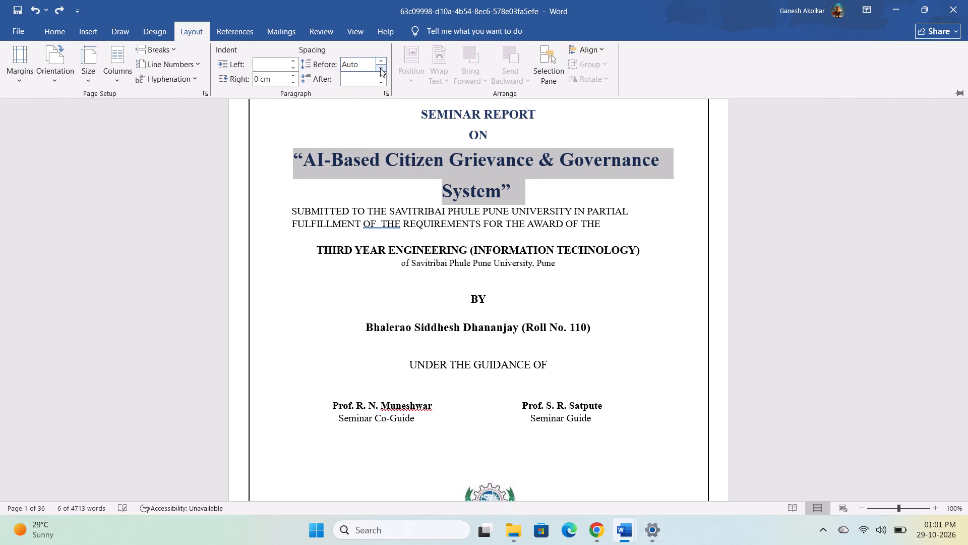
click(379, 62)
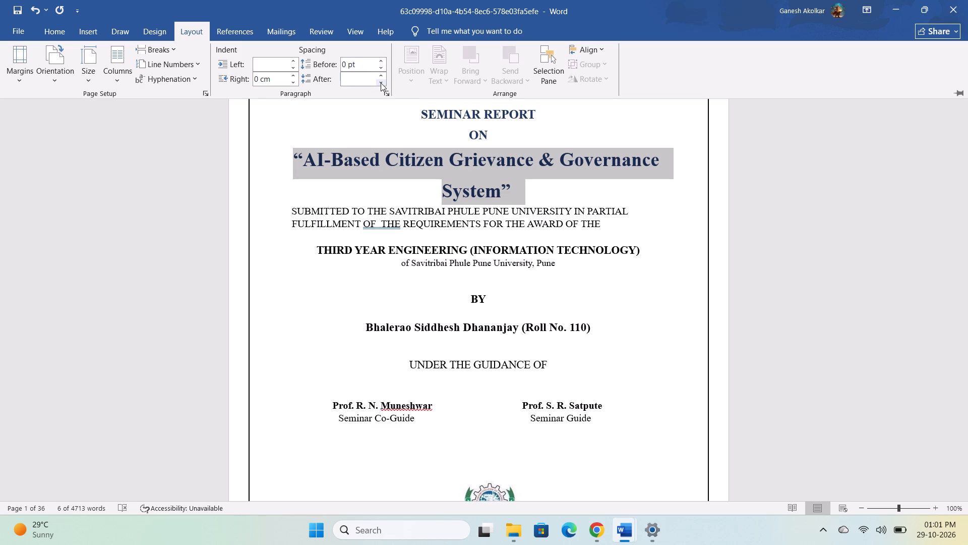
click(381, 83)
click(381, 83)
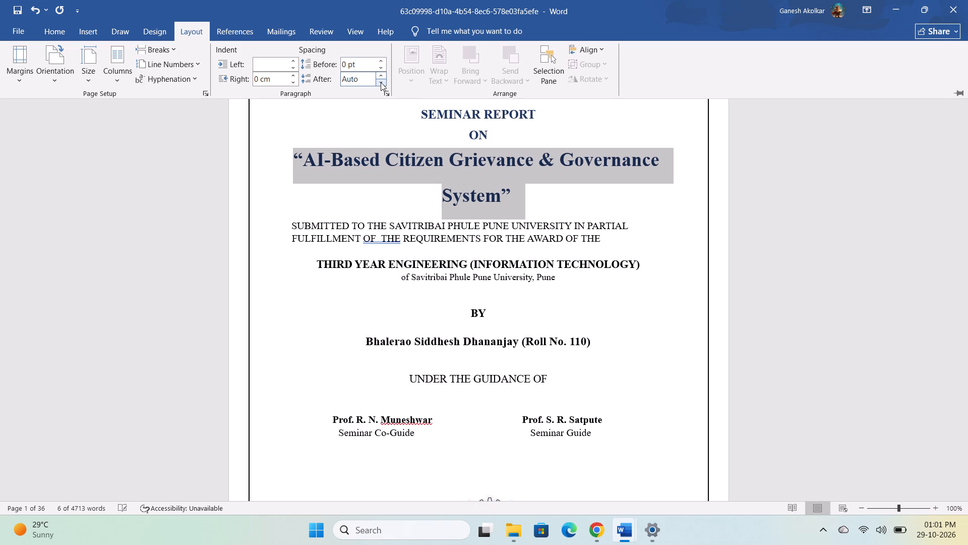
click(381, 76)
click(381, 76)
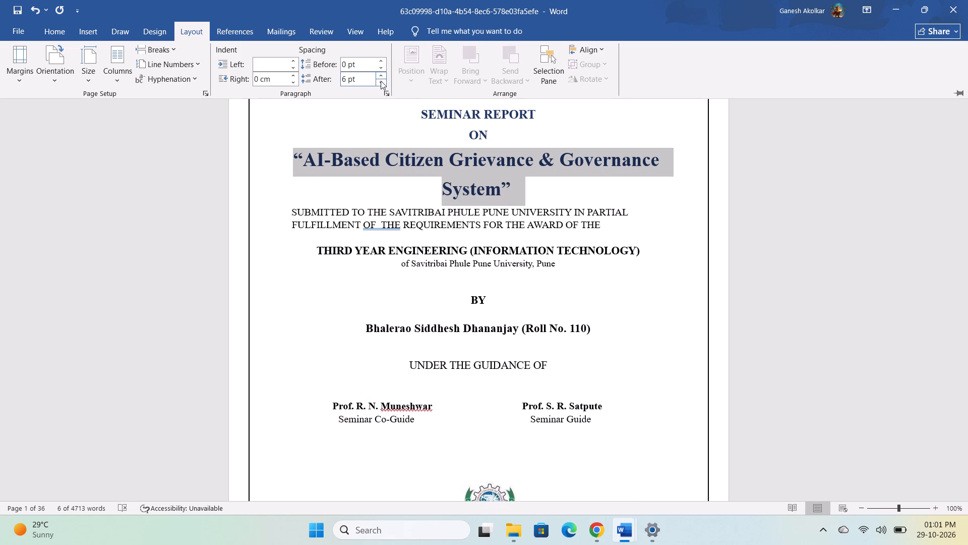
click(381, 83)
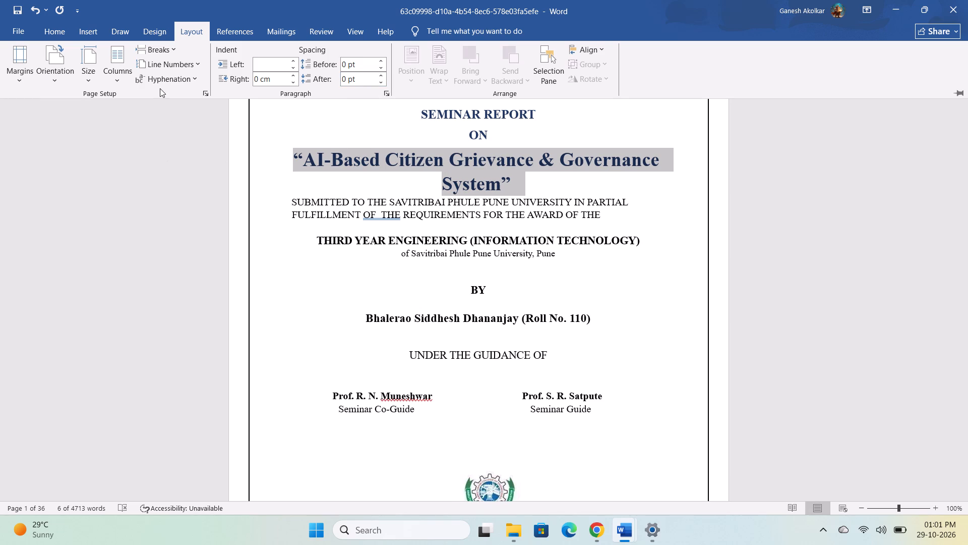
Set the cover title's font size to 20.
click(38, 35)
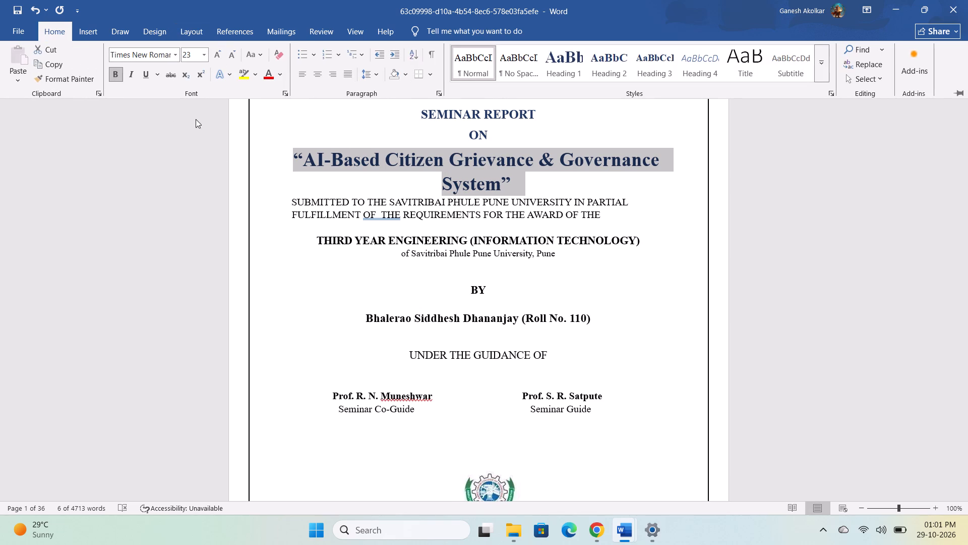
click(205, 53)
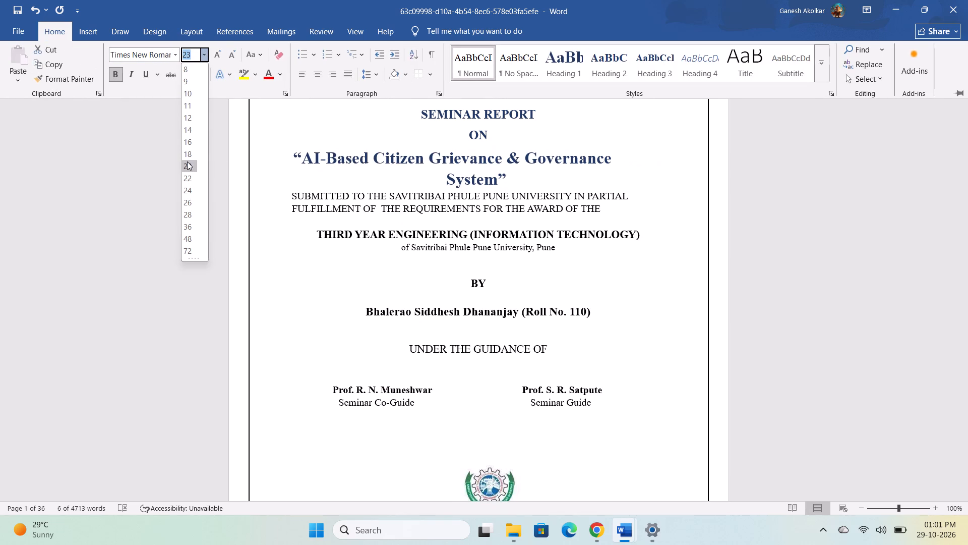
click(187, 161)
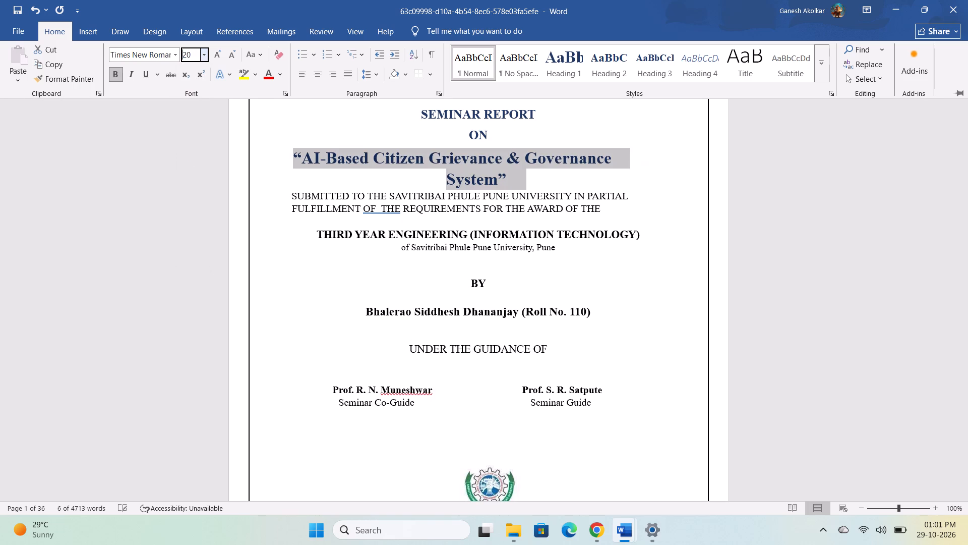
click(520, 219)
Add an empty line between the cover title and the "SUBMITTED TO" paragraph.
scroll(520, 219, up, 2)
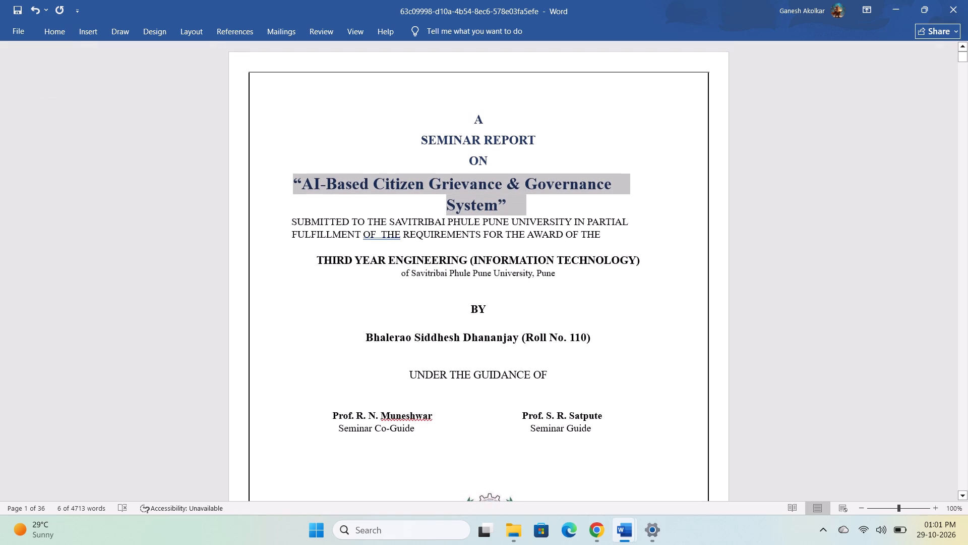
click(586, 201)
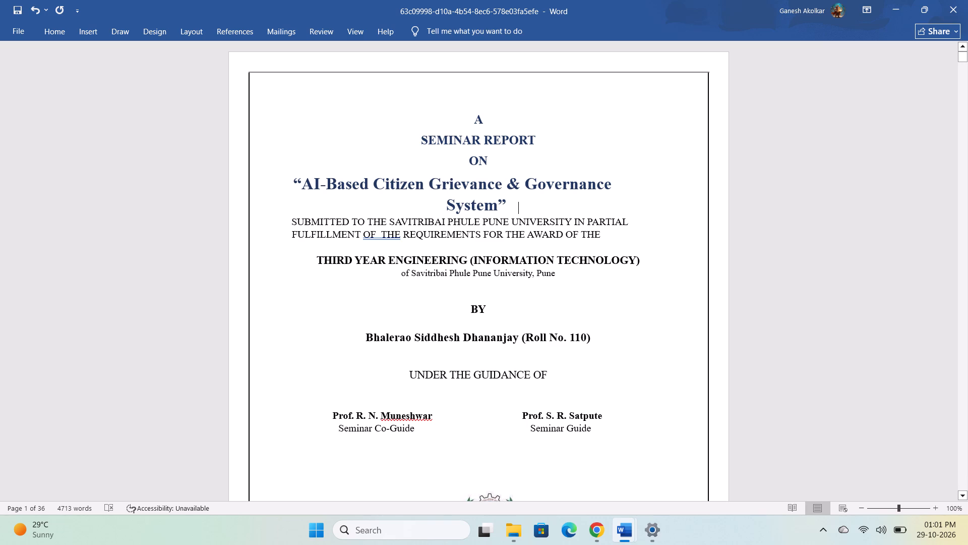
key(Return)
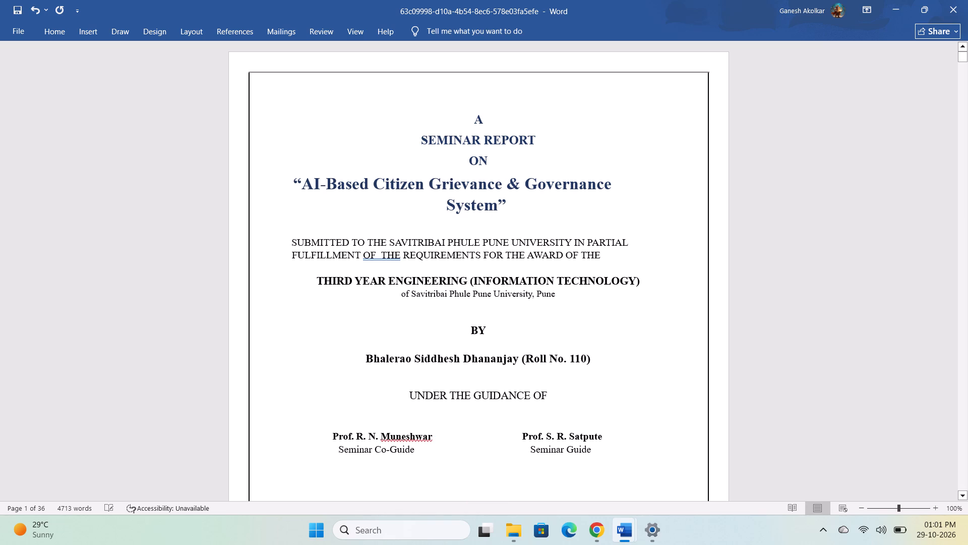
Set the font size of the cover line "of Savitribai Phule Pune University, Pune" to 12.
drag(397, 296, 566, 300)
click(660, 260)
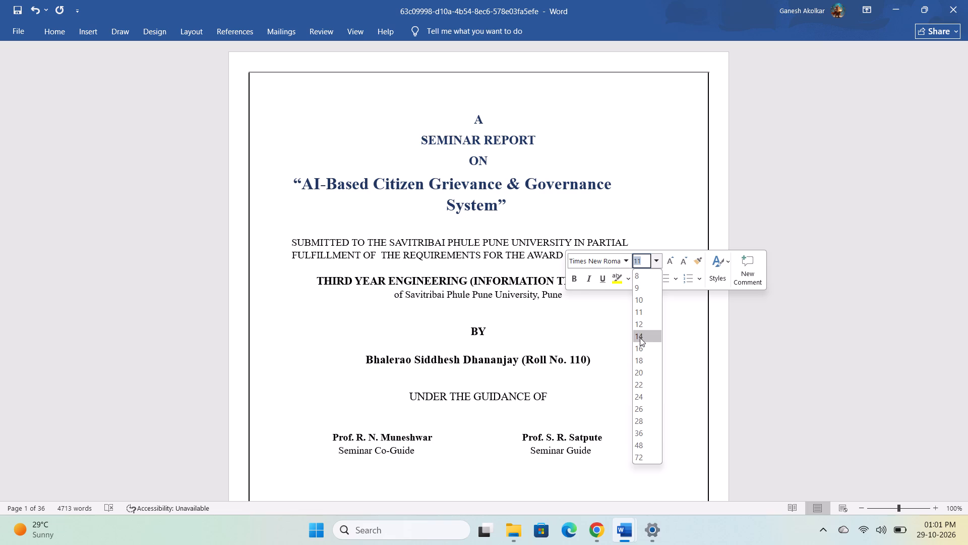
click(640, 325)
click(338, 391)
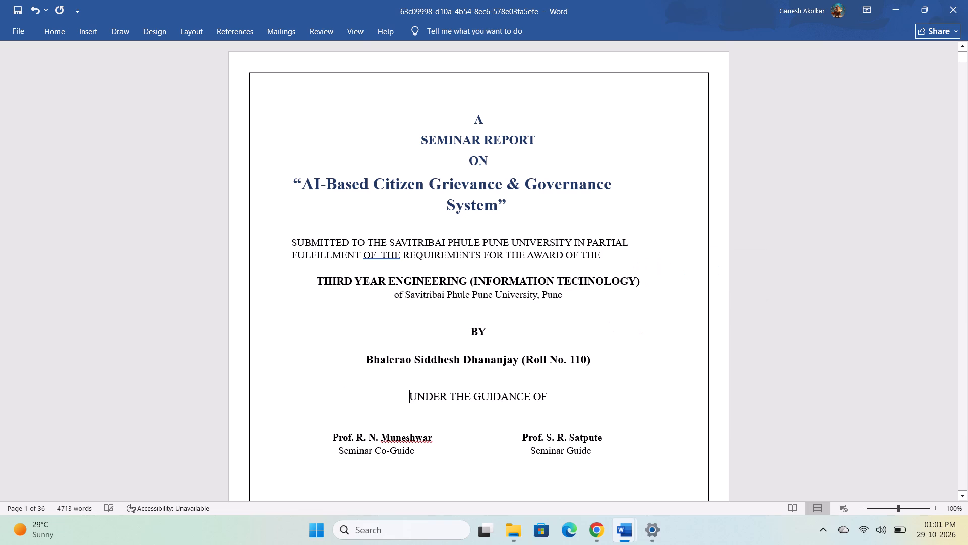
Review the layout of the rest of the cover page and both certificate pages.
scroll(406, 389, down, 3)
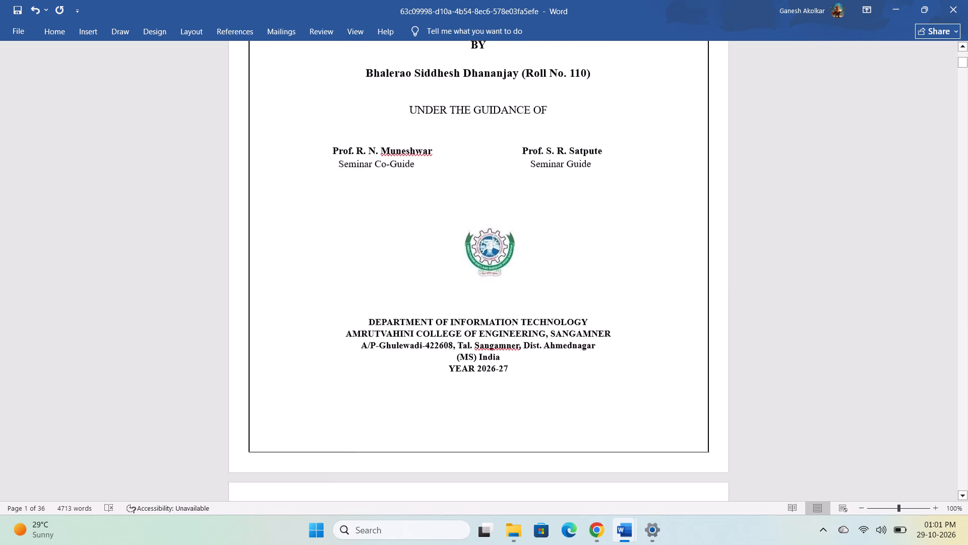
scroll(406, 389, down, 6)
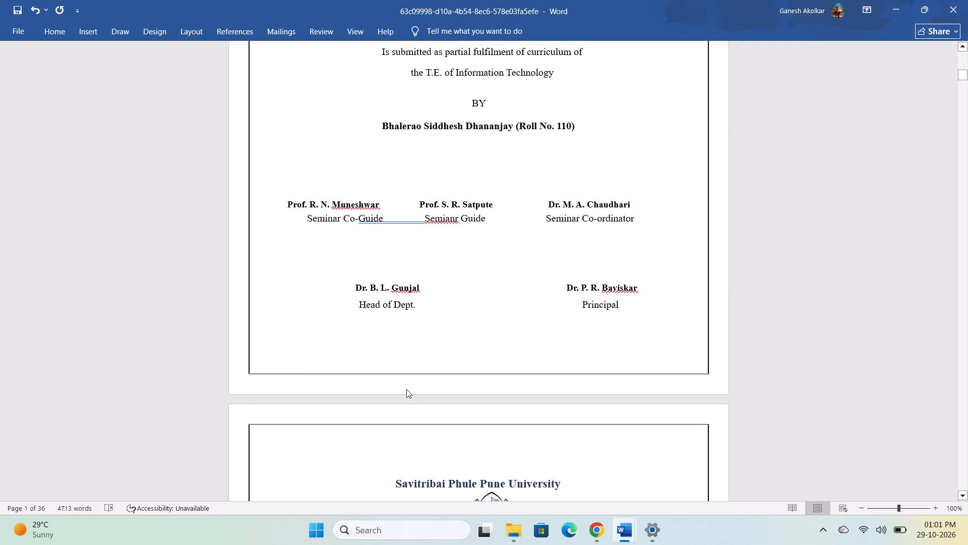
scroll(406, 389, down, 4)
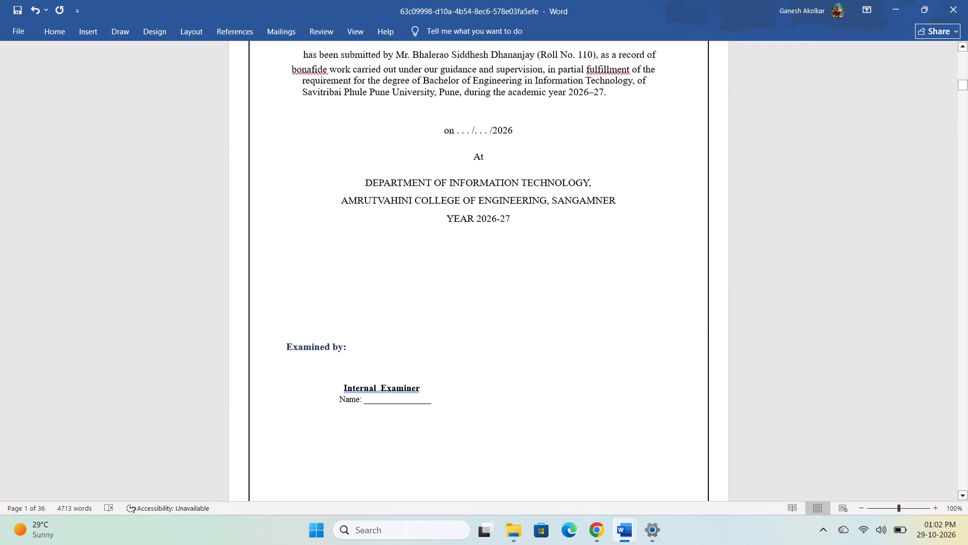
scroll(406, 389, down, 1)
scroll(406, 389, left, 7)
Remove the extra spaces before "Seminar Co-Guide" on the first certificate page to shift it under the co-guide's name.
scroll(406, 389, up, 2)
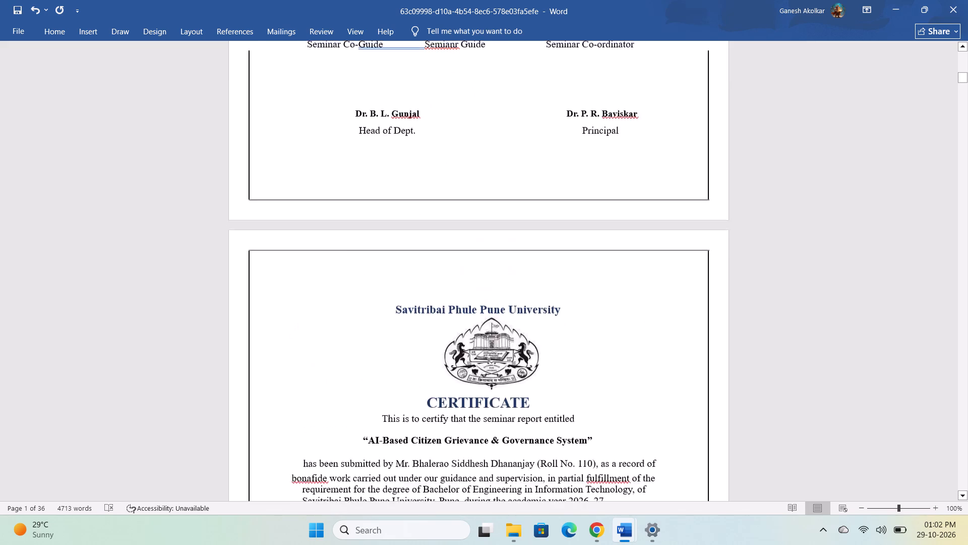
scroll(406, 389, up, 1)
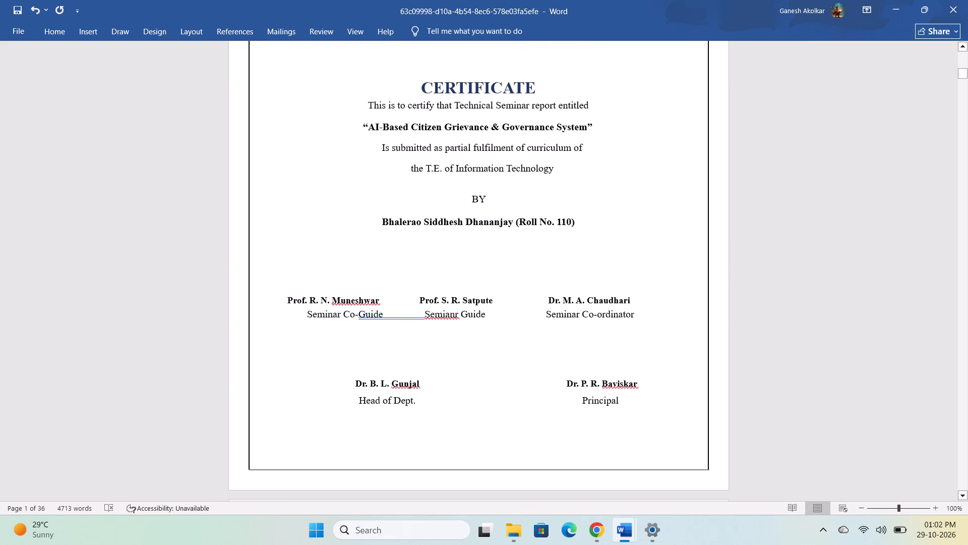
click(304, 315)
key(Right)
key(BackSpace)
key(BackSpace)
key(BackSpace)
key(BackSpace)
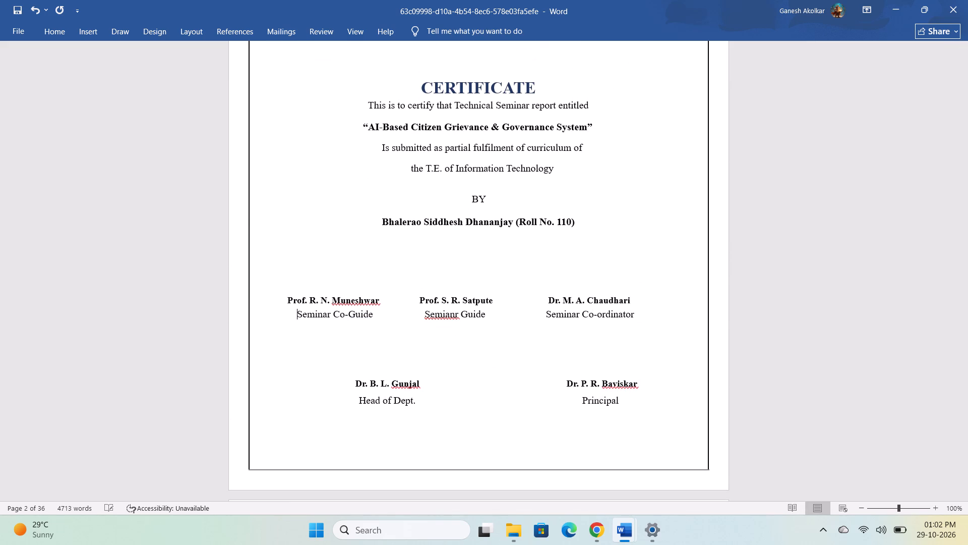
key(BackSpace)
key(BackSpace)
Check the text layout of the second certificate page, from the university heading down to the examiner section.
scroll(304, 315, down, 1)
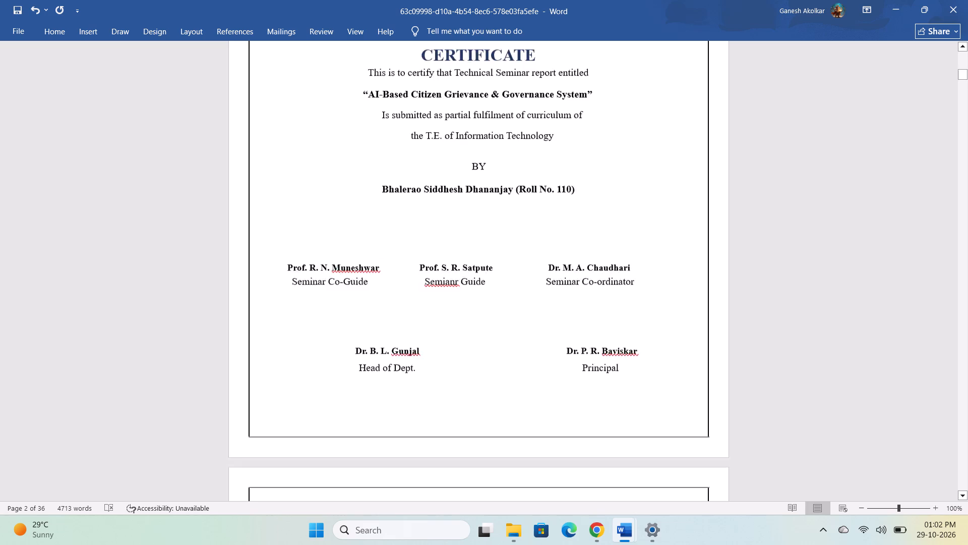
scroll(304, 315, down, 2)
scroll(304, 315, up, 2)
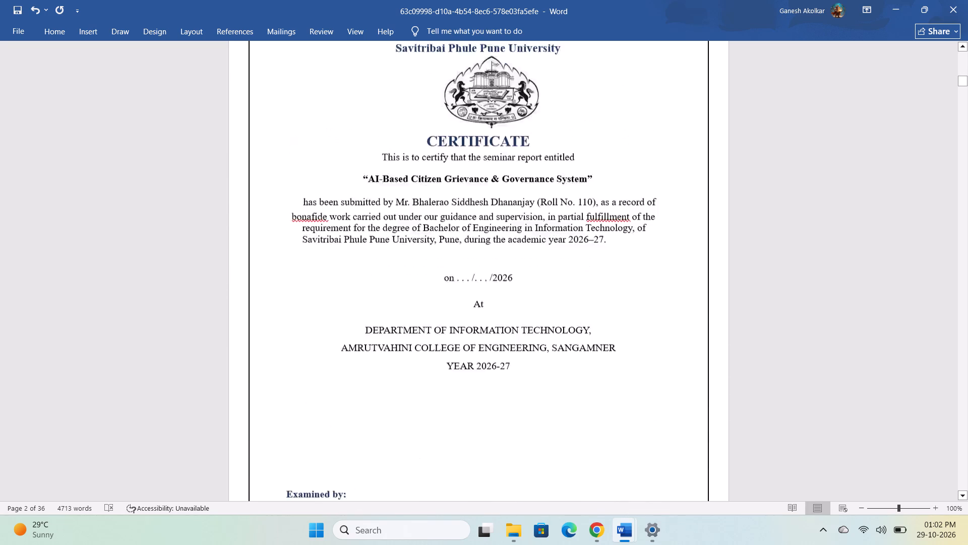
scroll(304, 315, up, 1)
scroll(304, 315, down, 1)
scroll(304, 315, up, 1)
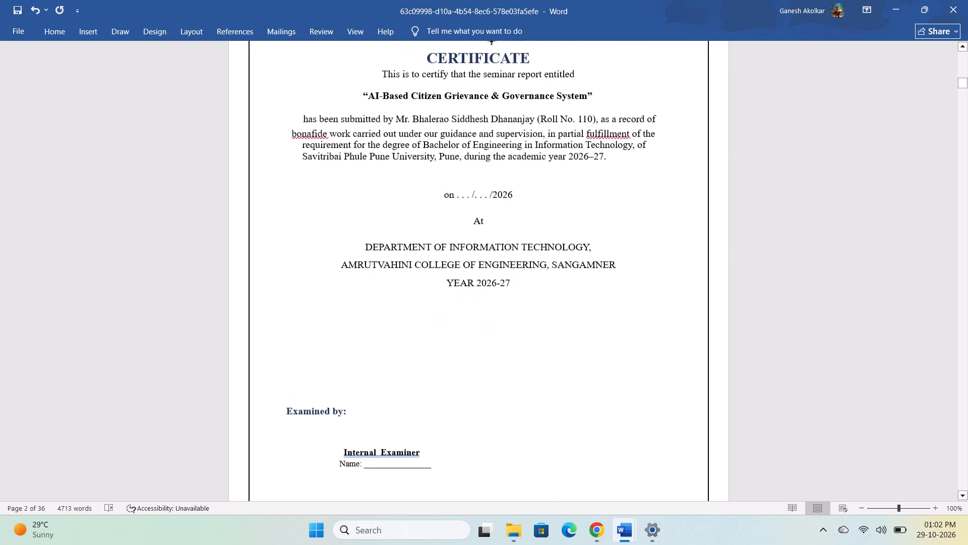
Set the font size of the student's name and roll number line on the first certificate page to 14.
scroll(304, 315, up, 1)
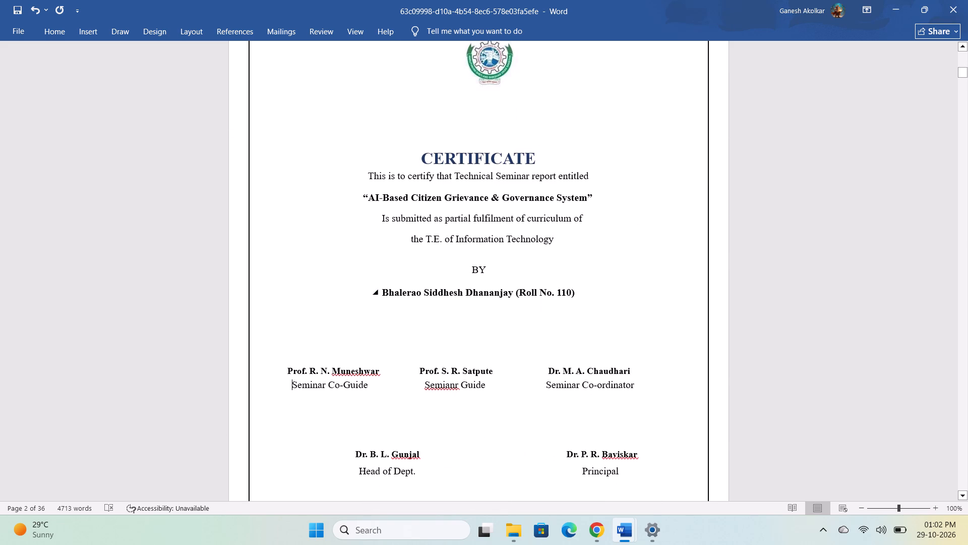
drag(380, 290, 602, 303)
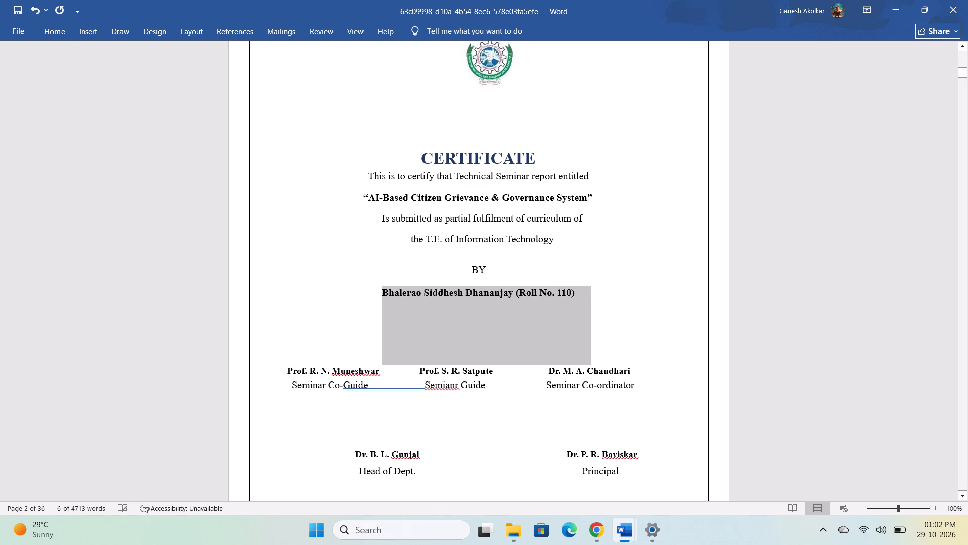
click(68, 34)
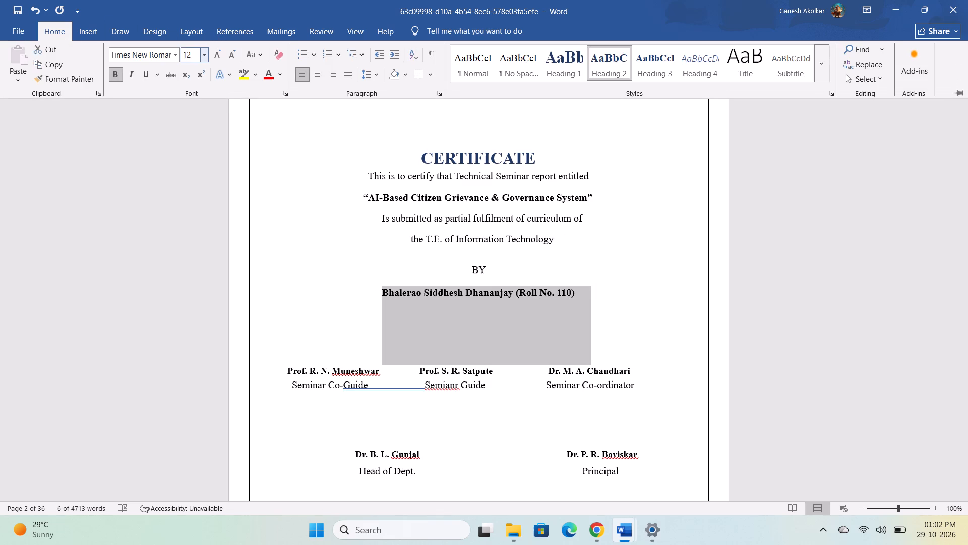
drag(202, 57, 199, 131)
click(199, 131)
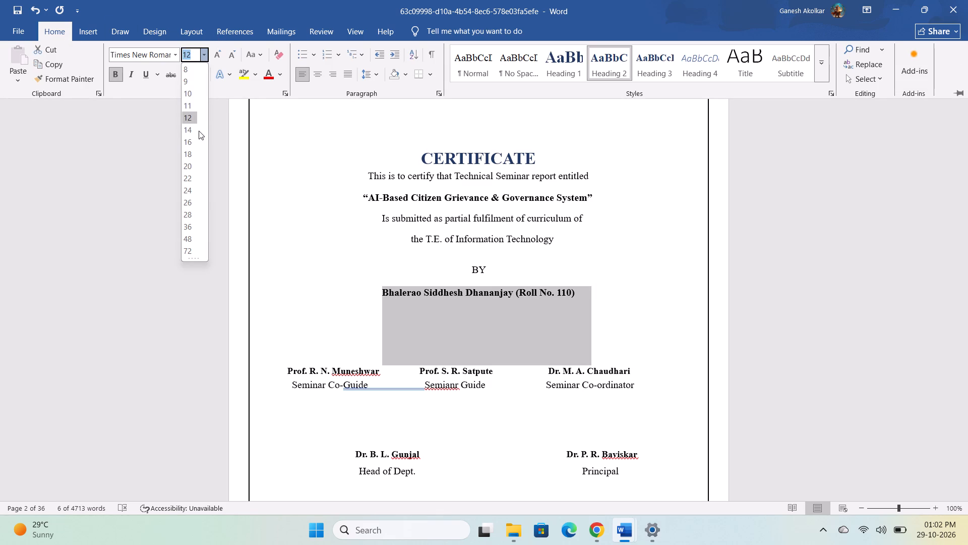
click(189, 131)
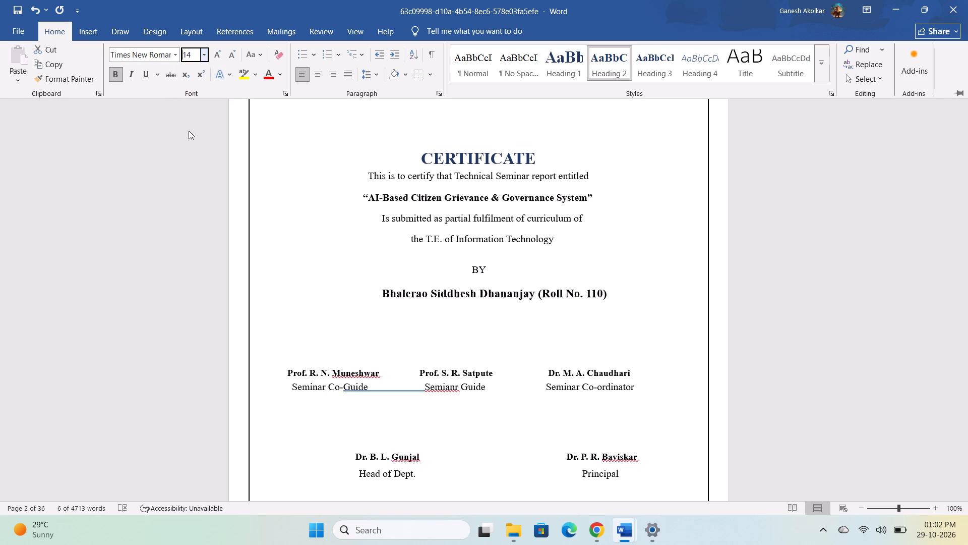
click(343, 282)
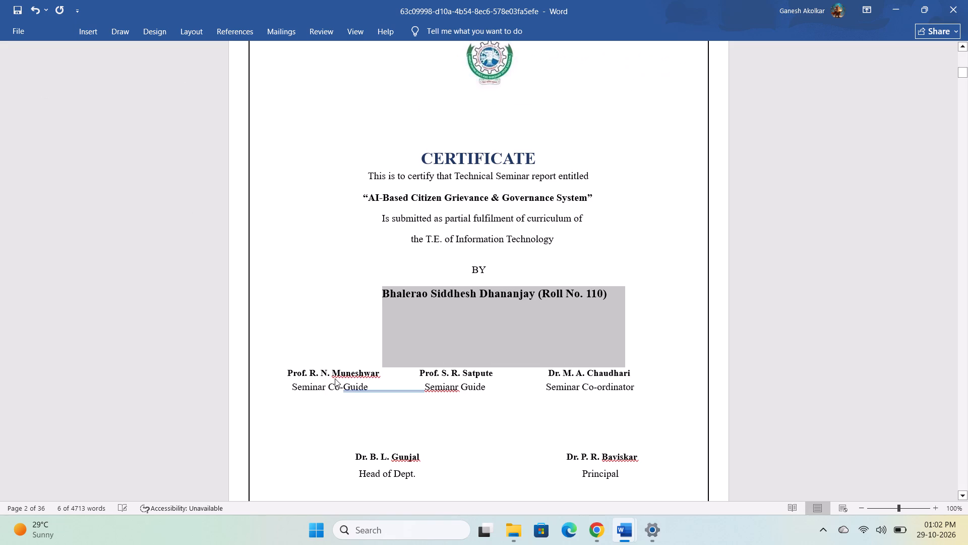
Insert a space before "Semianr Guide" on the first certificate page.
click(407, 392)
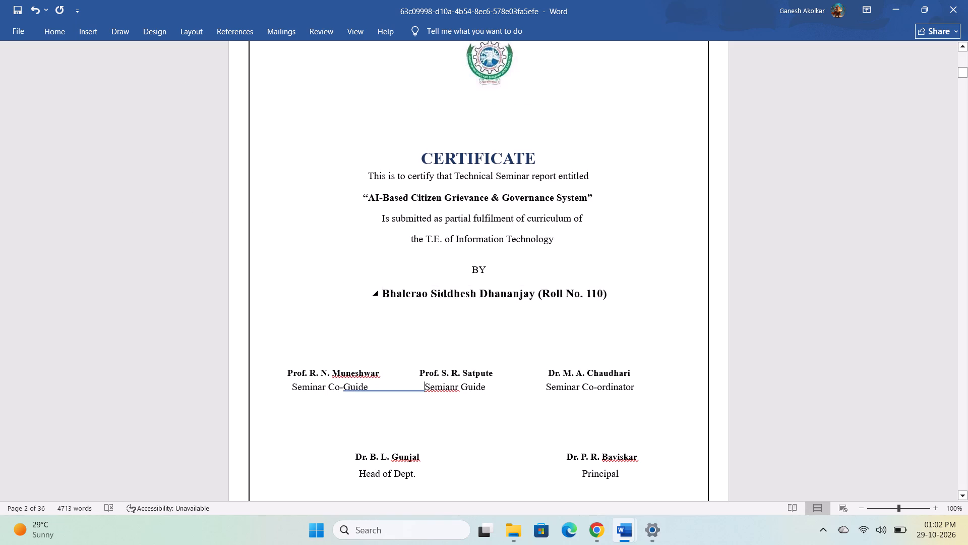
ctrl+scroll(387, 300, down, 1)
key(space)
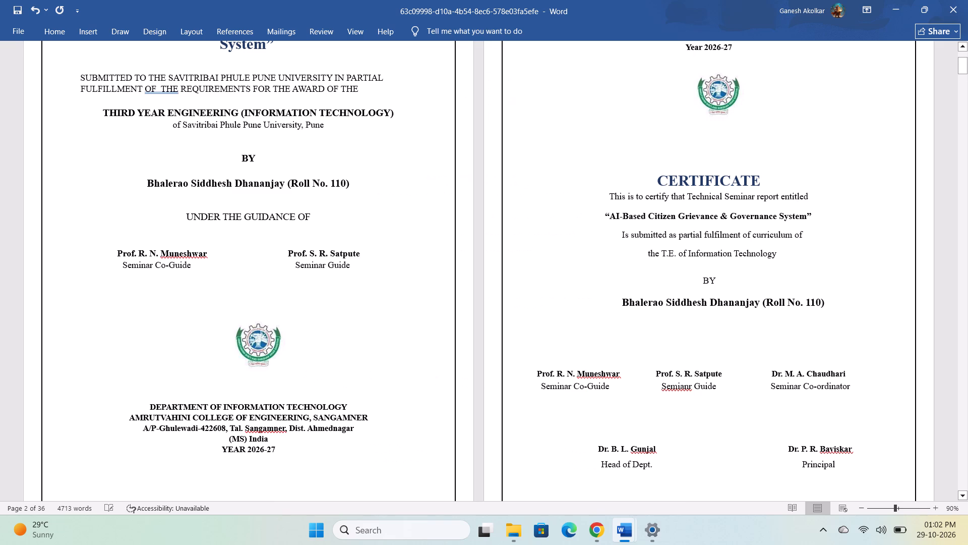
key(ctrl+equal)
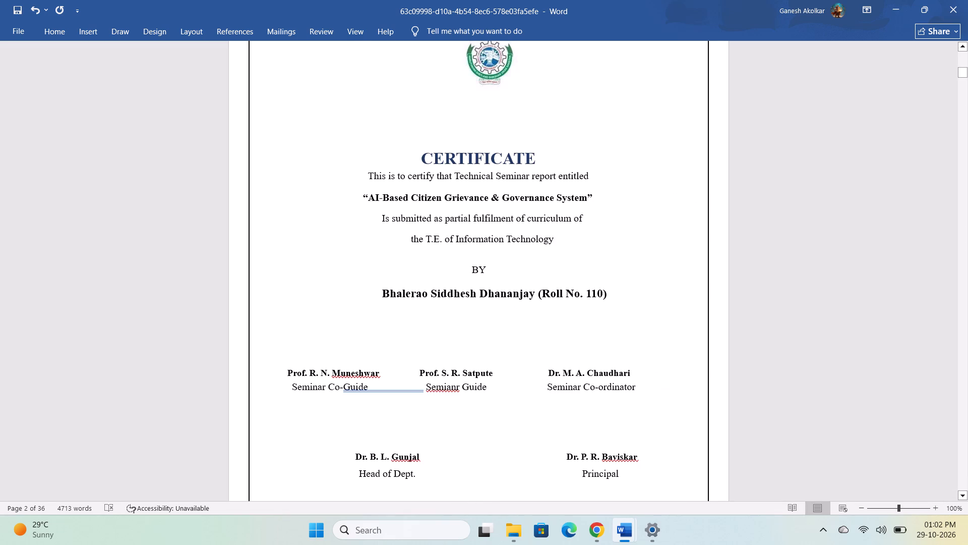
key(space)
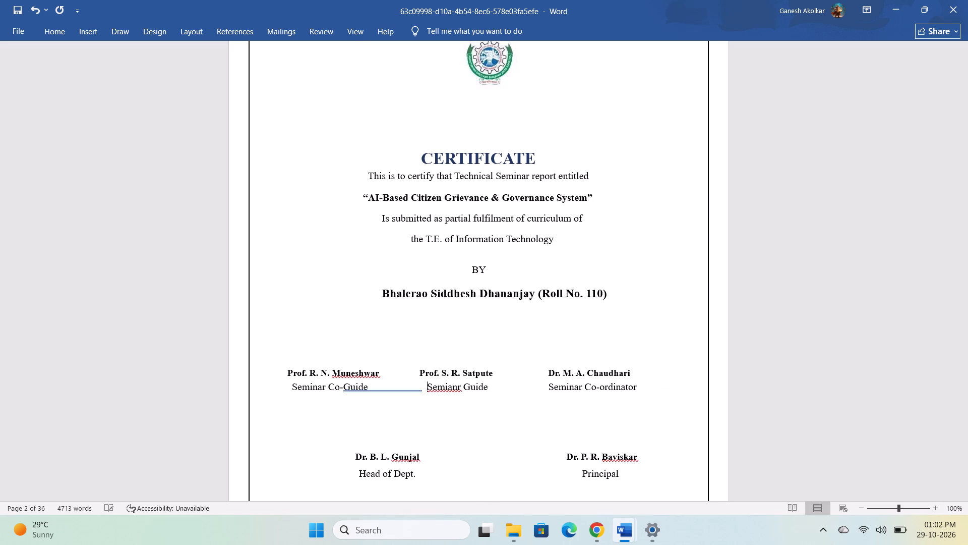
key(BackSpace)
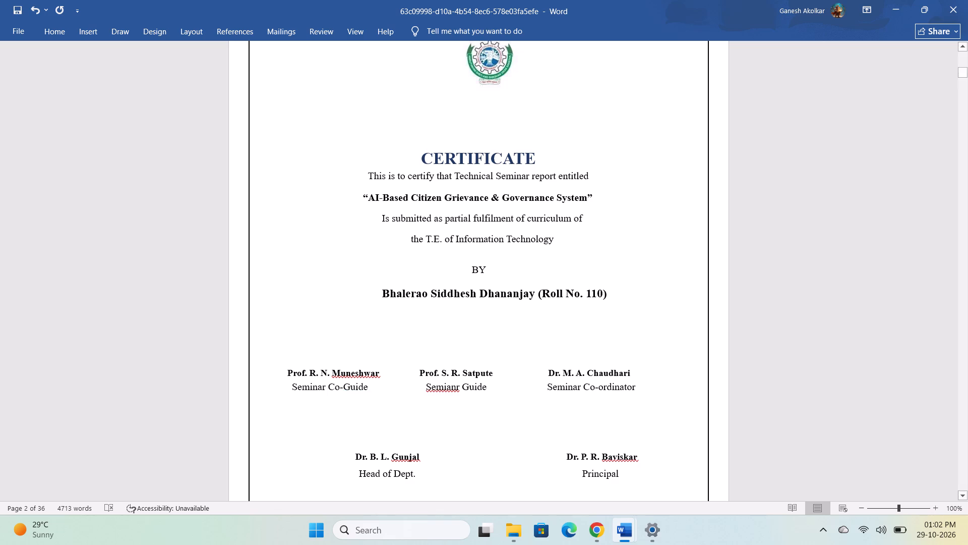
Remove the indent before the head of department's name on the first certificate page to start that line at the left margin.
scroll(408, 346, down, 1)
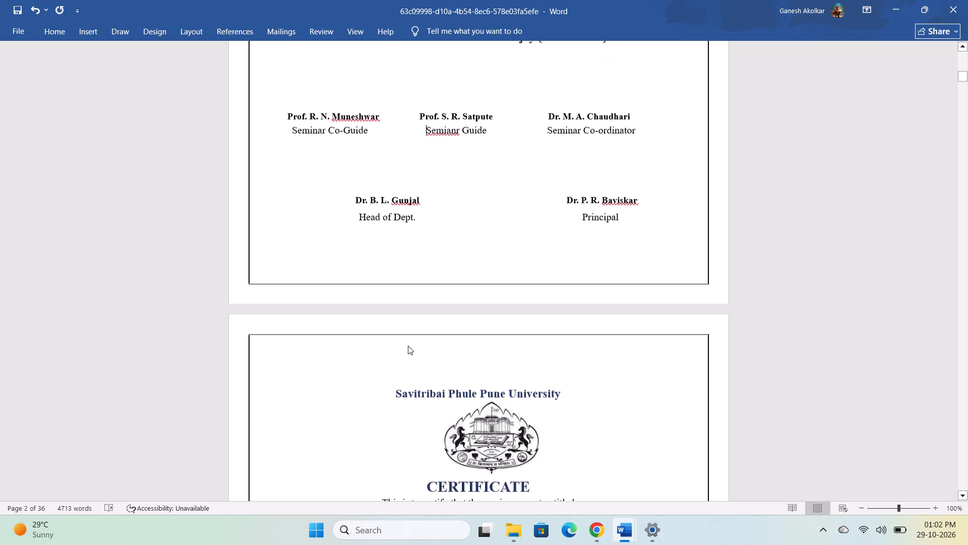
scroll(408, 346, down, 1)
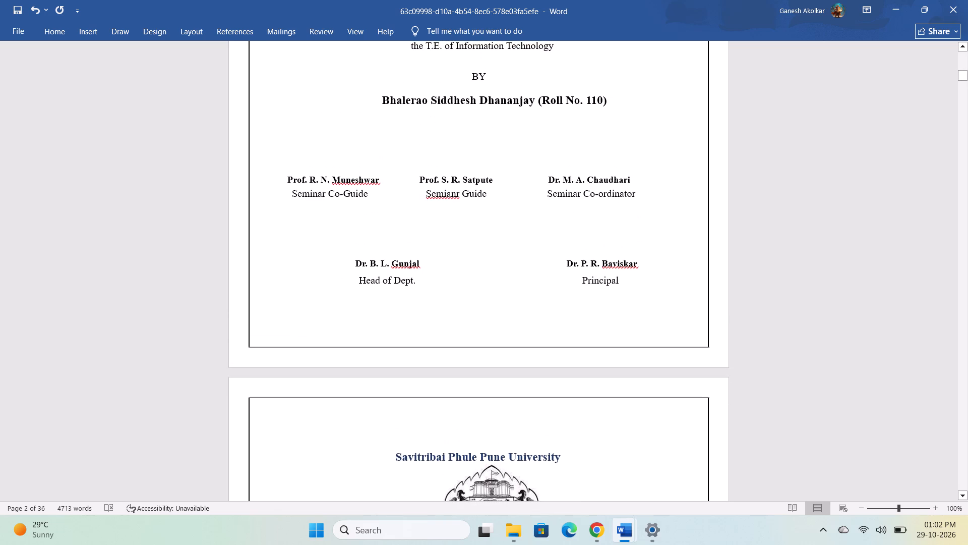
drag(351, 255, 509, 294)
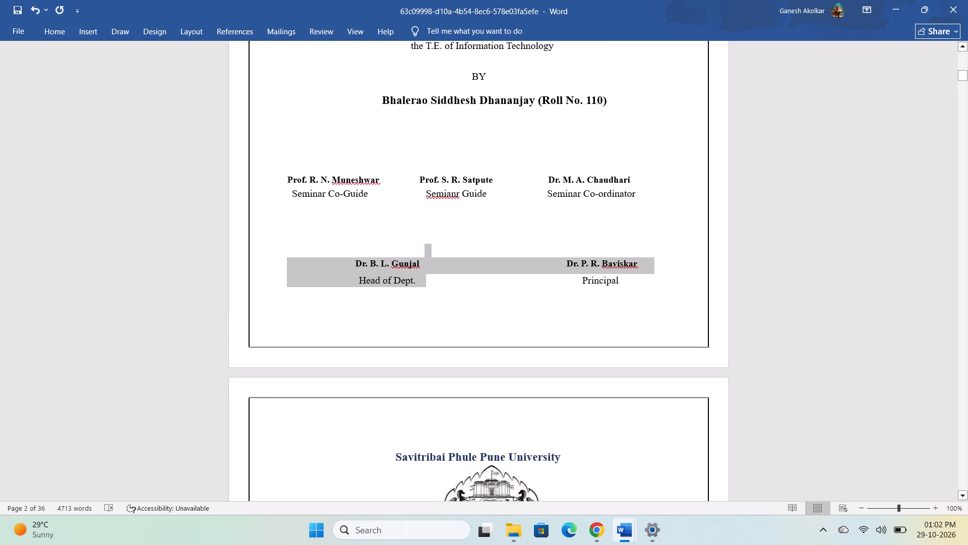
drag(509, 294, 648, 278)
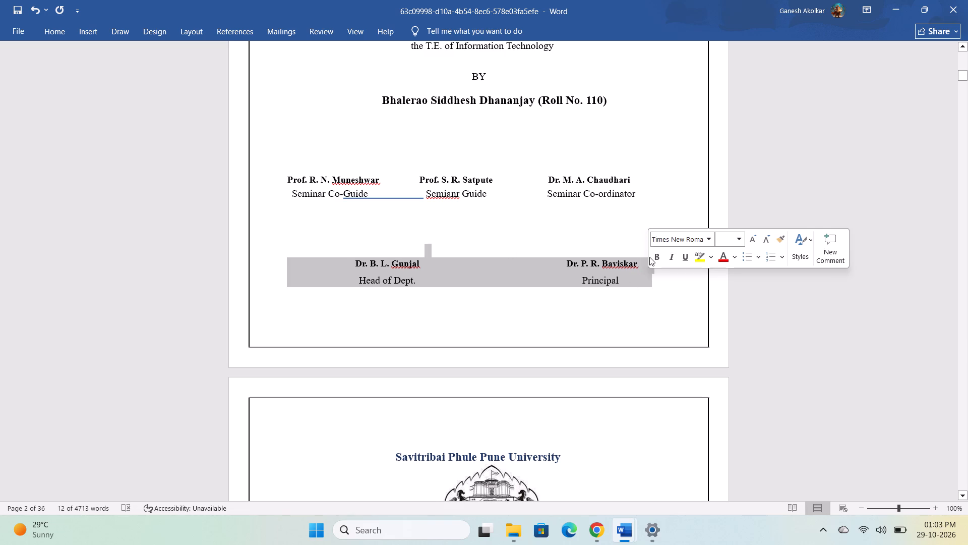
click(568, 302)
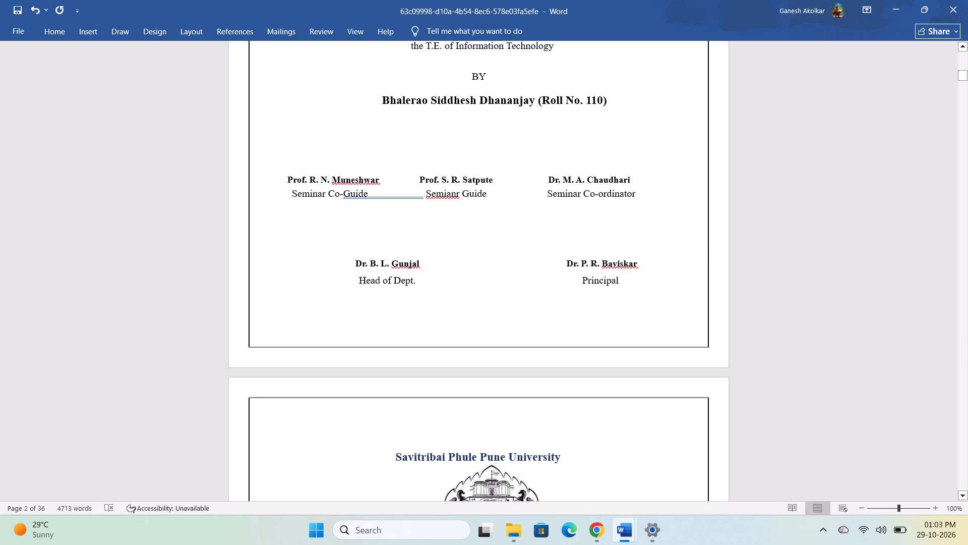
click(351, 265)
key(BackSpace)
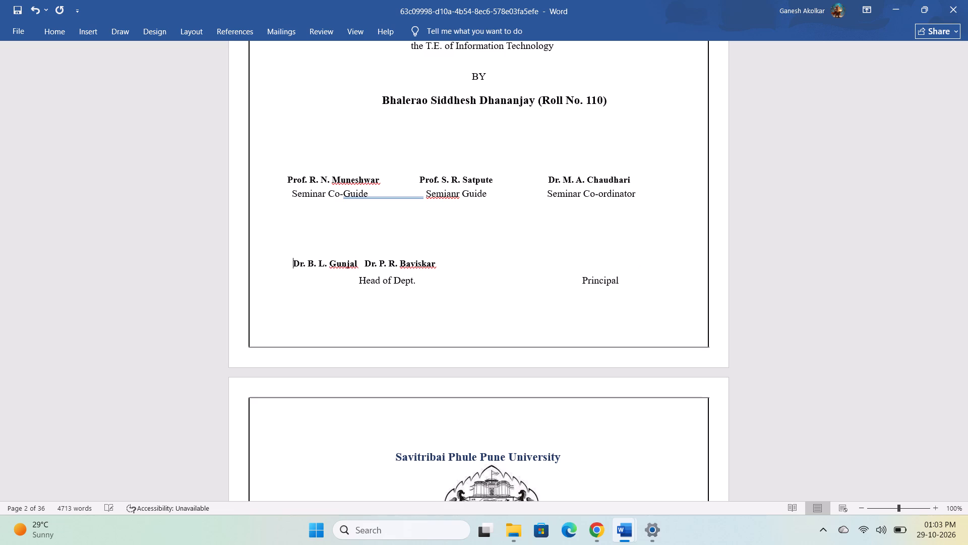
Remove the indent before "Head of Dept." on the first certificate page to start that line at the left margin.
key(Up)
key(Down)
key(Down)
key(Right)
key(Right)
key(Left)
key(BackSpace)
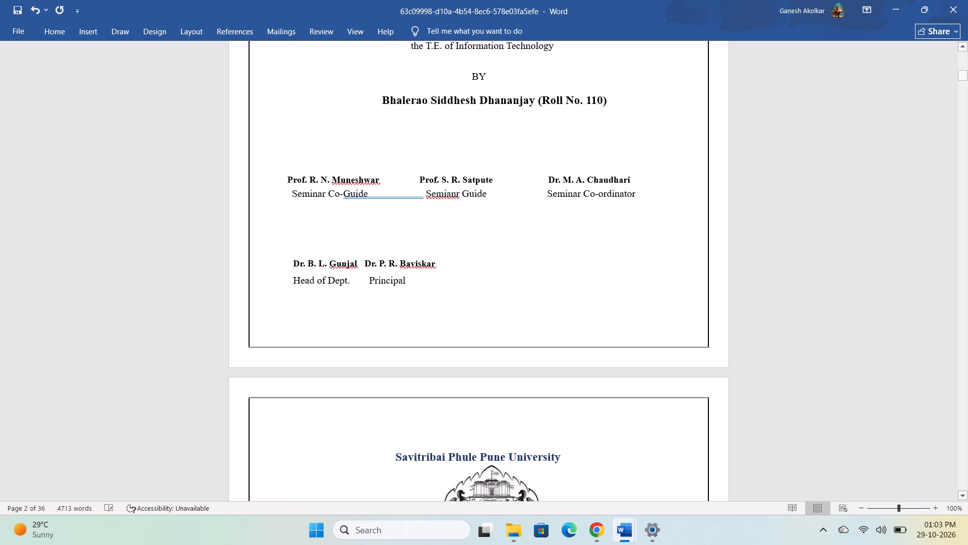
Insert spaces before the principal's name on the first certificate page to shift it beneath the seminar co-ordinator's column.
click(365, 261)
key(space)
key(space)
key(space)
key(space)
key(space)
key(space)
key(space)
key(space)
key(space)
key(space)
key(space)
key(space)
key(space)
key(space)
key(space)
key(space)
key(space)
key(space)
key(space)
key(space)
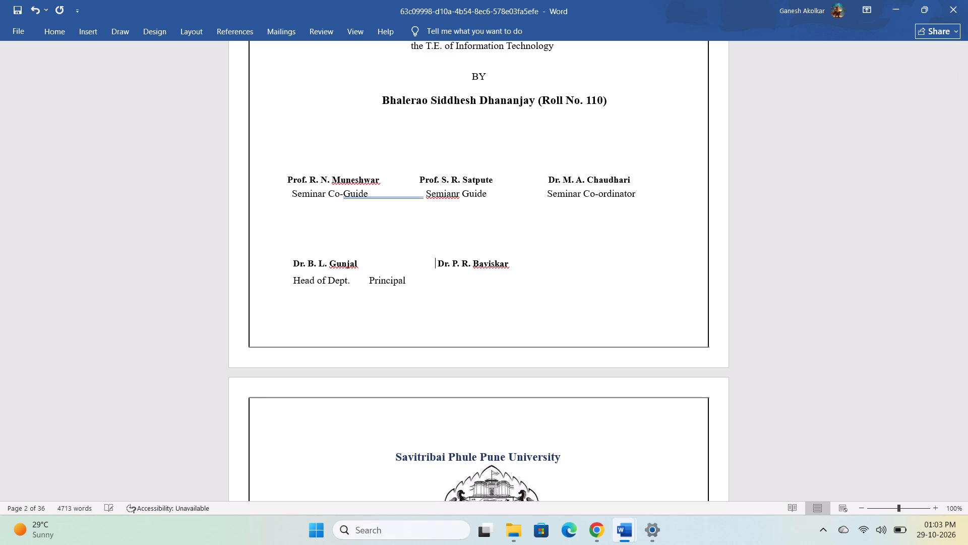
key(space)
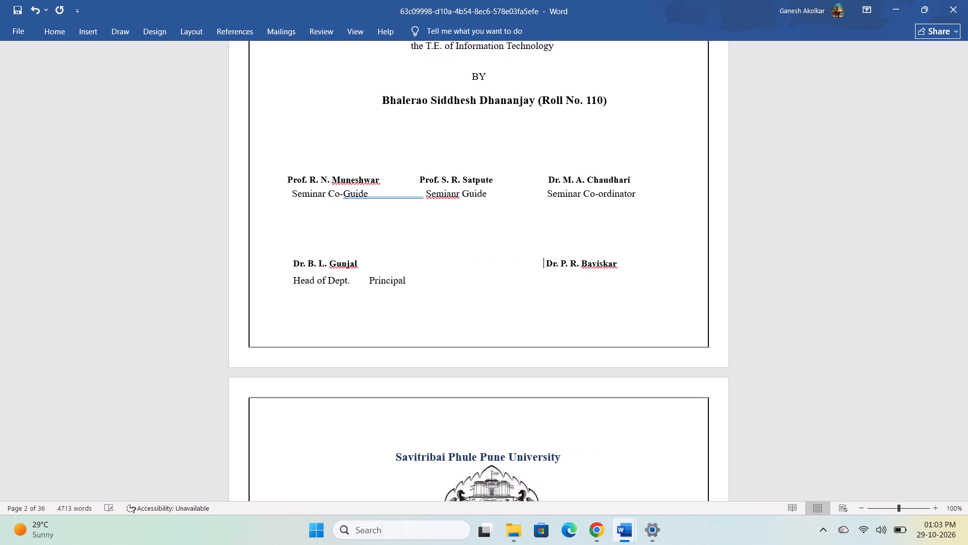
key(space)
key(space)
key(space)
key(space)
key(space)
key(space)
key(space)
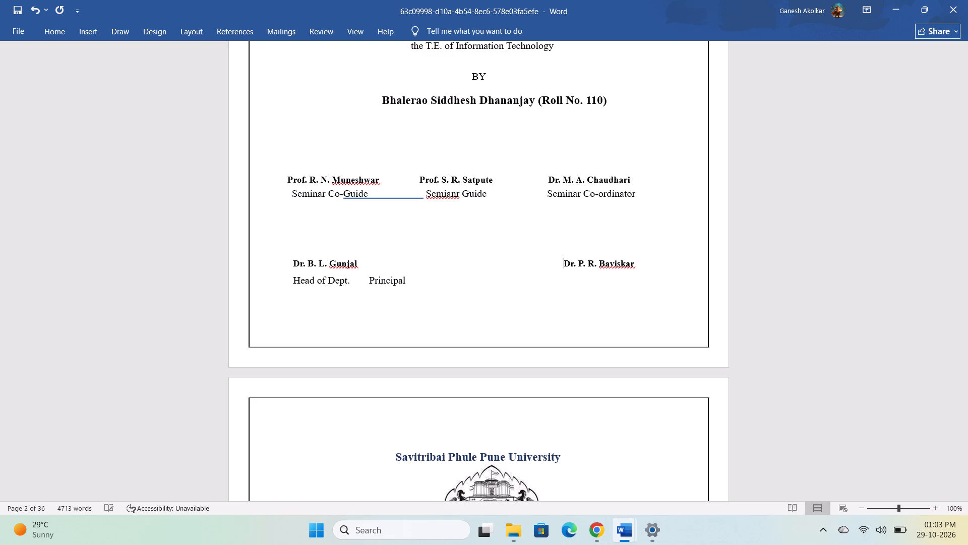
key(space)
key(BackSpace)
key(BackSpace)
key(BackSpace)
key(BackSpace)
key(BackSpace)
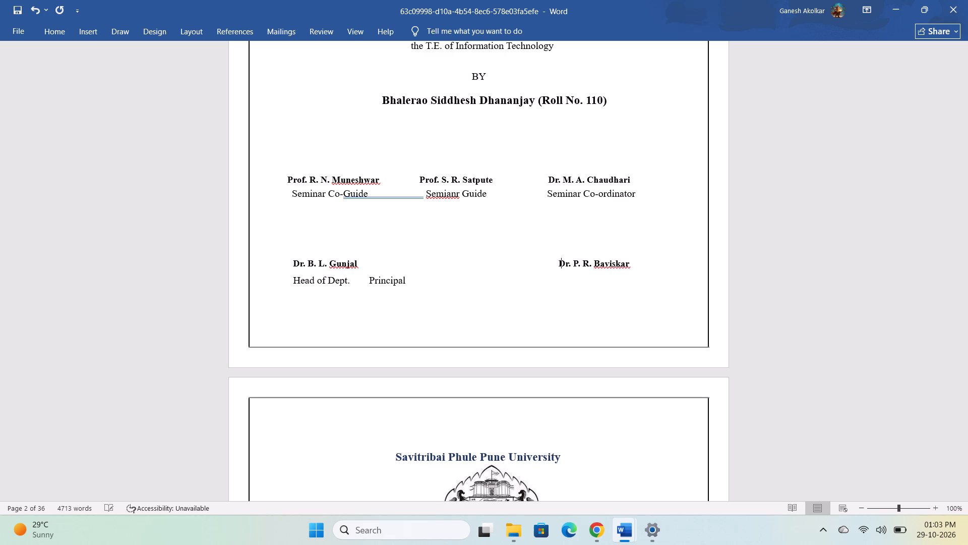
key(BackSpace)
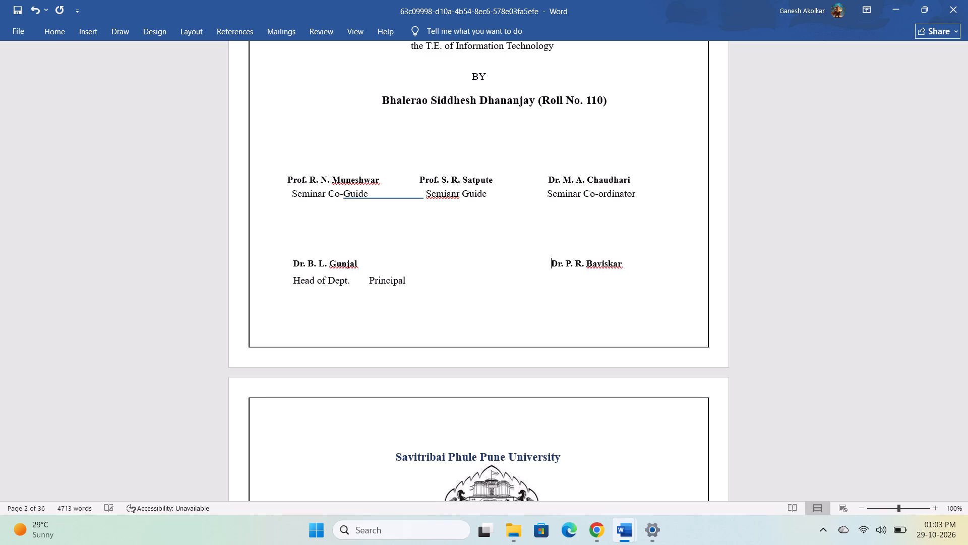
Insert two spaces before "Head of Dept." on the first certificate page to centre it under the head of department's name.
key(Down)
key(Up)
key(Down)
key(Left)
key(Left)
key(Left)
key(Left)
key(Left)
key(Left)
key(Left)
key(Left)
key(Left)
key(Left)
key(Left)
key(Left)
key(Left)
key(Left)
key(Left)
key(Left)
key(Left)
key(Left)
key(Left)
key(Right)
key(Right)
key(Right)
key(Left)
key(Left)
key(Left)
key(Left)
key(Left)
key(Left)
key(Left)
key(Left)
key(Left)
key(Left)
key(Left)
key(Left)
key(Left)
key(Left)
key(Left)
key(Left)
key(Left)
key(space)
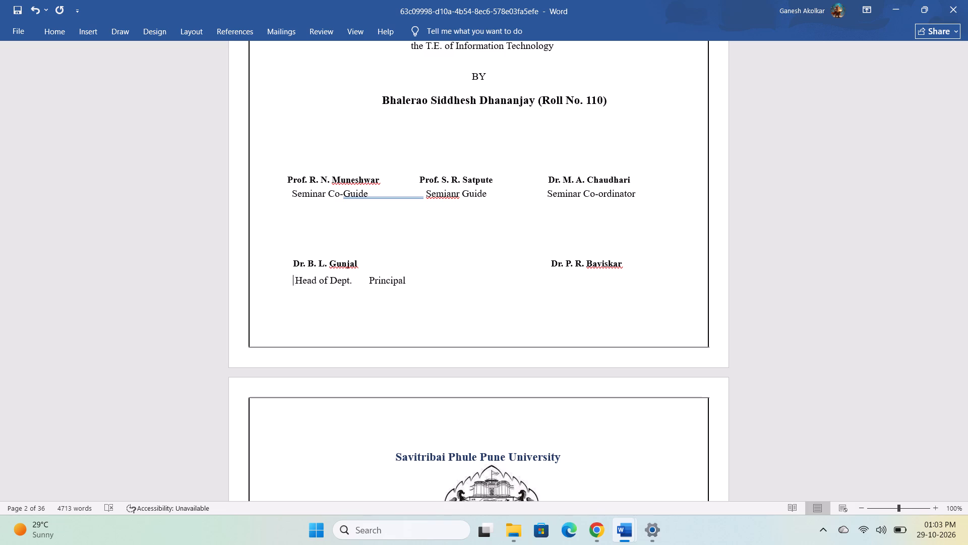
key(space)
Insert spaces between "Head of Dept." and "Principal" on the first certificate page to centre "Principal" under the principal's name.
key(Right)
key(Right)
key(Right)
key(Right)
key(Right)
key(Right)
key(Right)
key(Right)
key(Right)
key(Right)
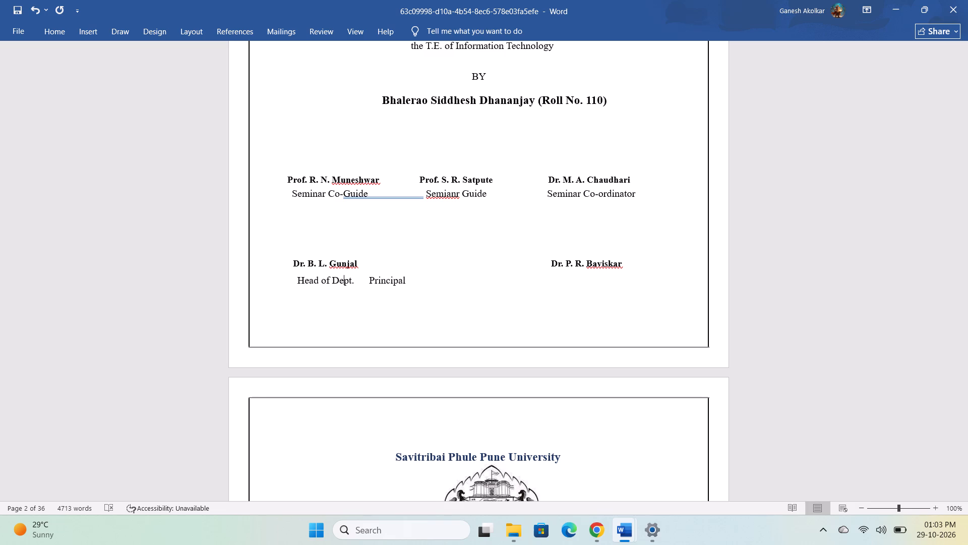
key(Right)
key(Right)
key(Right)
key(Right)
key(Right)
key(Right)
key(Right)
key(Right)
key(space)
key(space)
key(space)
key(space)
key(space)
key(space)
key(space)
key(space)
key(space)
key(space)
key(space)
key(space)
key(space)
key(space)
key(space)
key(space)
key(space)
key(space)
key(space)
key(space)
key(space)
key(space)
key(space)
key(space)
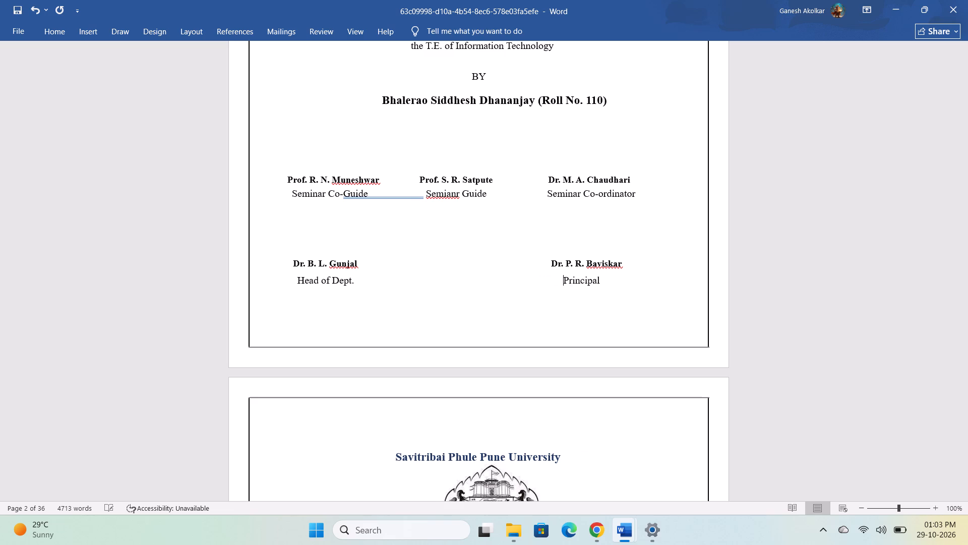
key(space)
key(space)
Check the layout of the first certificate page, from the certification text up to the department heading, and the cover page title.
scroll(477, 209, up, 1)
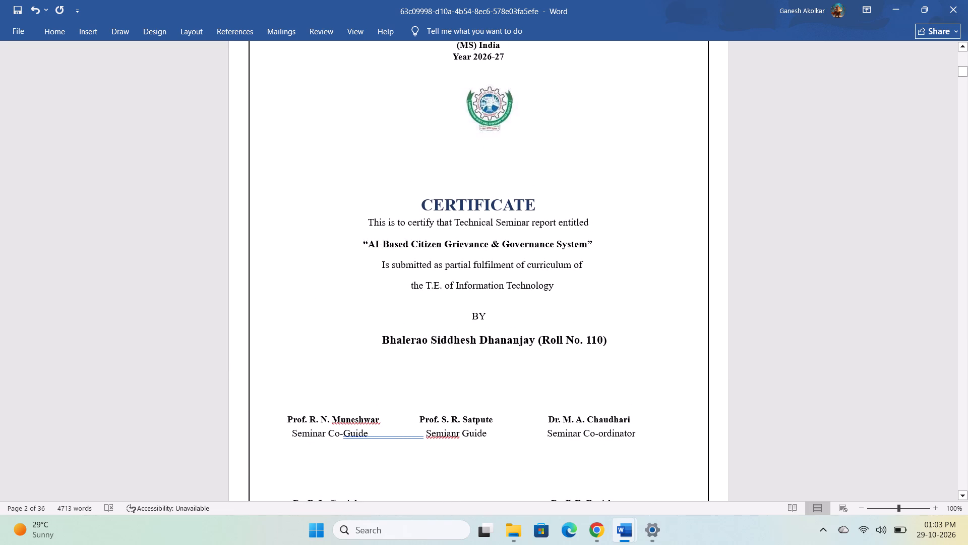
drag(364, 219, 534, 294)
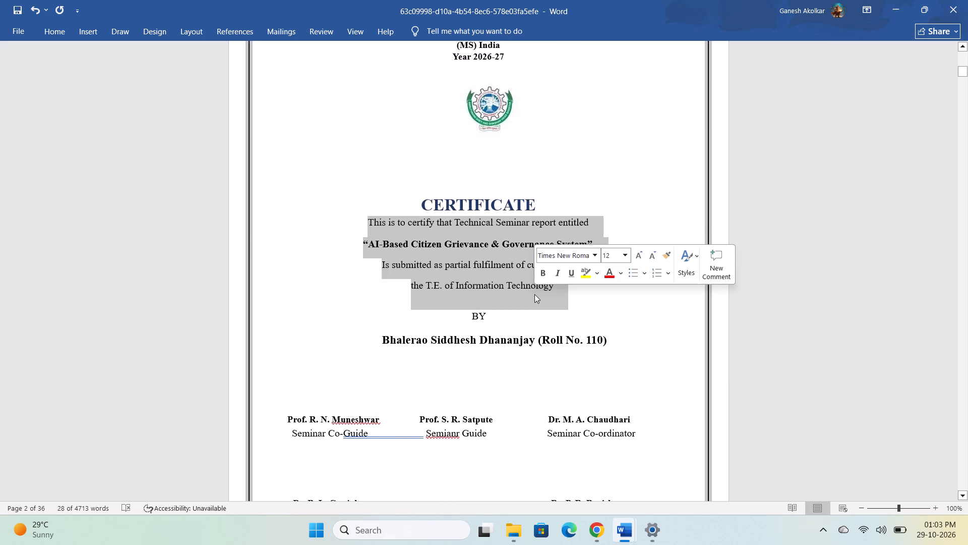
click(423, 274)
scroll(423, 274, up, 1)
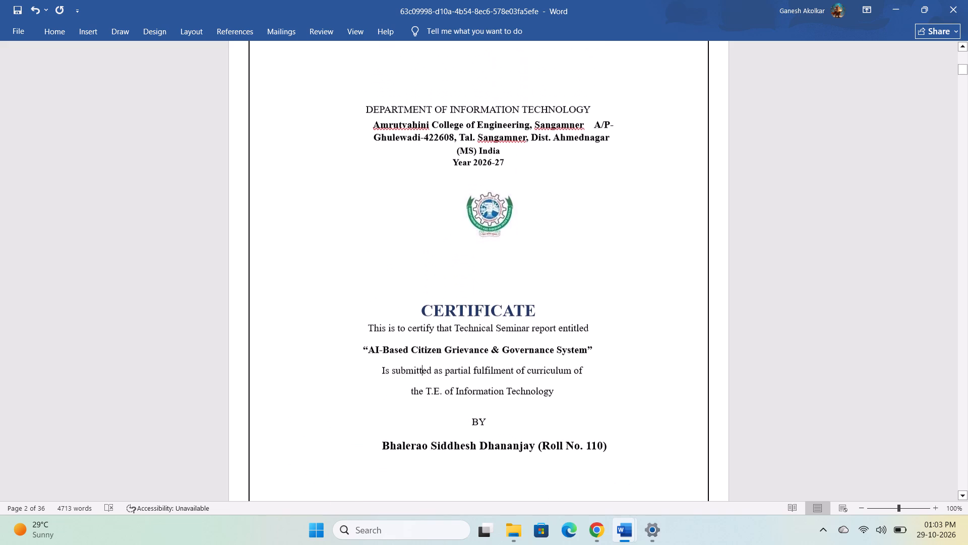
scroll(423, 274, up, 1)
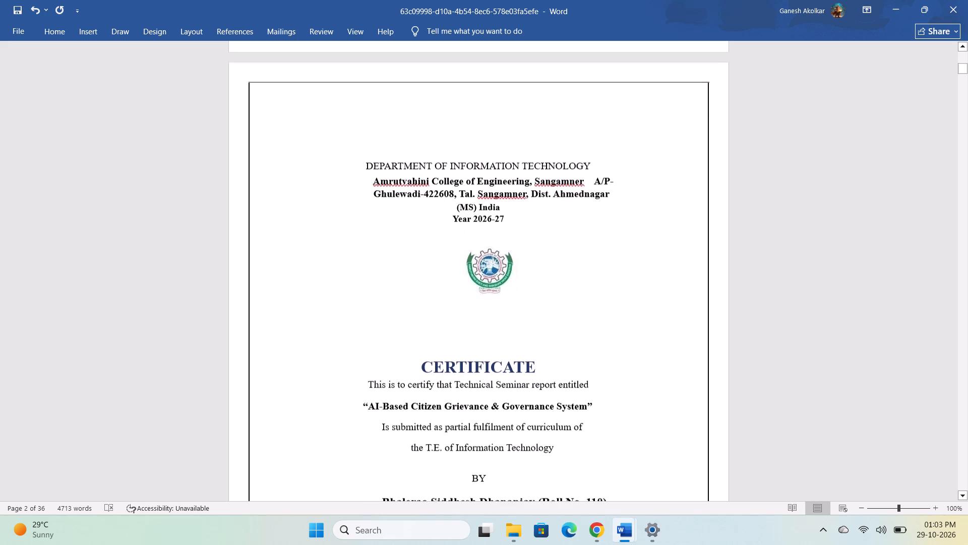
scroll(423, 274, up, 3)
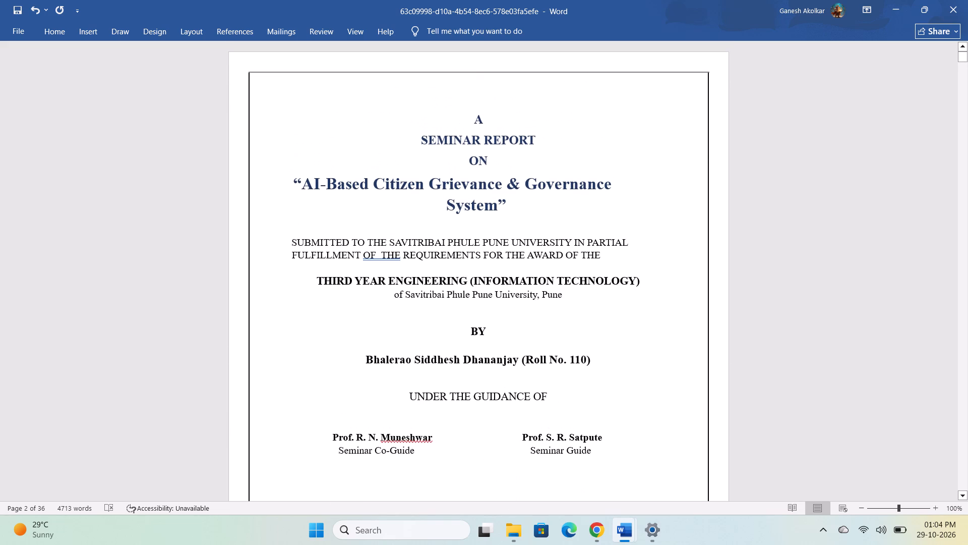
click(300, 184)
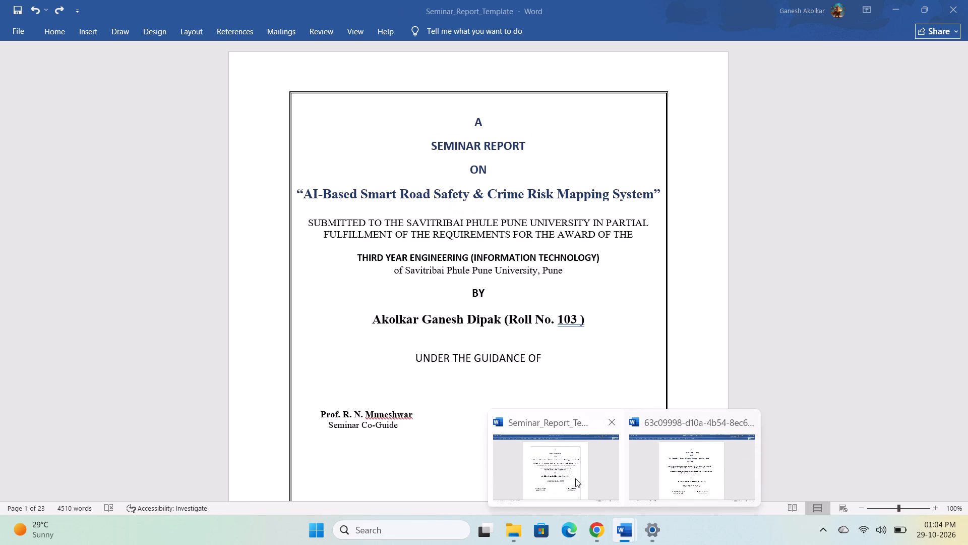
Switch to the Seminar_Report_Template document and view its cover page as a reference.
click(575, 478)
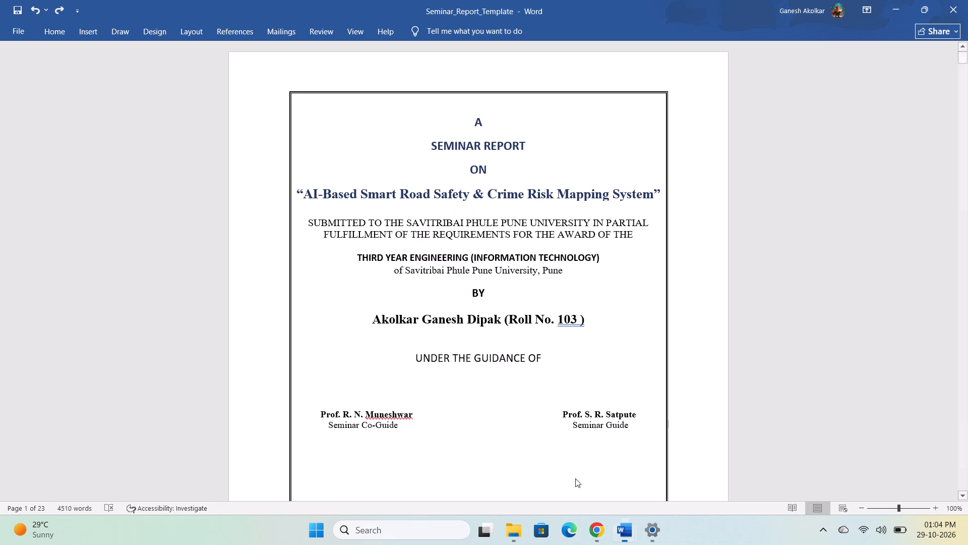
scroll(431, 356, up, 2)
Return to the citizen grievance report and set the cover page's project title to font size 16.
double_click(380, 192)
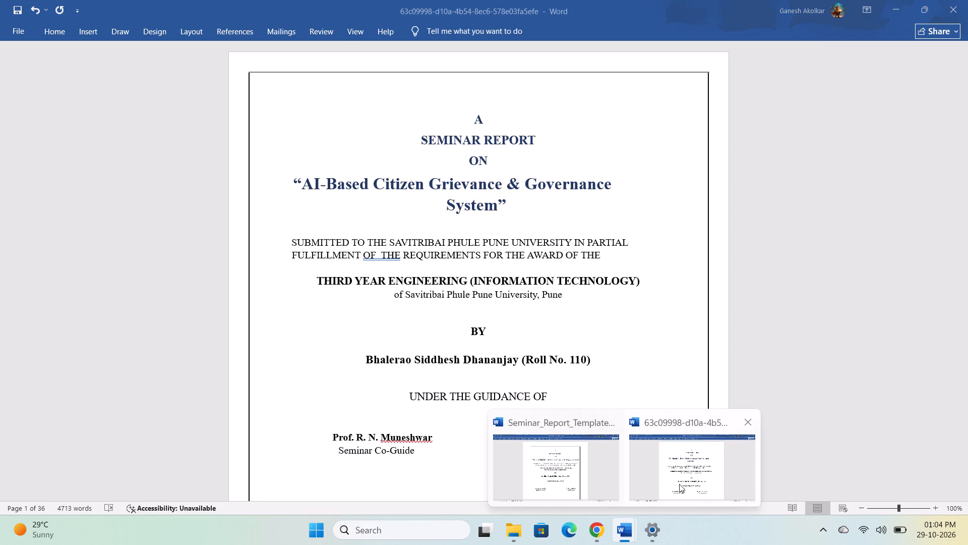
click(679, 484)
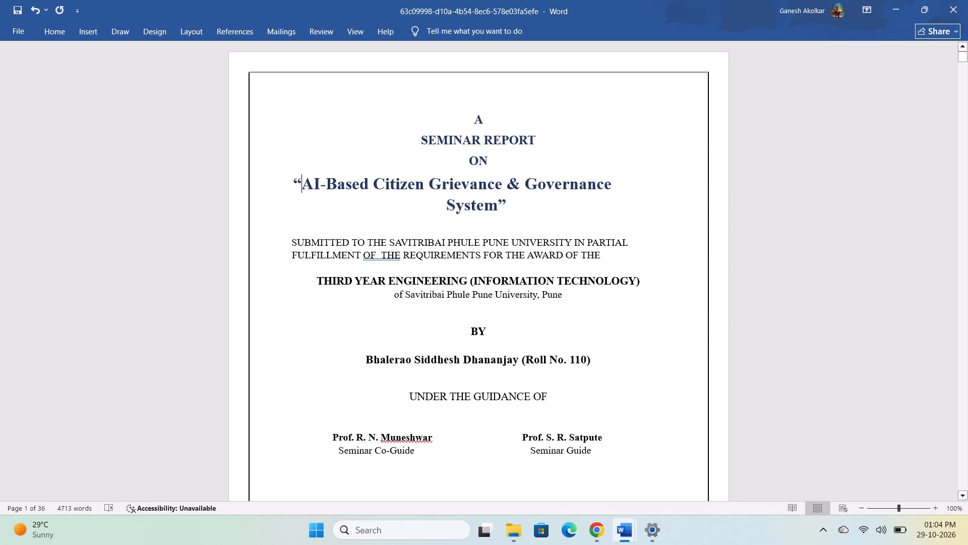
drag(291, 178, 513, 215)
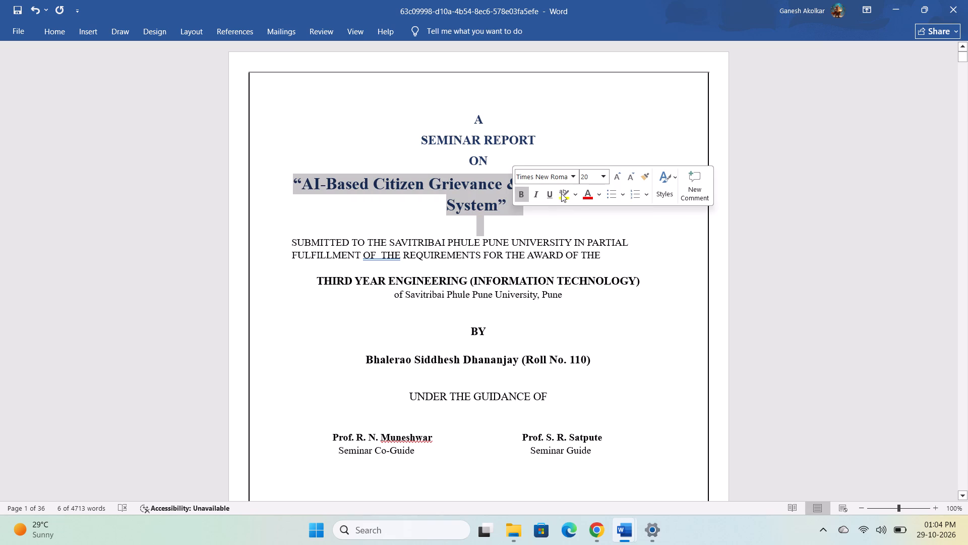
click(600, 176)
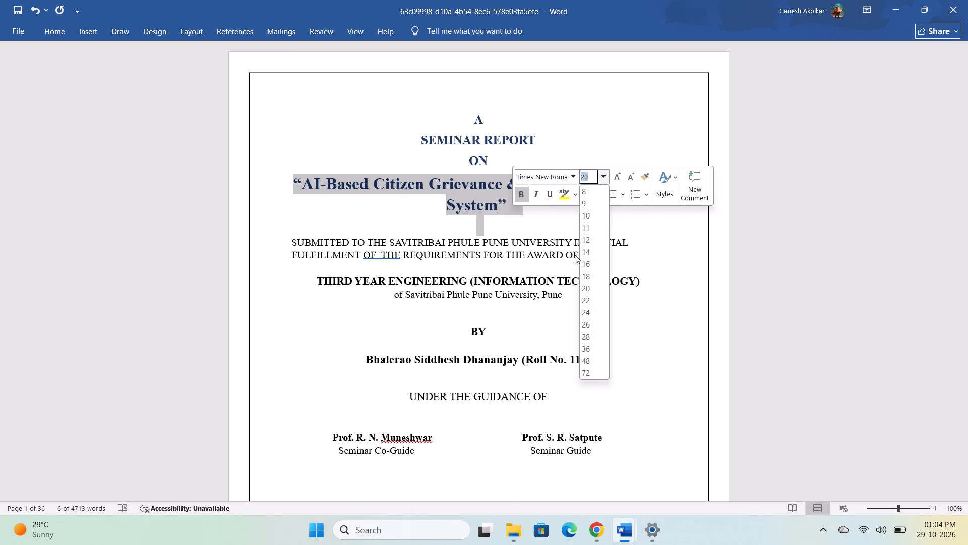
click(582, 261)
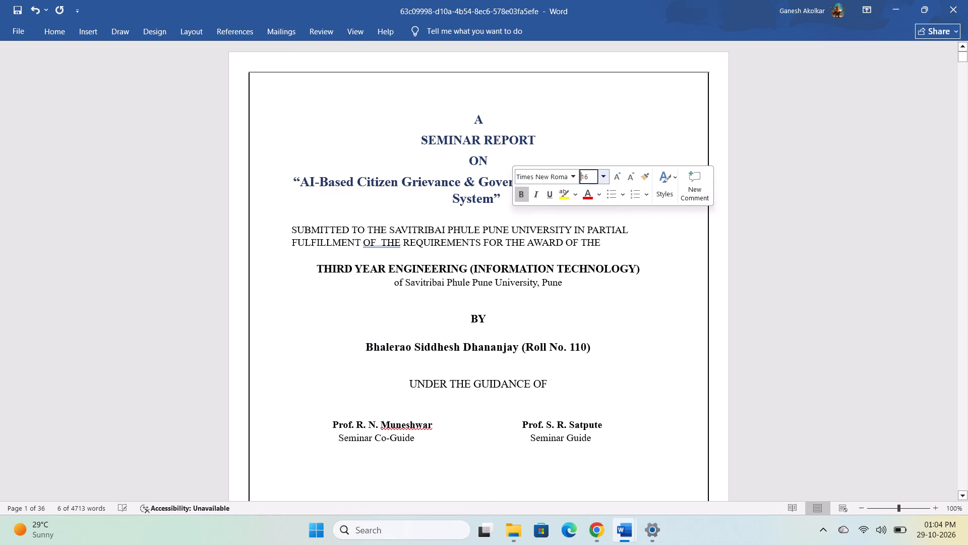
click(411, 226)
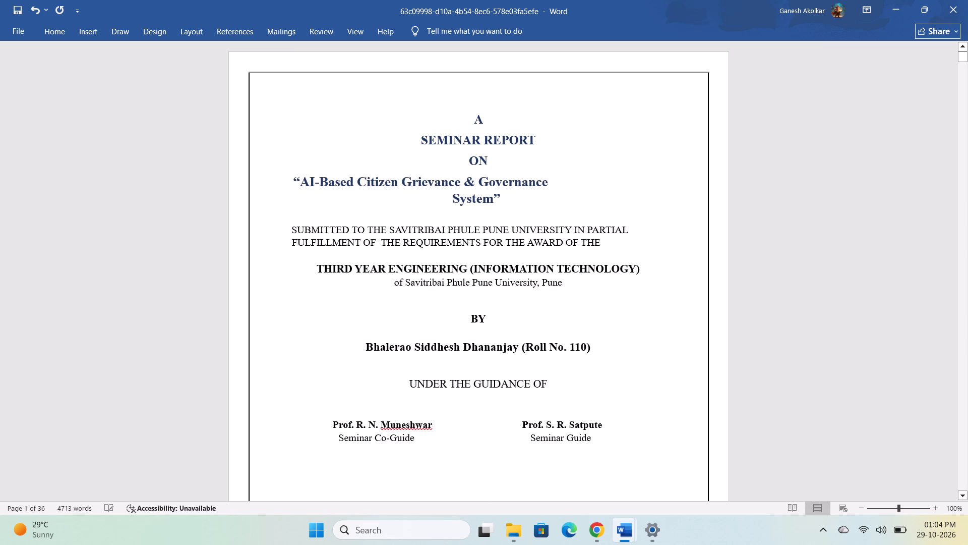
Delete the extra spacing before "System" in the cover page title so the whole title sits on one line.
click(454, 201)
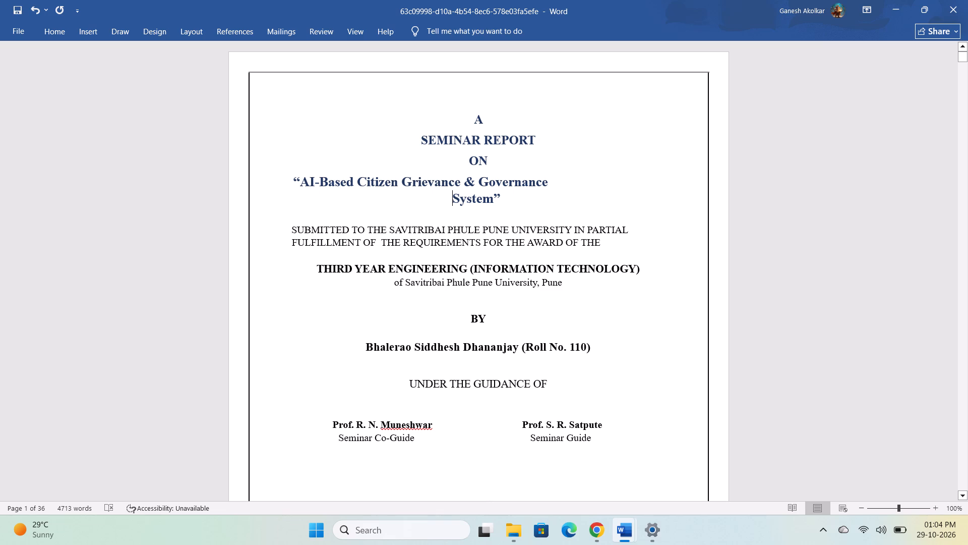
key(BackSpace)
key(BackSpace)
key(BackSpace)
key(BackSpace)
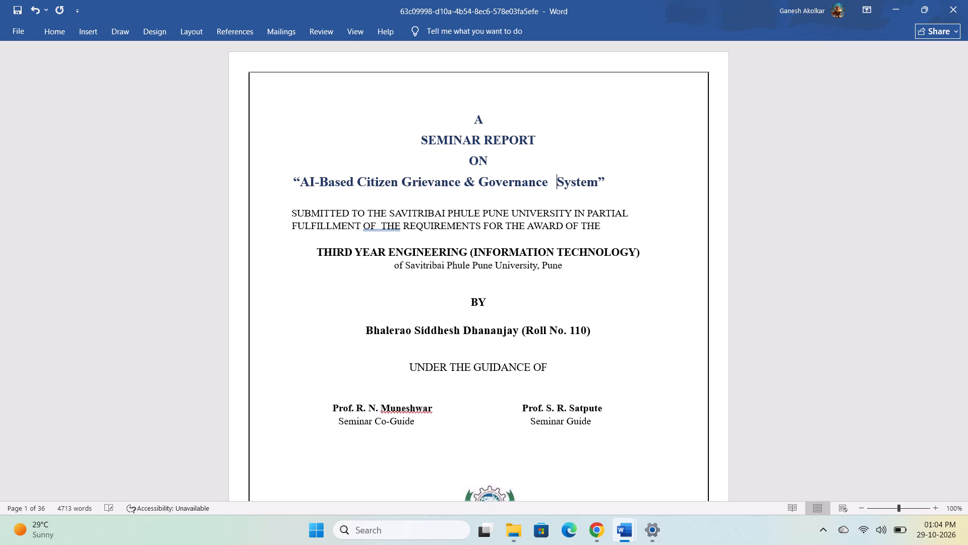
key(BackSpace)
key(BackSpace)
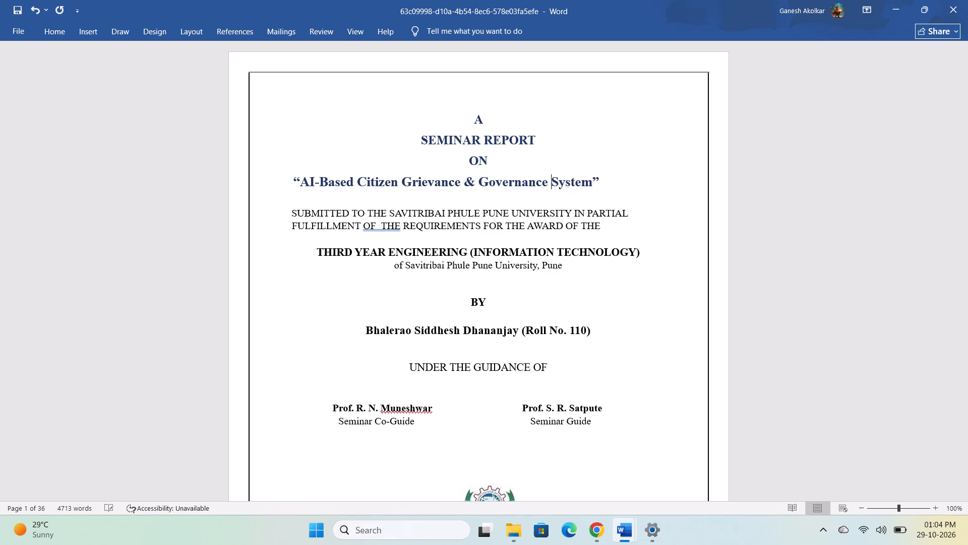
click(392, 245)
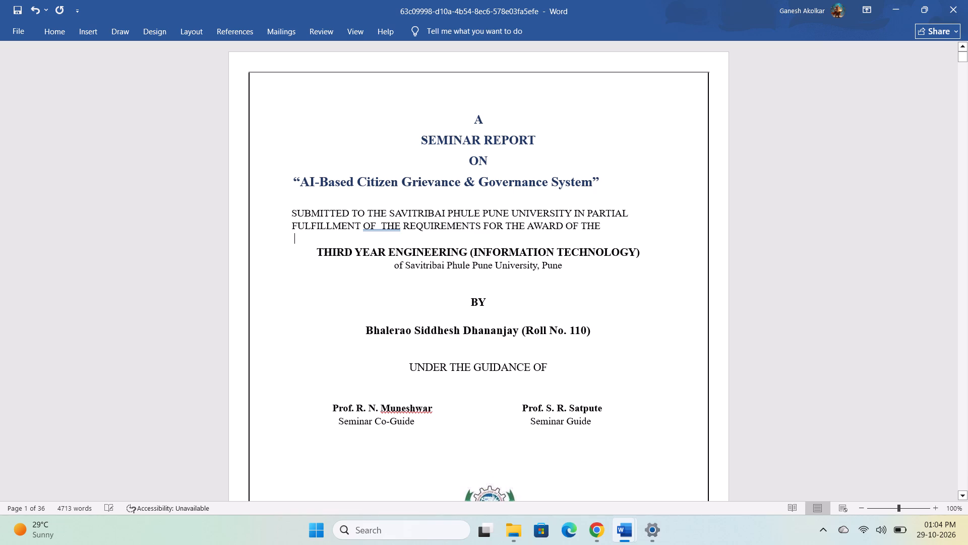
Review the report's layout from the cover and certificate pages through the front matter and chapters to the appendix.
scroll(389, 323, down, 2)
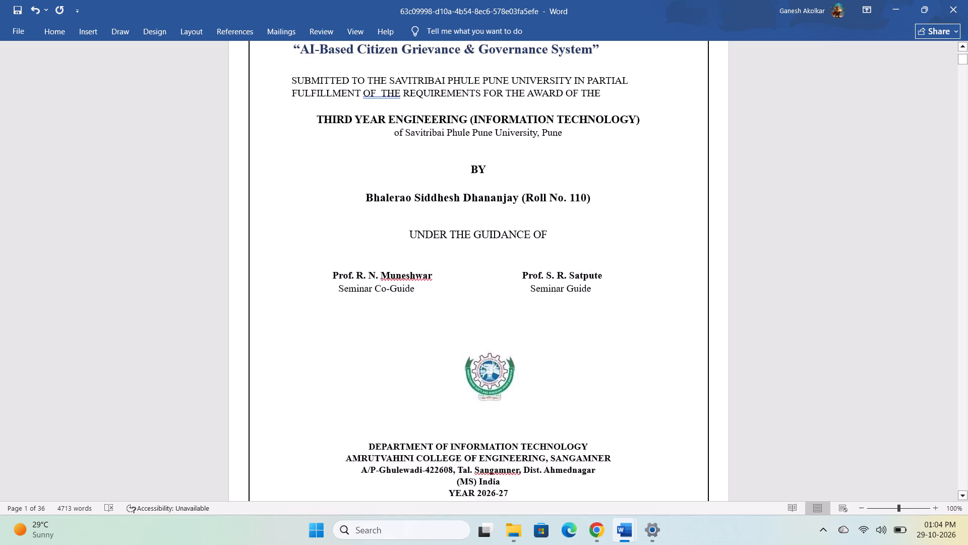
scroll(389, 323, down, 4)
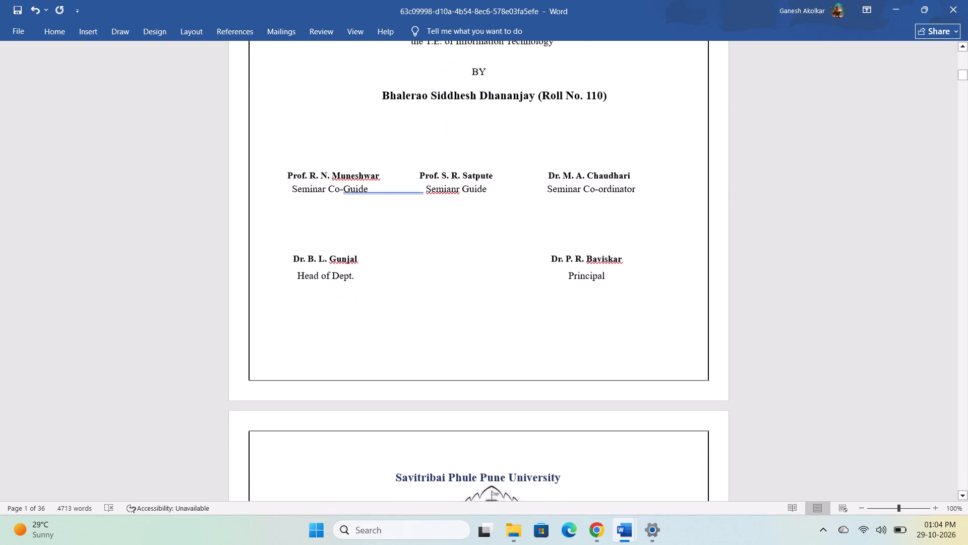
scroll(389, 323, down, 4)
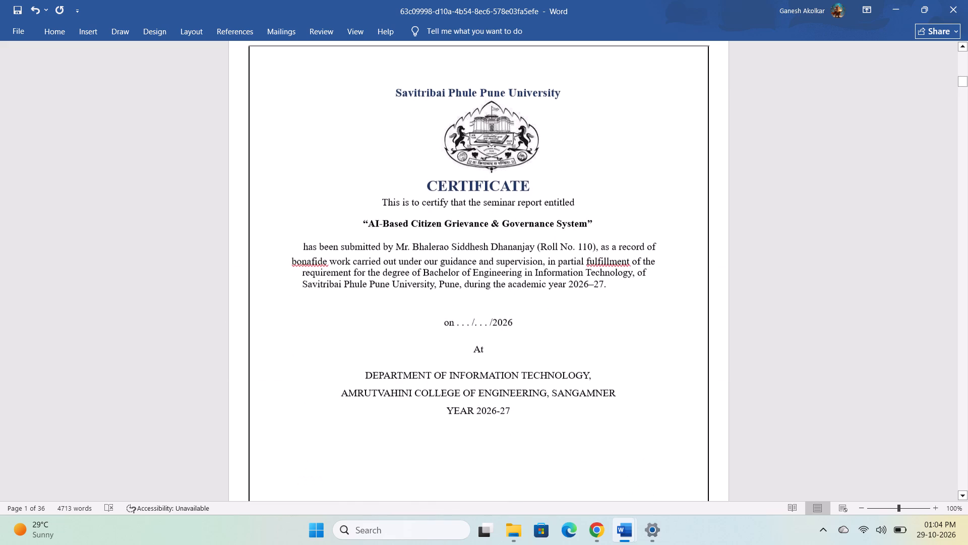
scroll(389, 323, down, 2)
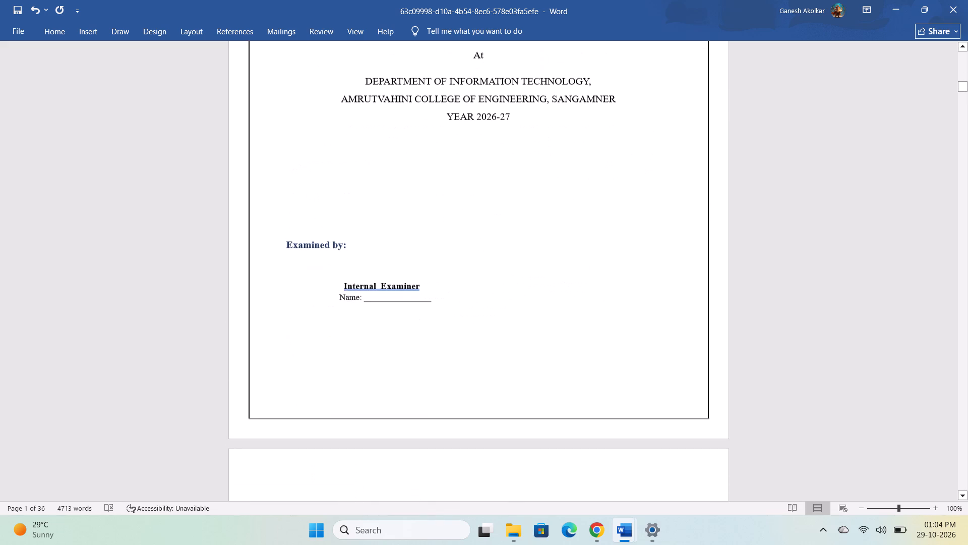
scroll(389, 323, down, 1)
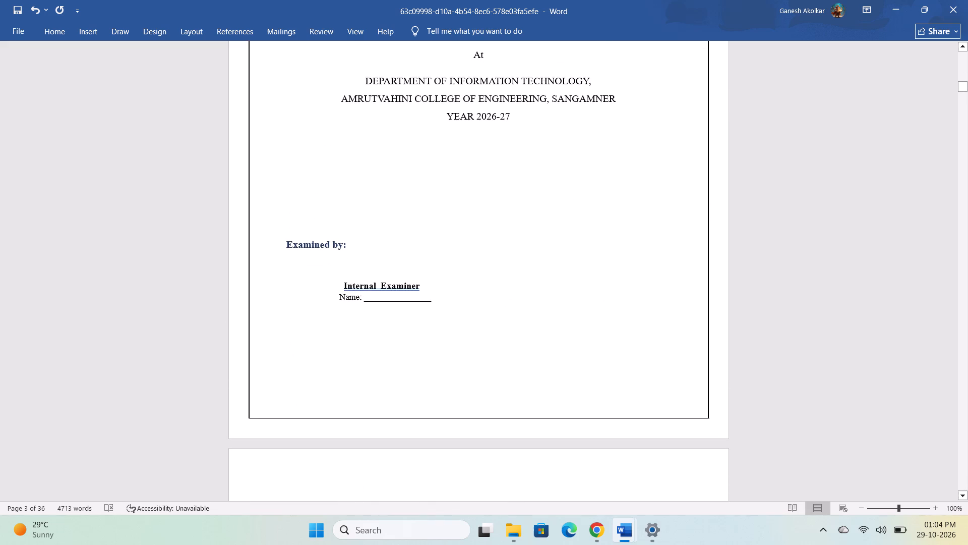
scroll(389, 323, down, 3)
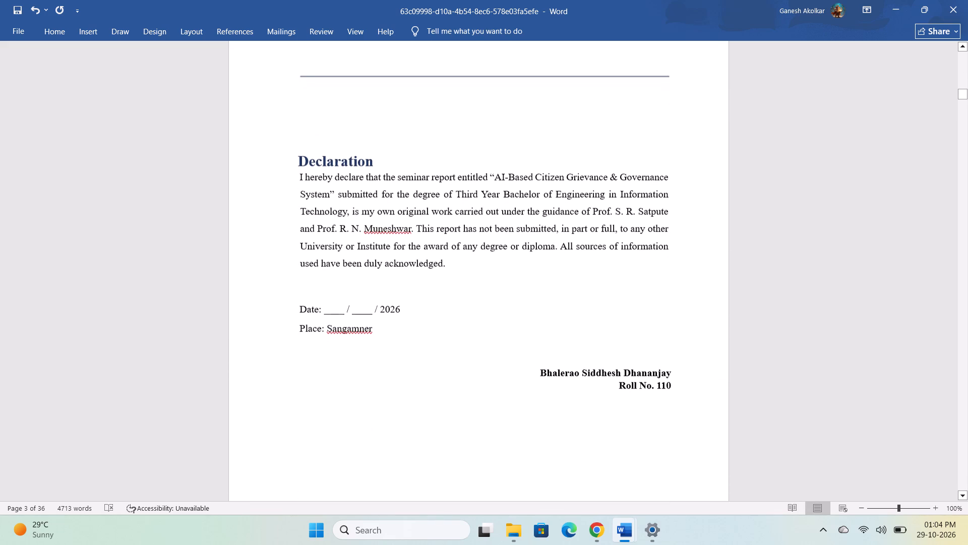
scroll(389, 323, down, 5)
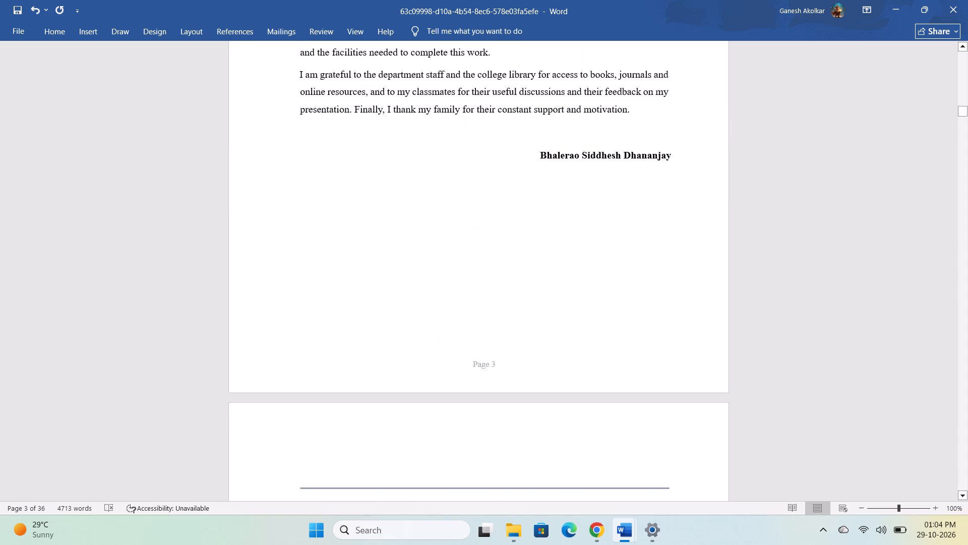
scroll(389, 323, down, 4)
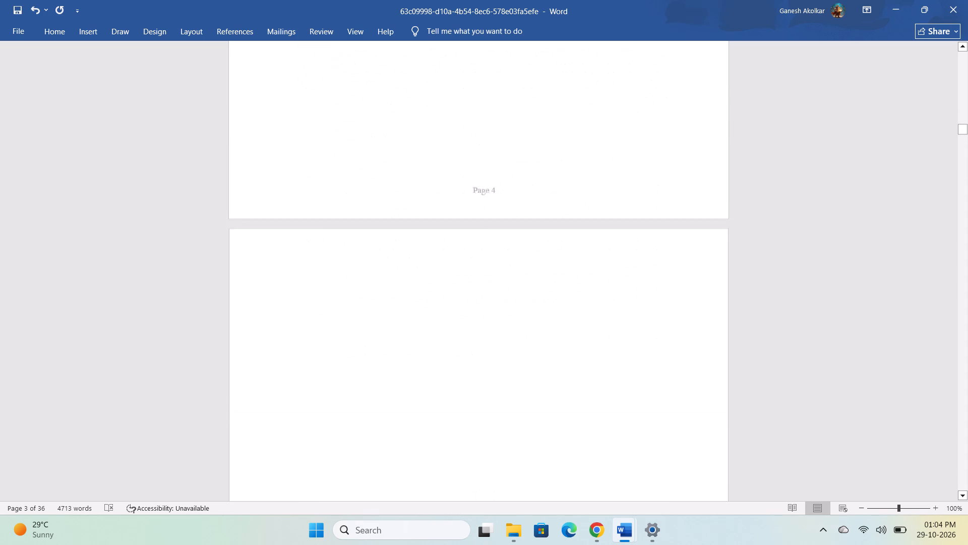
scroll(389, 323, up, 1)
scroll(389, 323, down, 2)
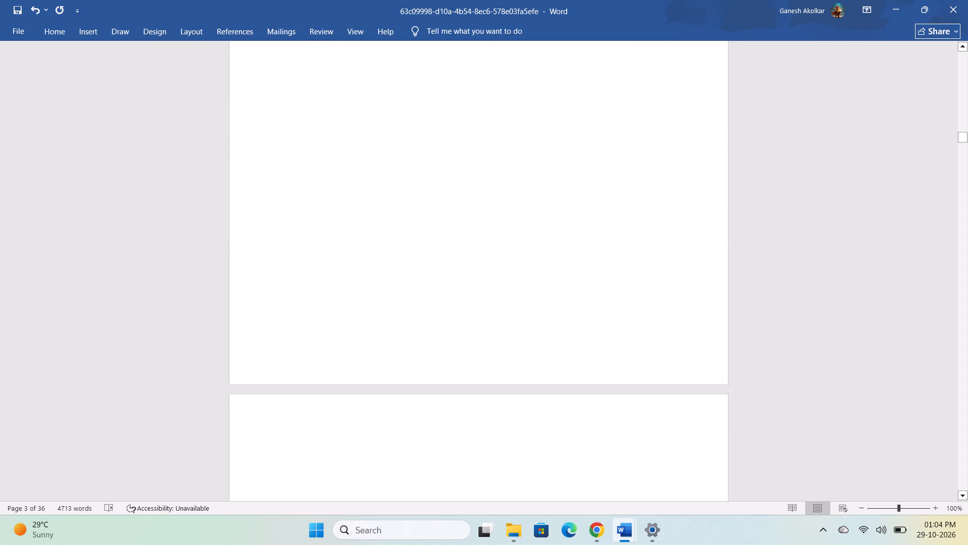
scroll(389, 323, down, 3)
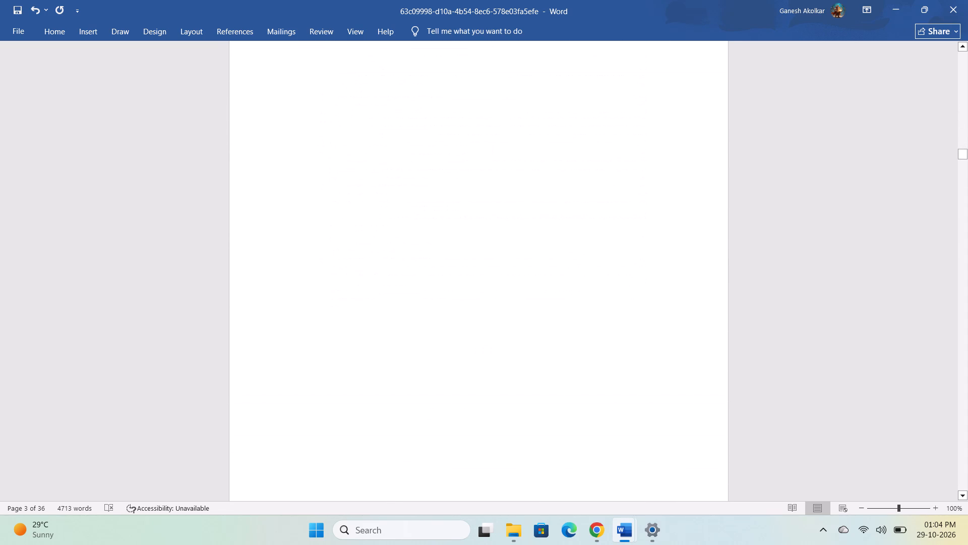
scroll(389, 323, down, 5)
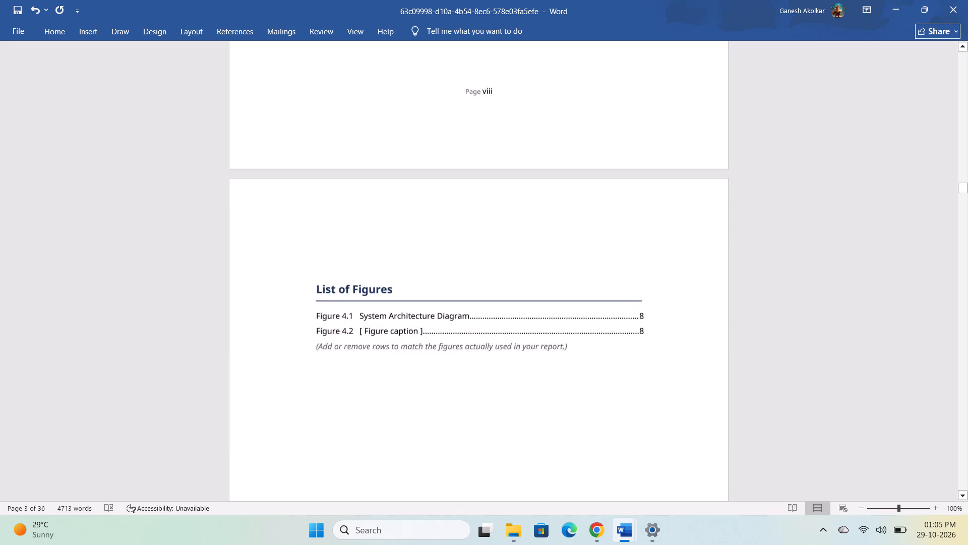
scroll(389, 323, down, 2)
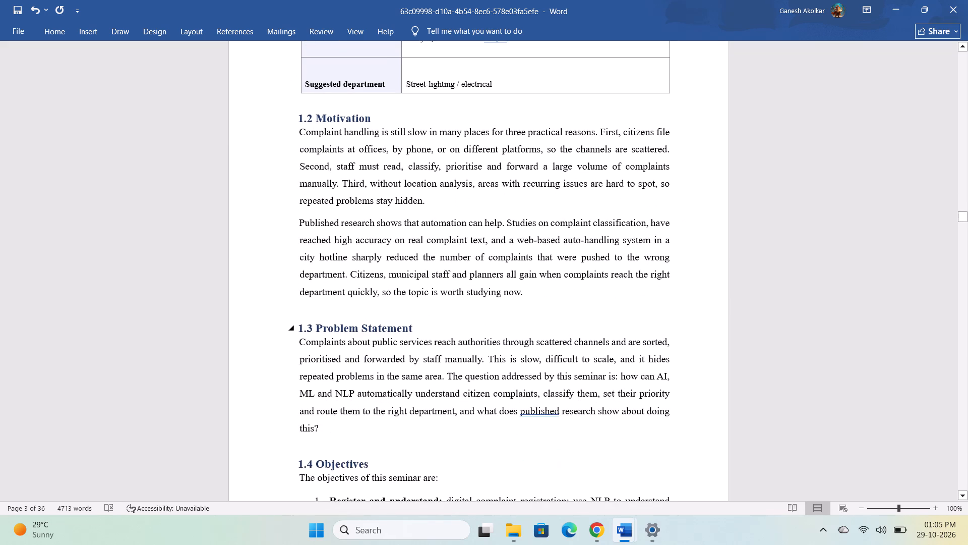
scroll(389, 323, down, 3)
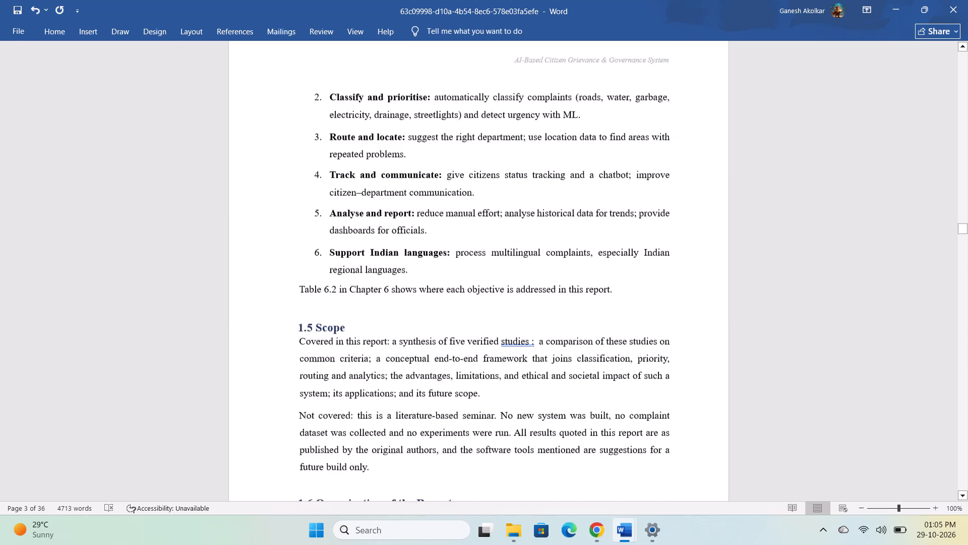
scroll(389, 323, down, 6)
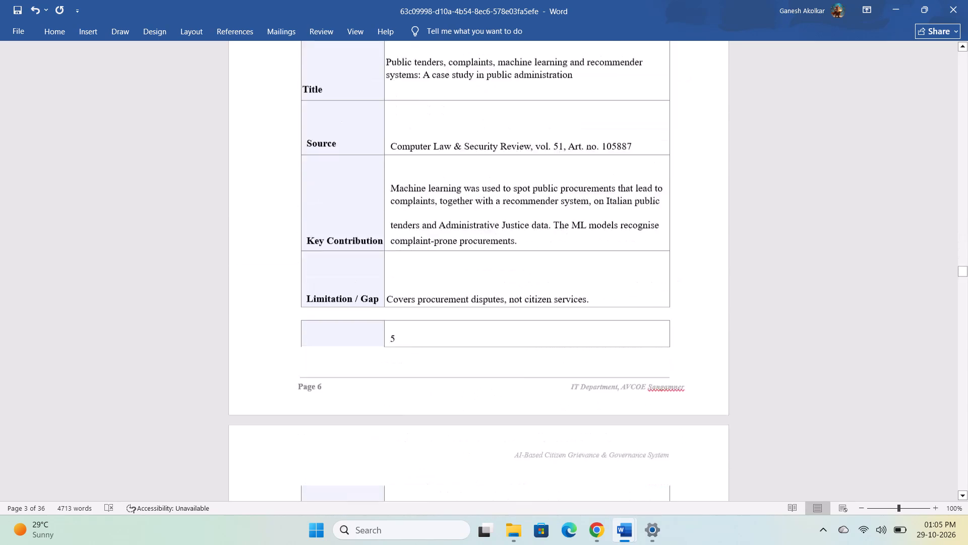
scroll(389, 323, down, 4)
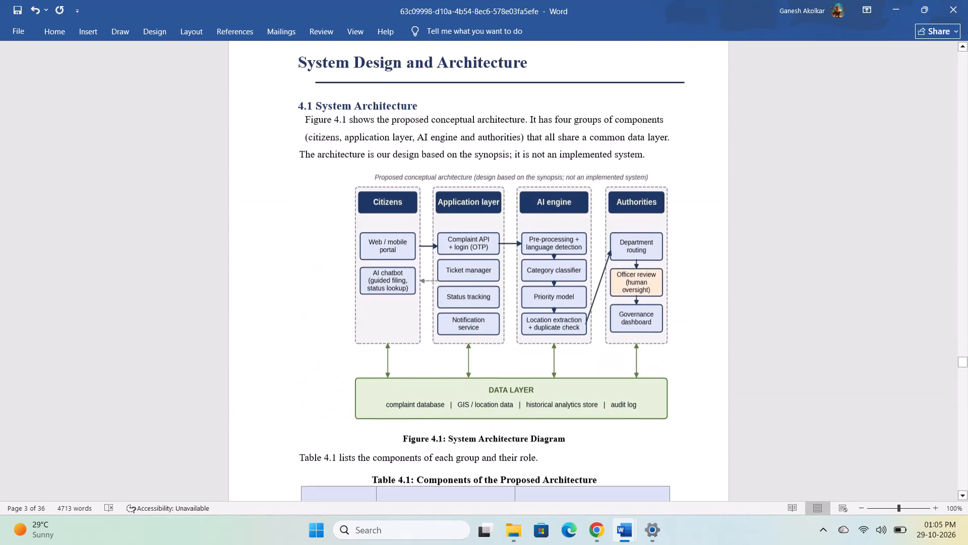
scroll(389, 323, down, 2)
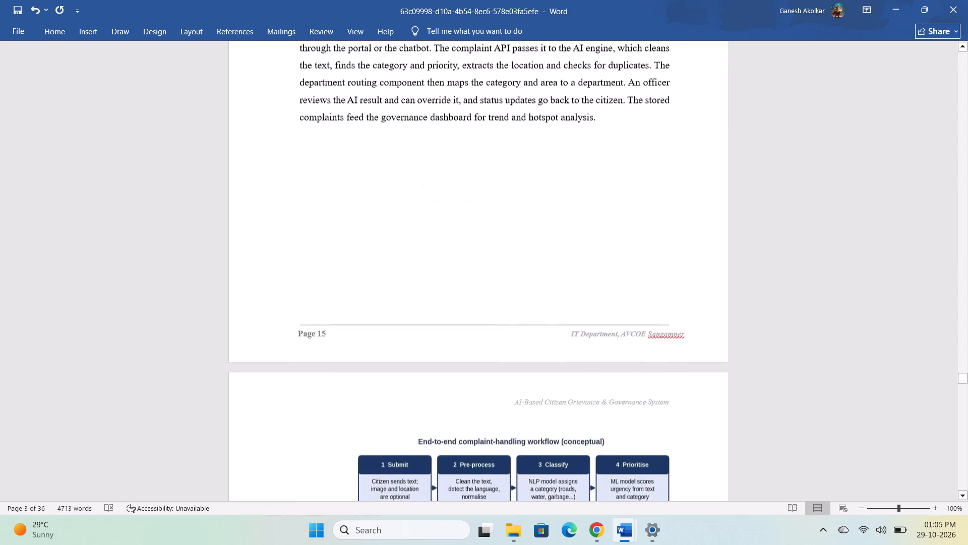
scroll(389, 323, down, 4)
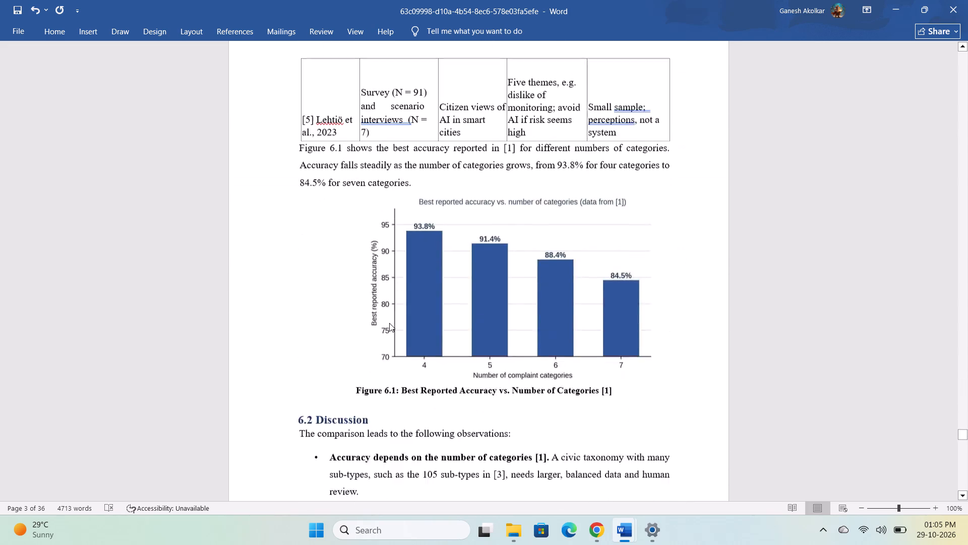
scroll(389, 323, down, 8)
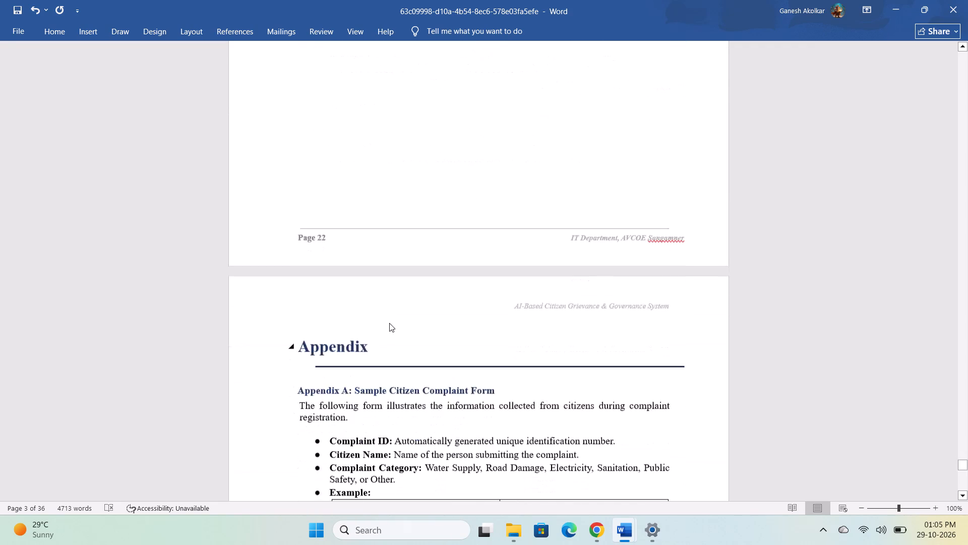
scroll(389, 323, down, 1)
Shrink the Sample Complaint and Predicted Category table in Appendix A in height and width so the appendix fits on one page.
scroll(389, 323, up, 1)
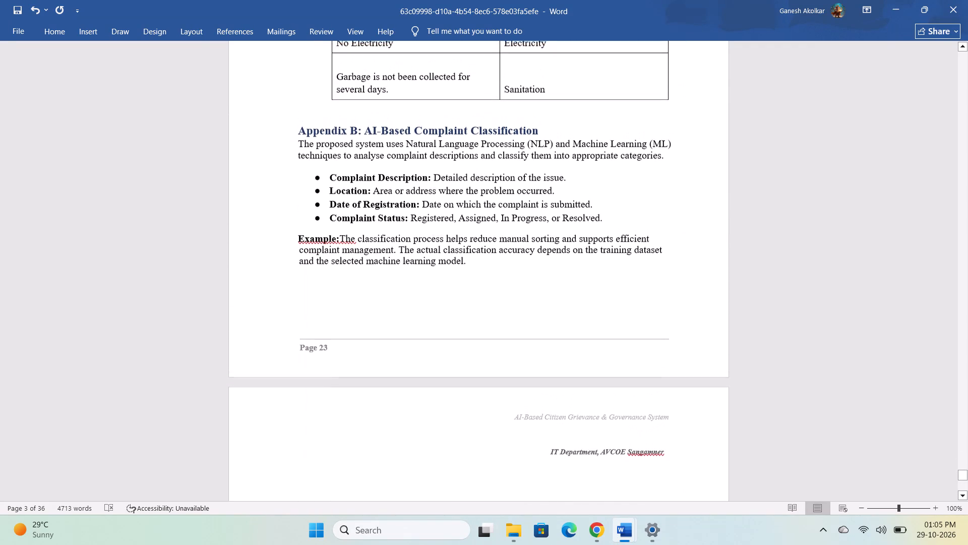
scroll(389, 323, up, 3)
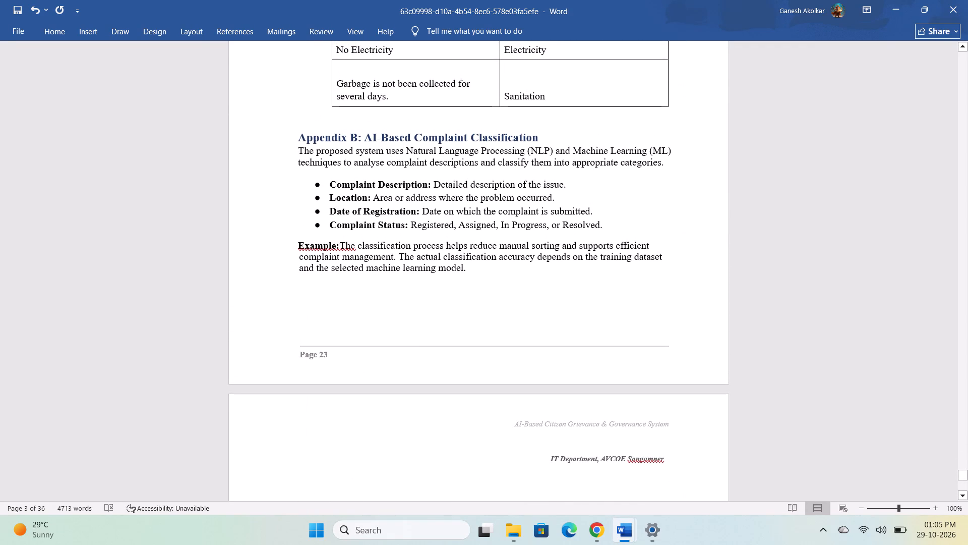
scroll(389, 323, up, 2)
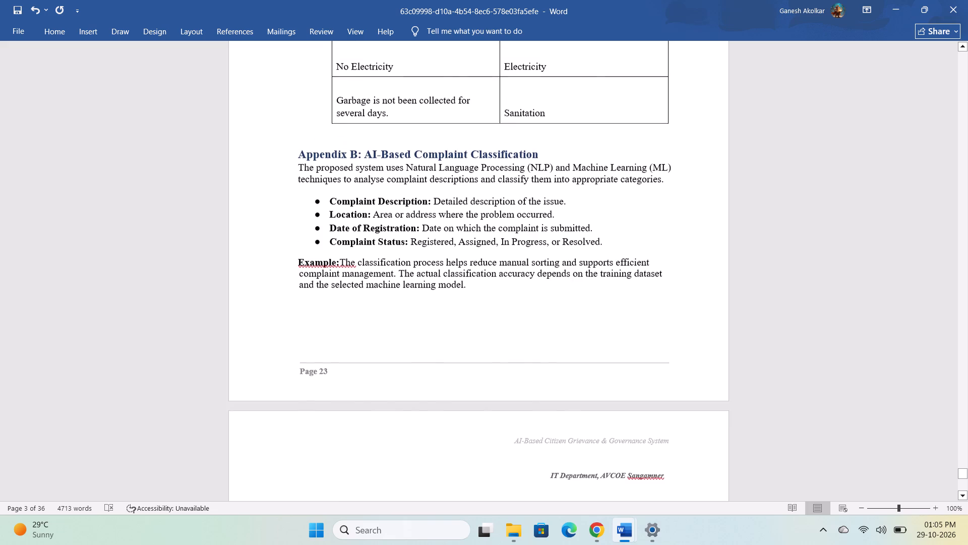
scroll(389, 323, up, 1)
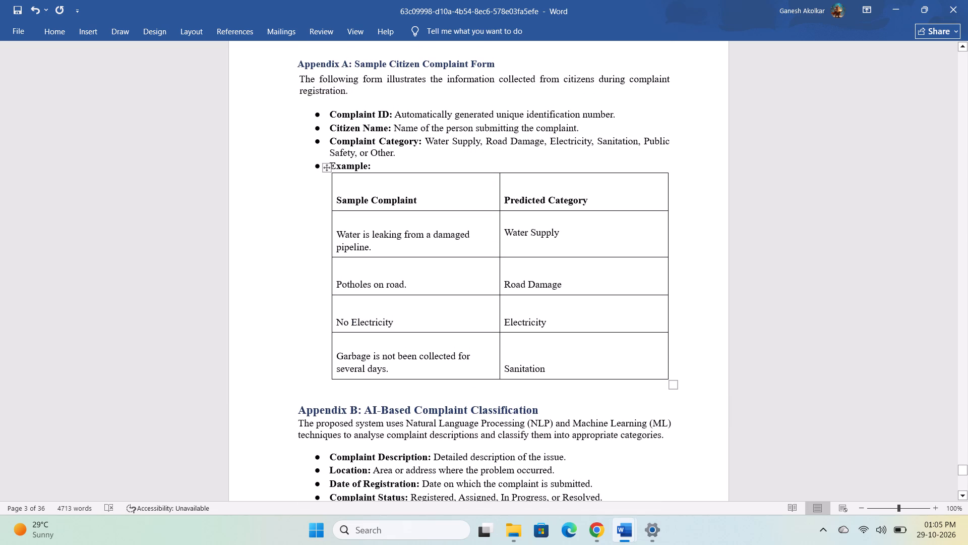
drag(674, 384, 654, 352)
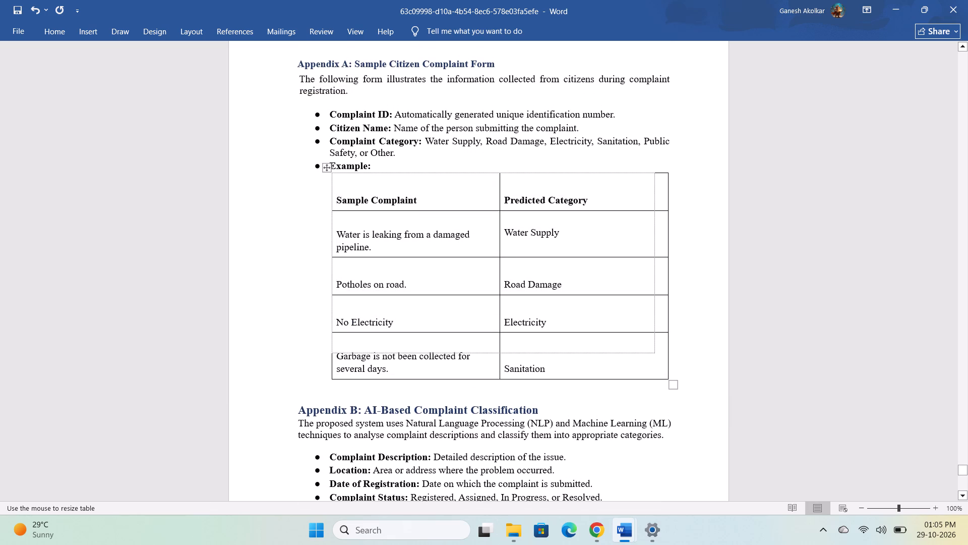
drag(654, 352, 654, 350)
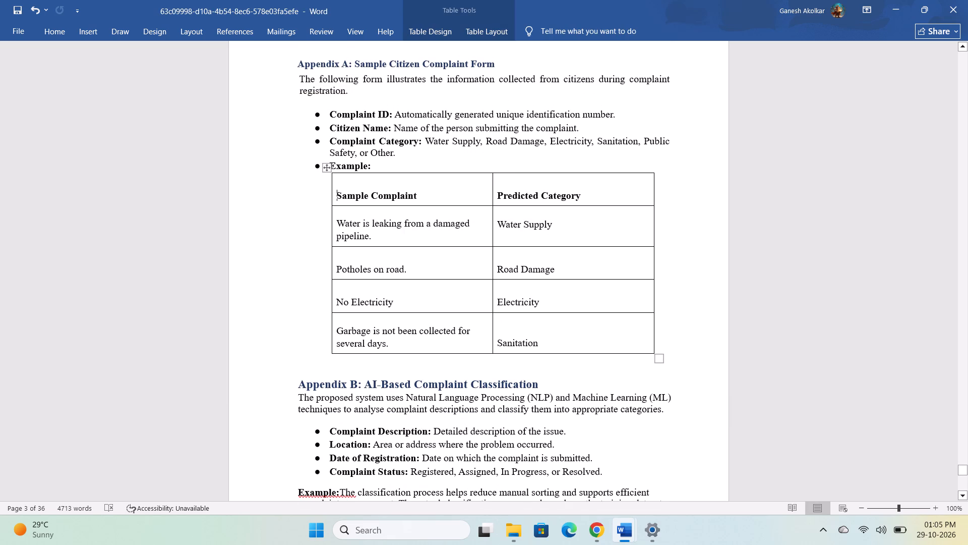
drag(660, 357, 654, 316)
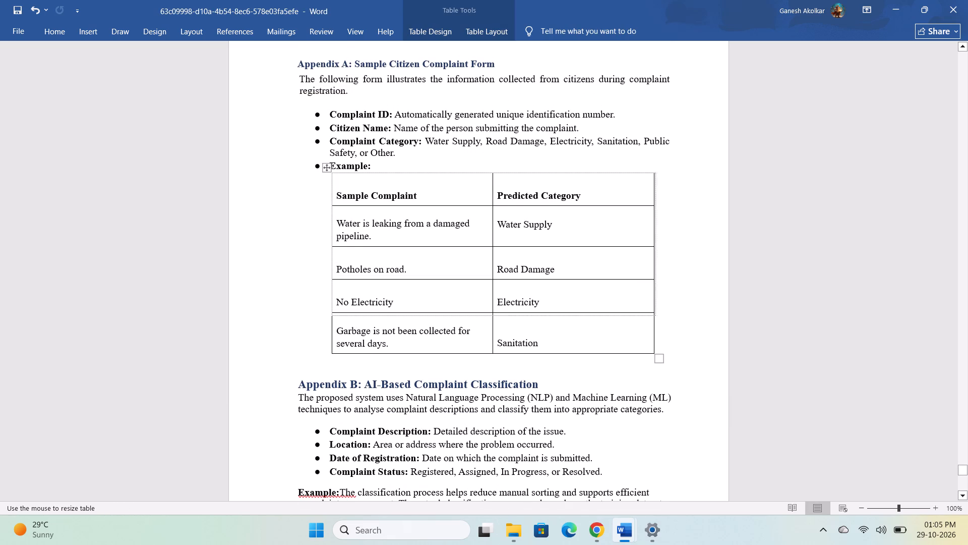
drag(654, 316, 657, 326)
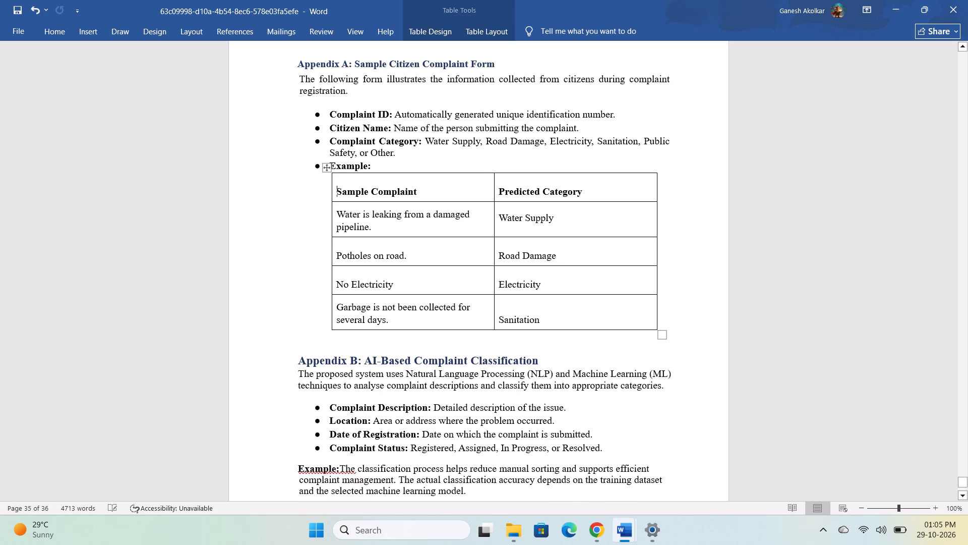
drag(662, 338, 647, 316)
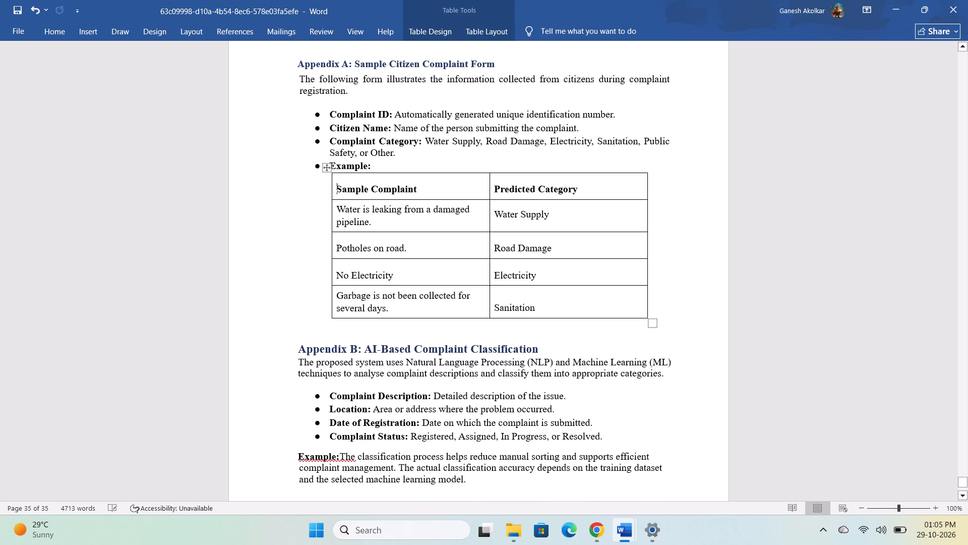
Review the report's layout from the end of the appendix back through the conclusion to the earlier chapters.
scroll(609, 399, down, 2)
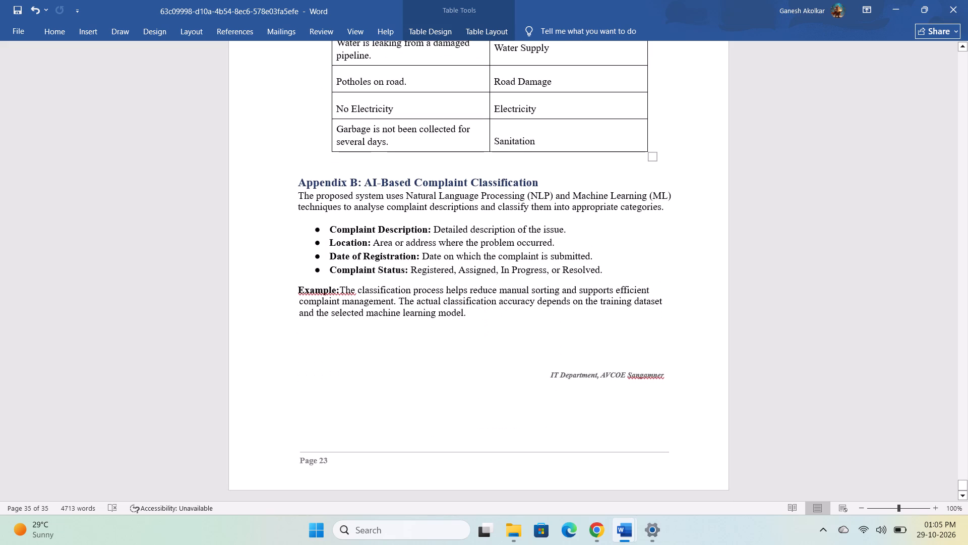
scroll(609, 399, up, 1)
scroll(609, 399, down, 4)
scroll(609, 399, up, 1)
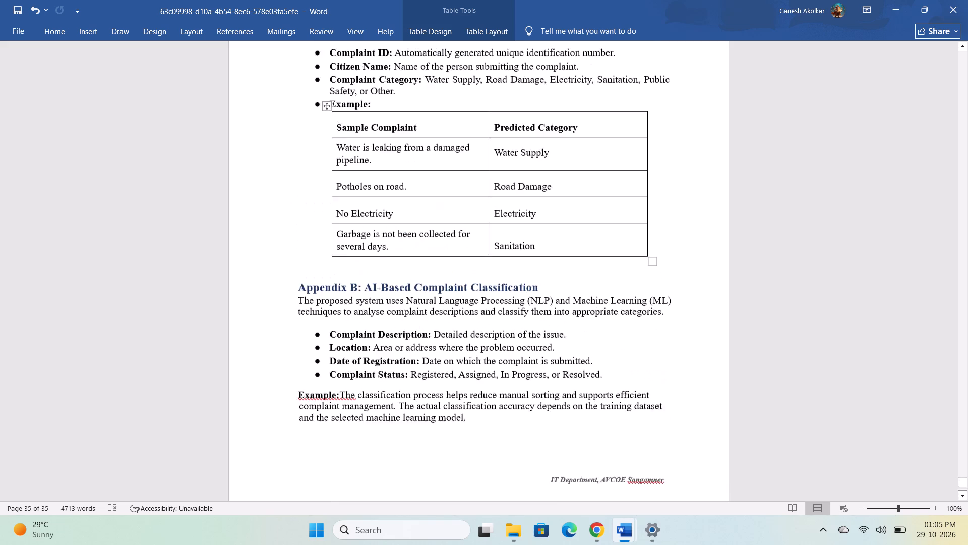
scroll(609, 399, up, 10)
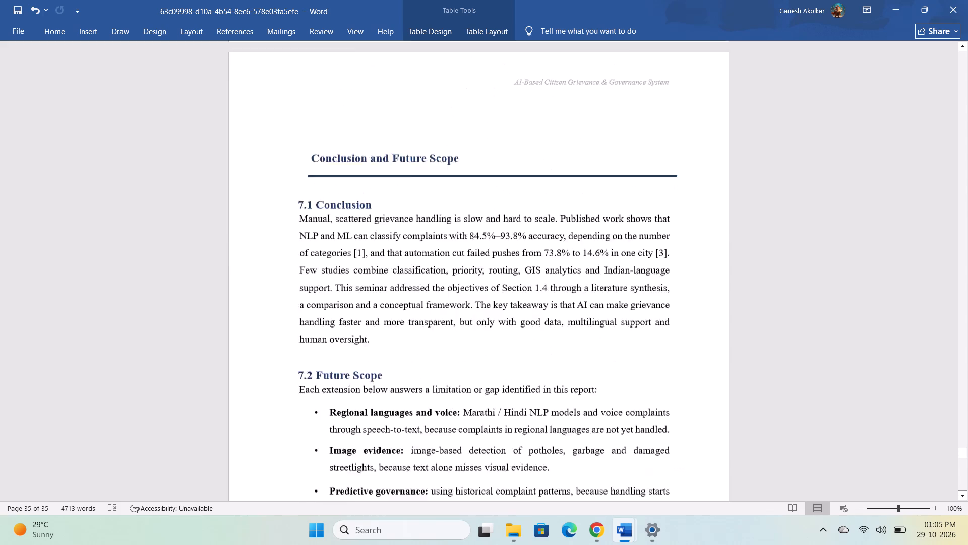
scroll(609, 399, up, 14)
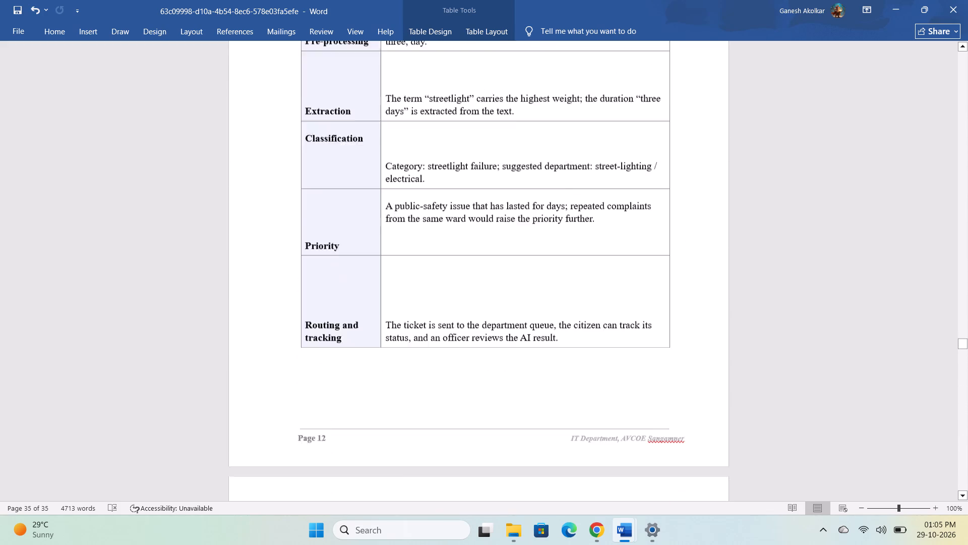
scroll(609, 399, up, 7)
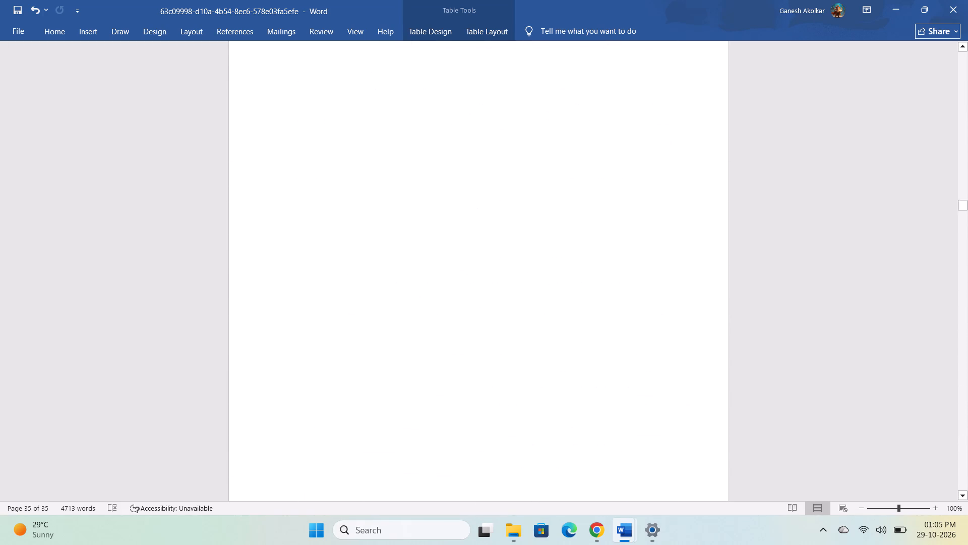
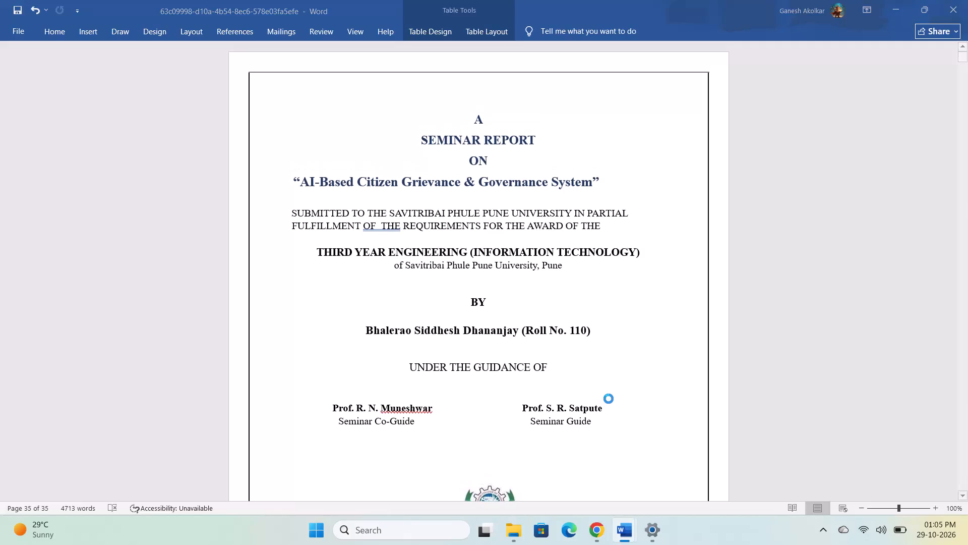
Save the report as a PDF named "report #SB" in the Downloads folder.
key(BackSpace)
text(re)
key(o)
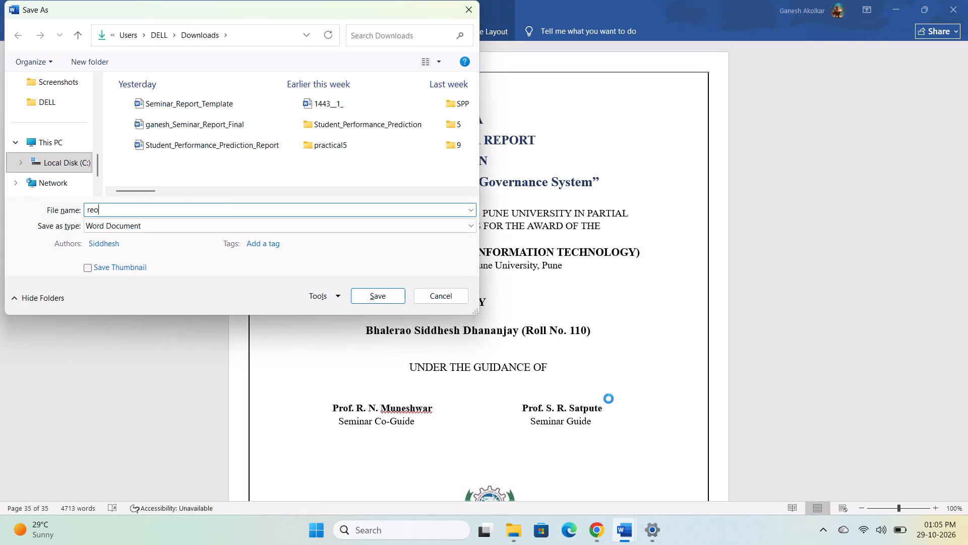
key(o)
key(BackSpace)
key(BackSpace)
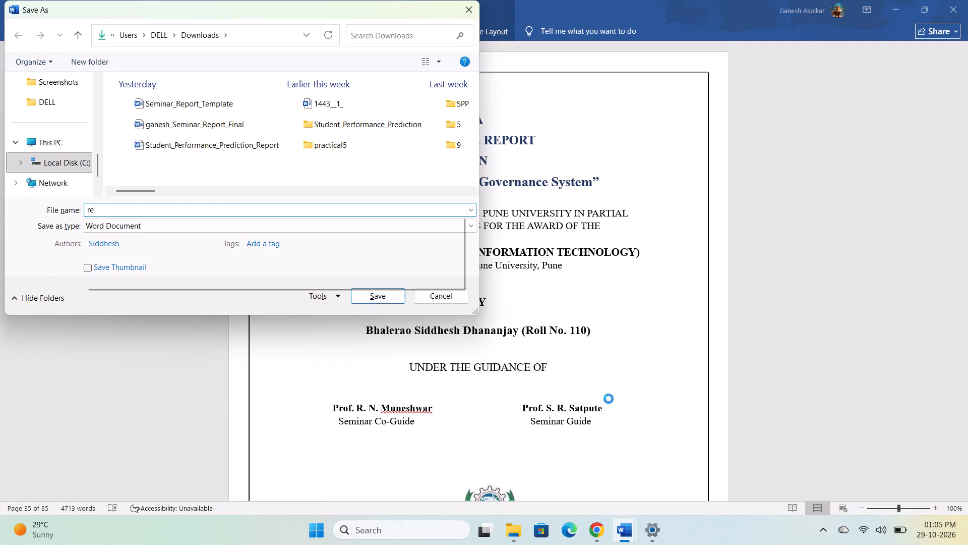
key(o)
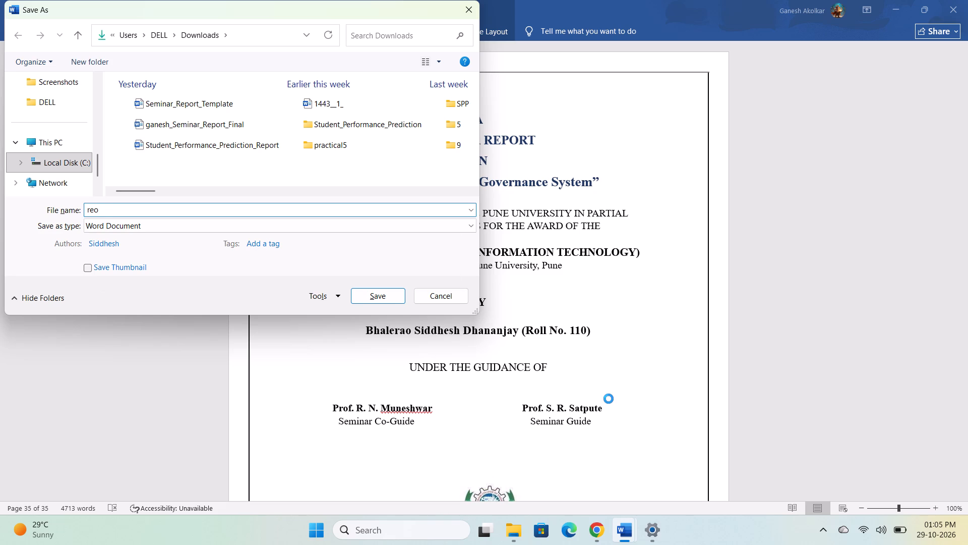
key(o)
key(BackSpace)
key(BackSpace)
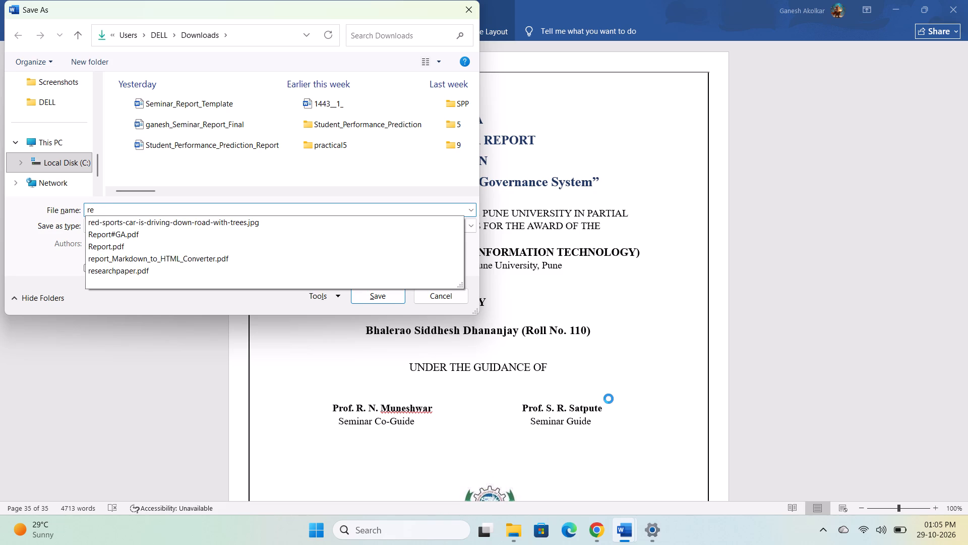
text(port)
key(space)
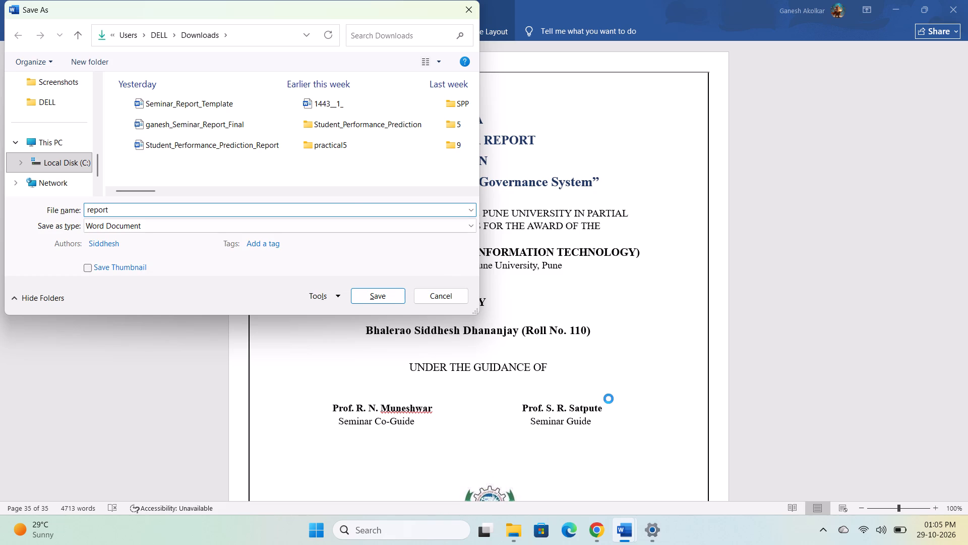
key(shift+numbersign)
key(shift+s)
key(shift+b)
click(428, 227)
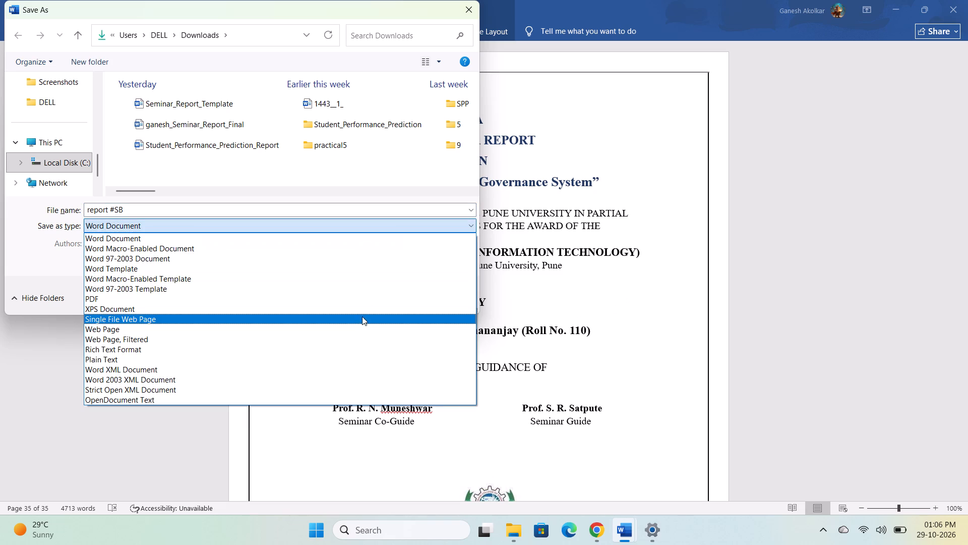
click(370, 299)
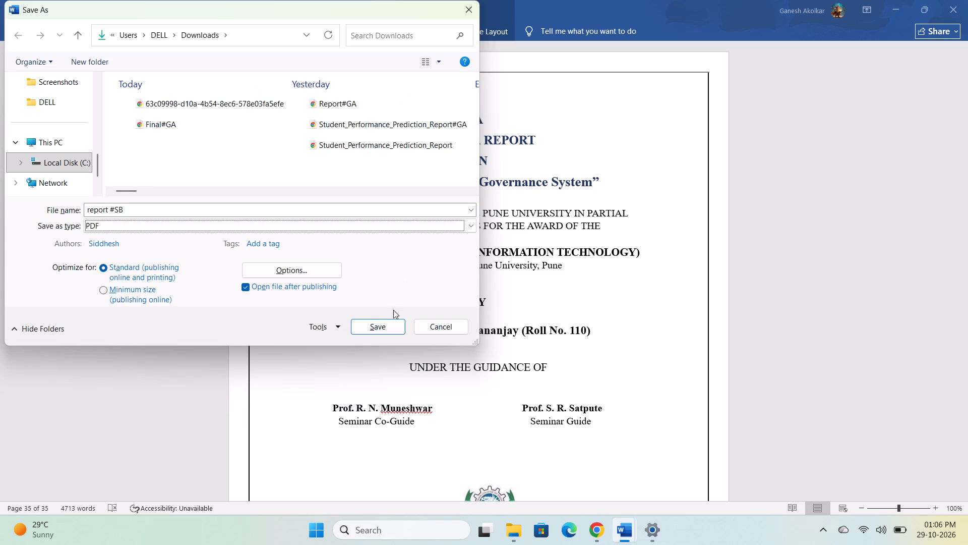
click(374, 324)
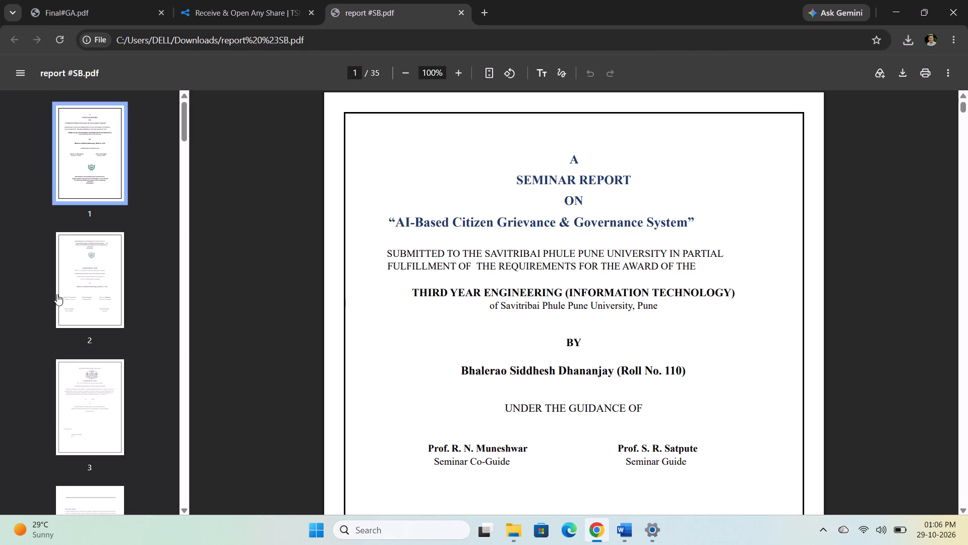
Review the exported PDF in Chrome from the cover and certificate pages through the Abstract to the Table of Contents, checking for blank pages.
key(Down)
key(Down)
click(244, 207)
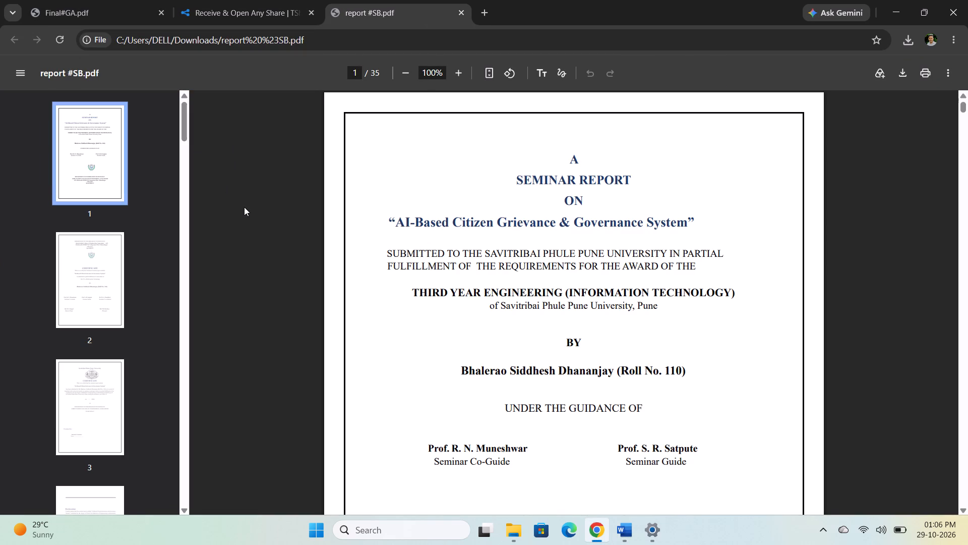
key(Down)
key(Down)
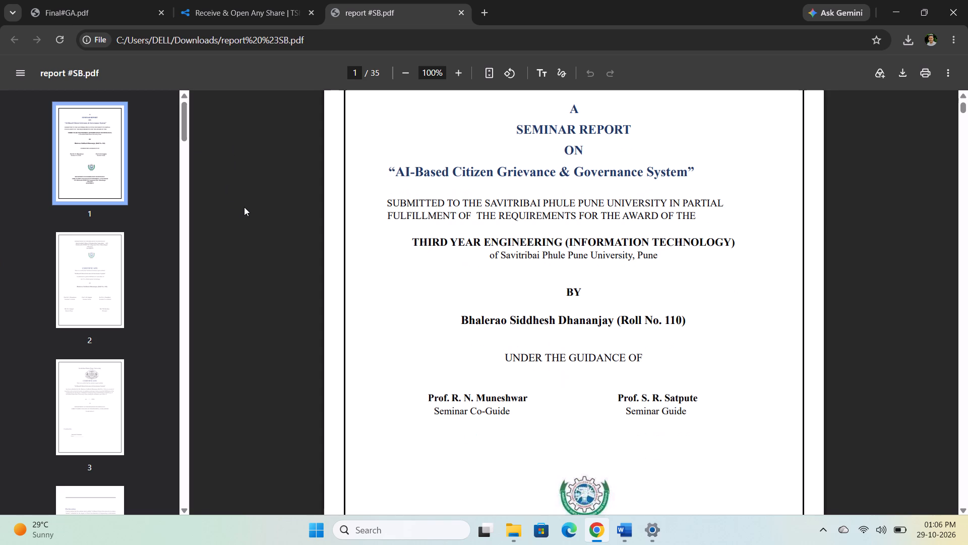
key(Down)
key(Down)
key(Down)
key(Down)
key(Down)
click(84, 217)
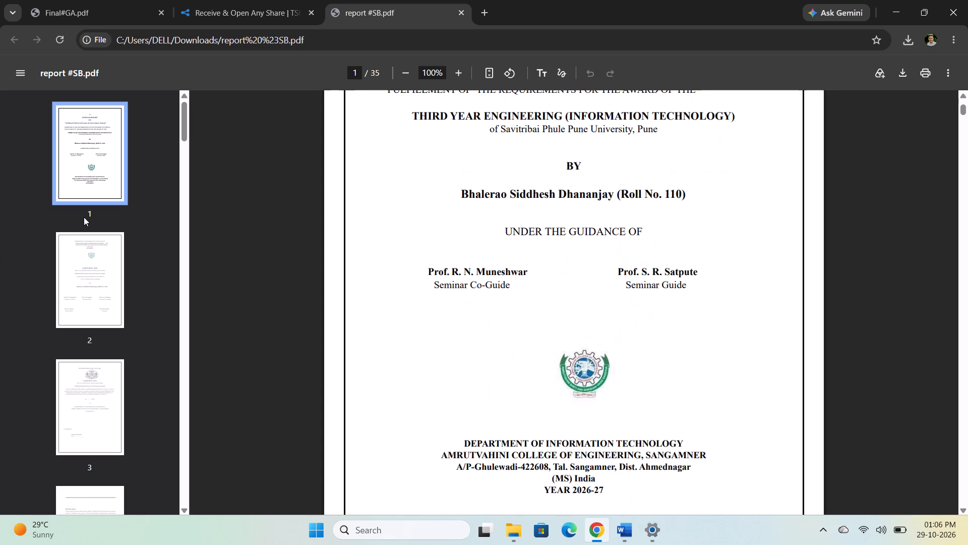
key(Down)
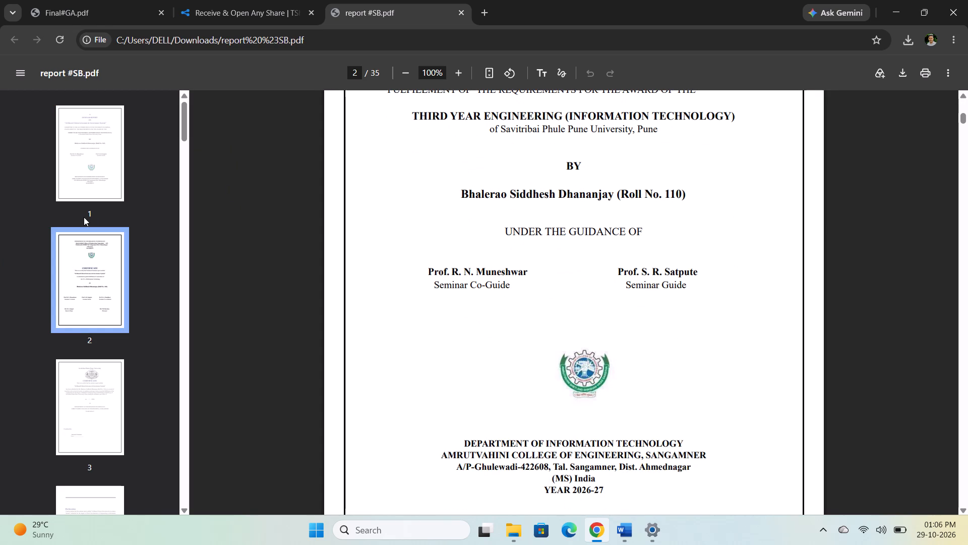
scroll(84, 217, down, 1)
scroll(313, 195, down, 1)
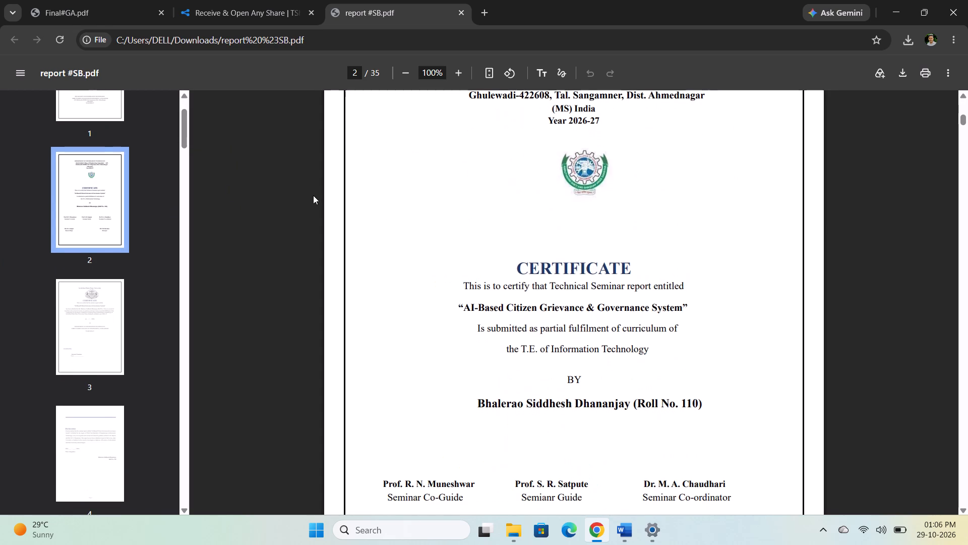
scroll(313, 195, down, 2)
key(Down)
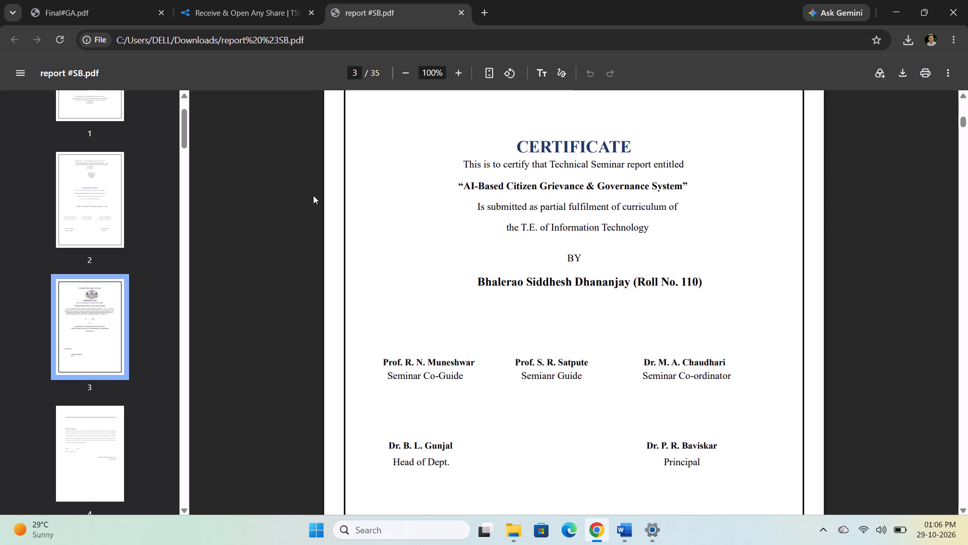
scroll(313, 195, down, 3)
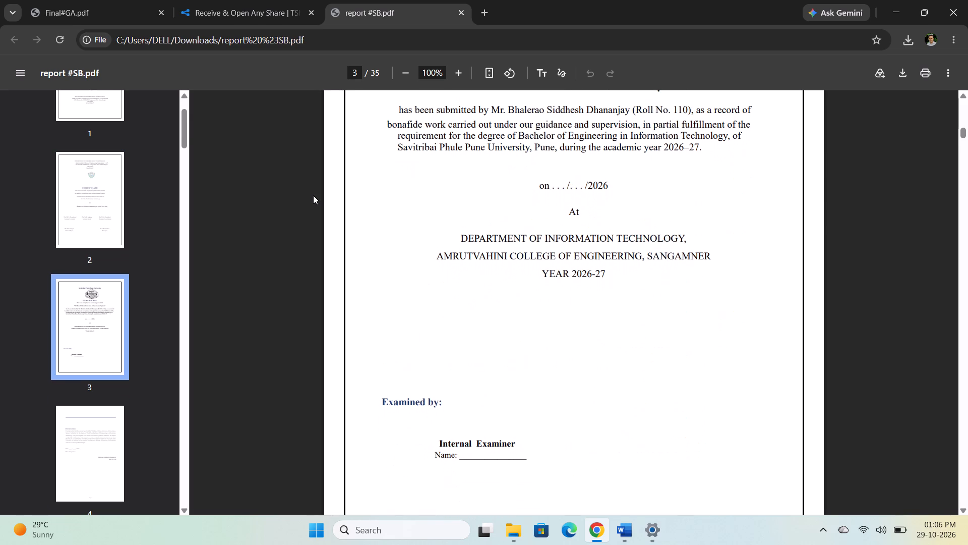
key(Down)
scroll(313, 195, down, 3)
key(Down)
scroll(313, 195, down, 2)
key(Down)
scroll(313, 195, down, 5)
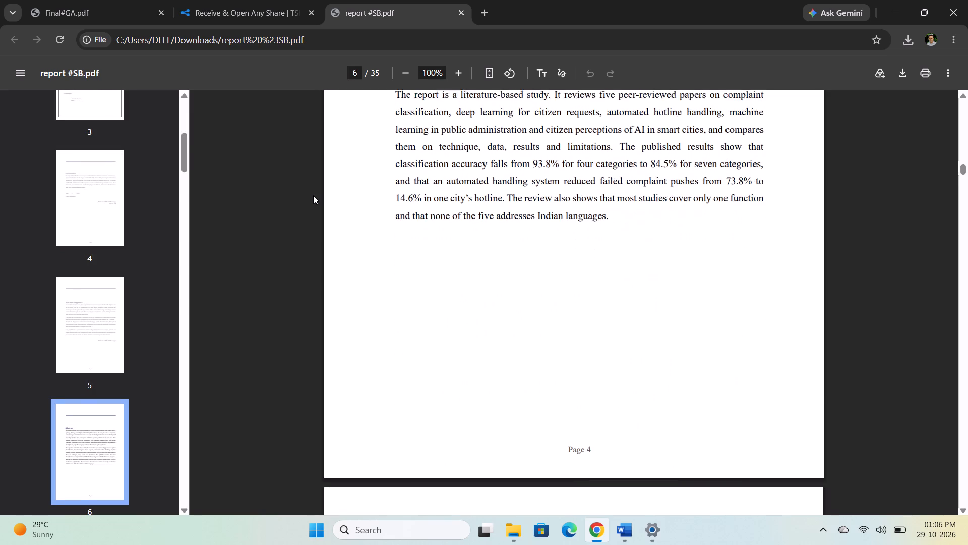
key(Down)
key(Down)
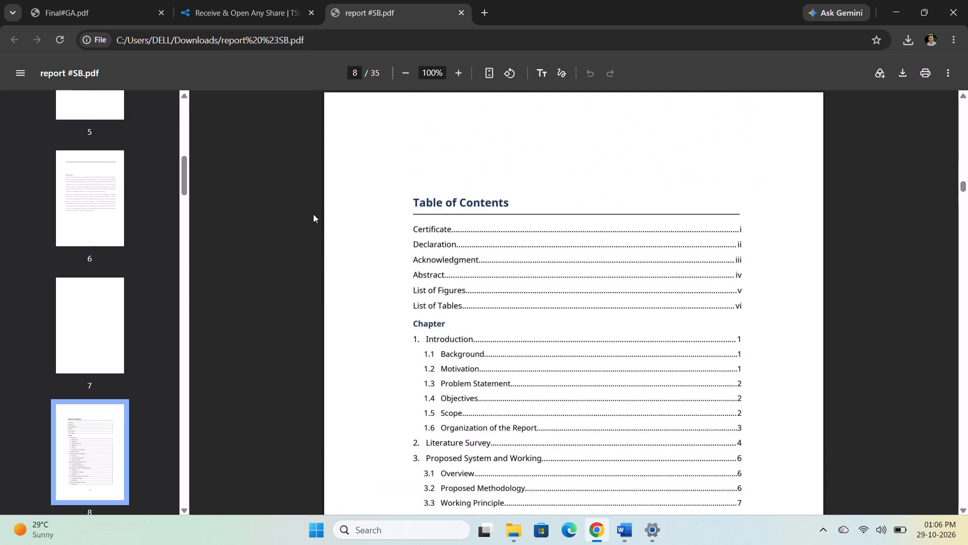
key(Up)
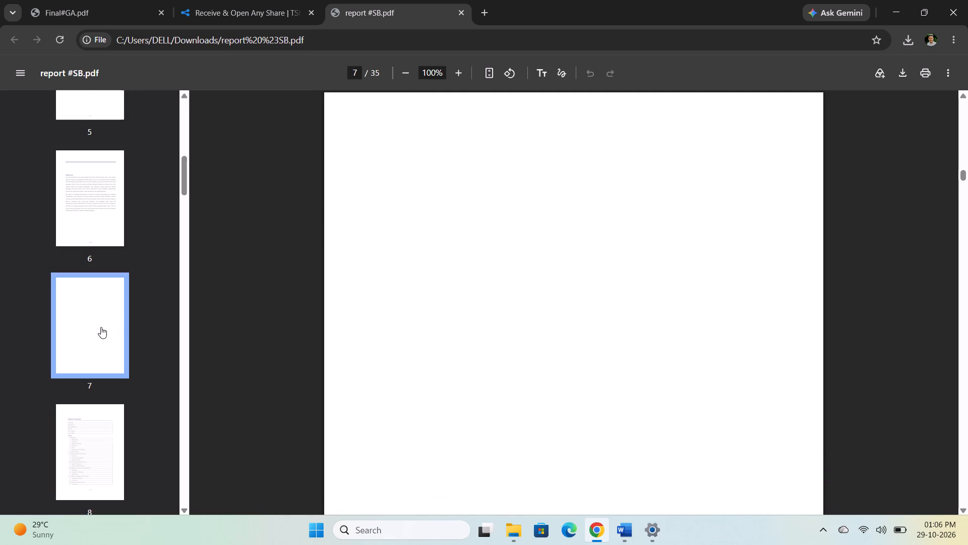
click(101, 327)
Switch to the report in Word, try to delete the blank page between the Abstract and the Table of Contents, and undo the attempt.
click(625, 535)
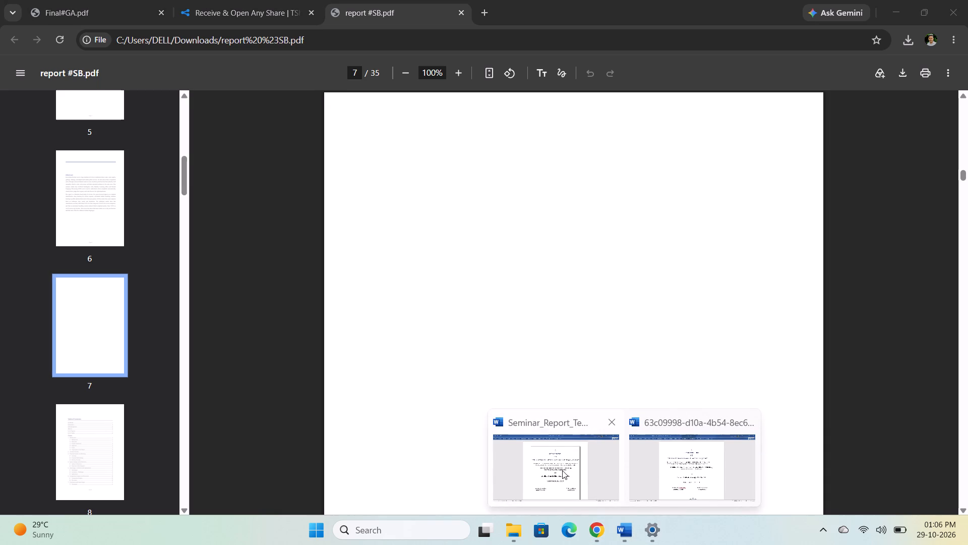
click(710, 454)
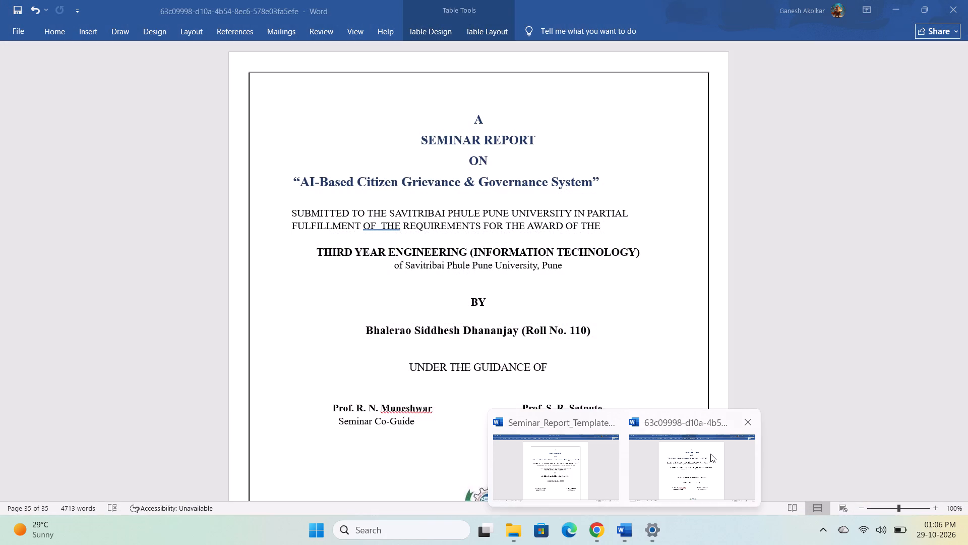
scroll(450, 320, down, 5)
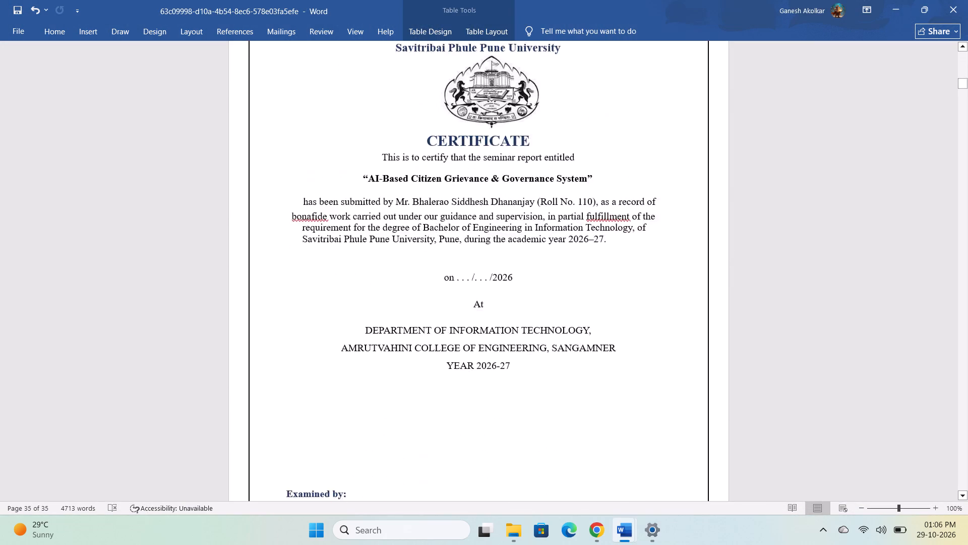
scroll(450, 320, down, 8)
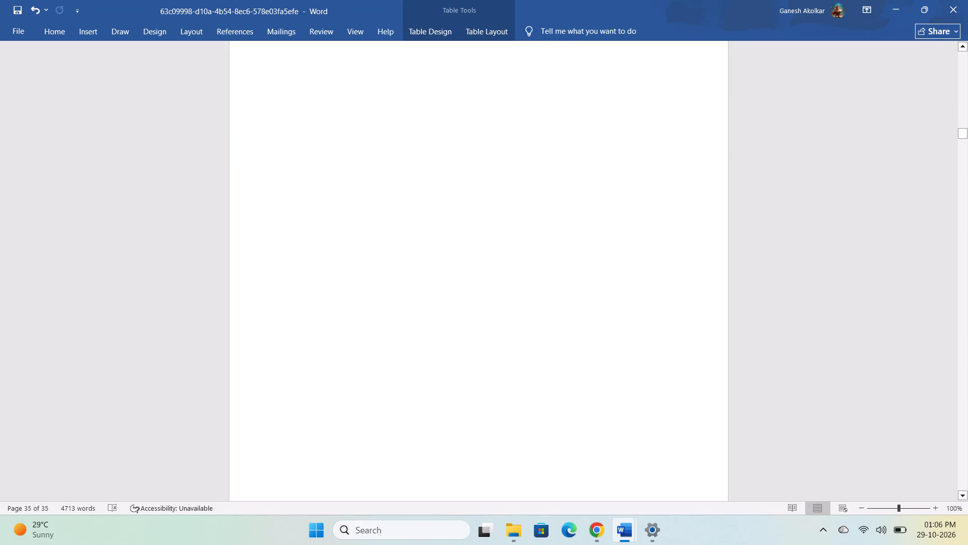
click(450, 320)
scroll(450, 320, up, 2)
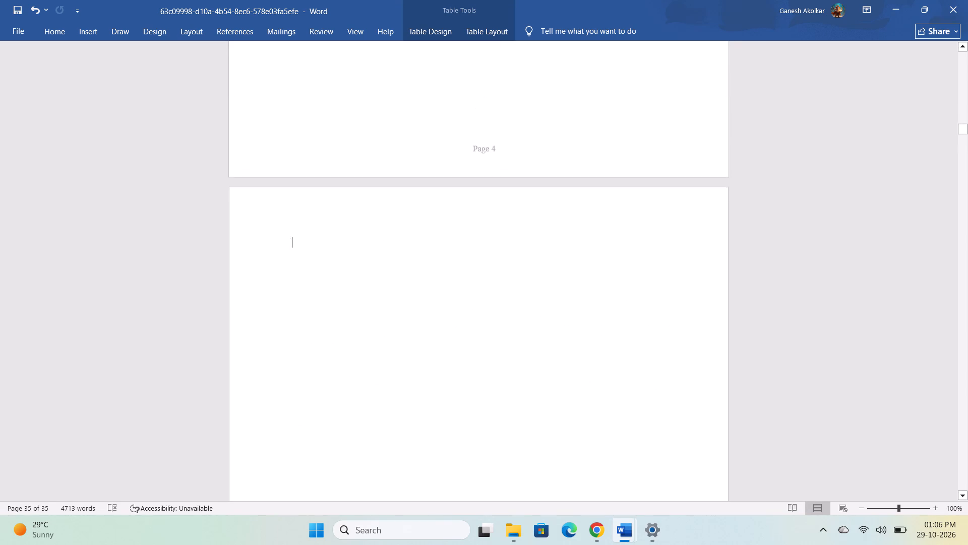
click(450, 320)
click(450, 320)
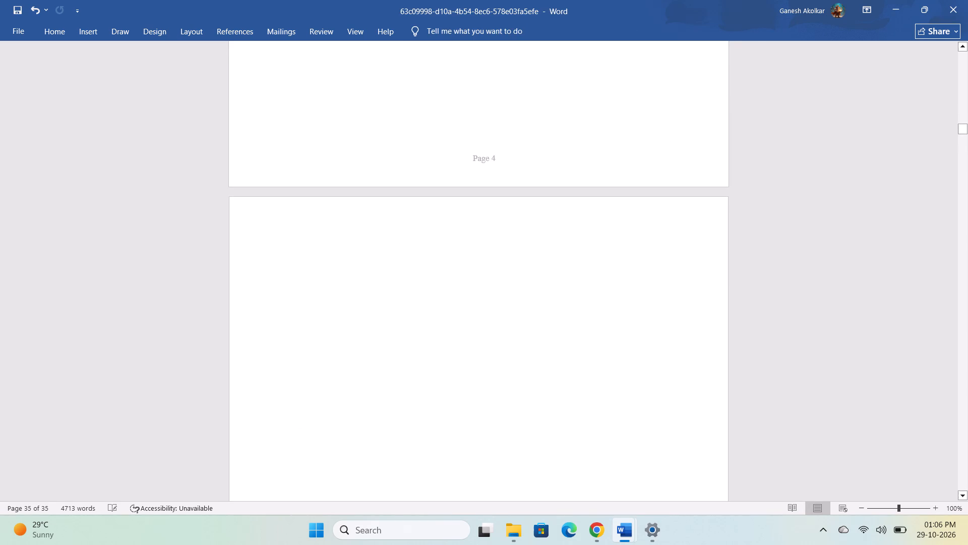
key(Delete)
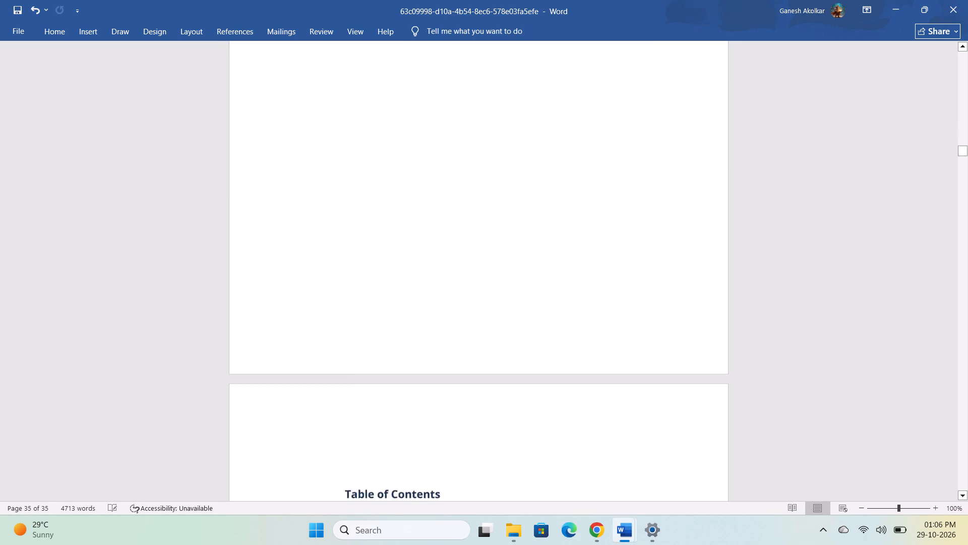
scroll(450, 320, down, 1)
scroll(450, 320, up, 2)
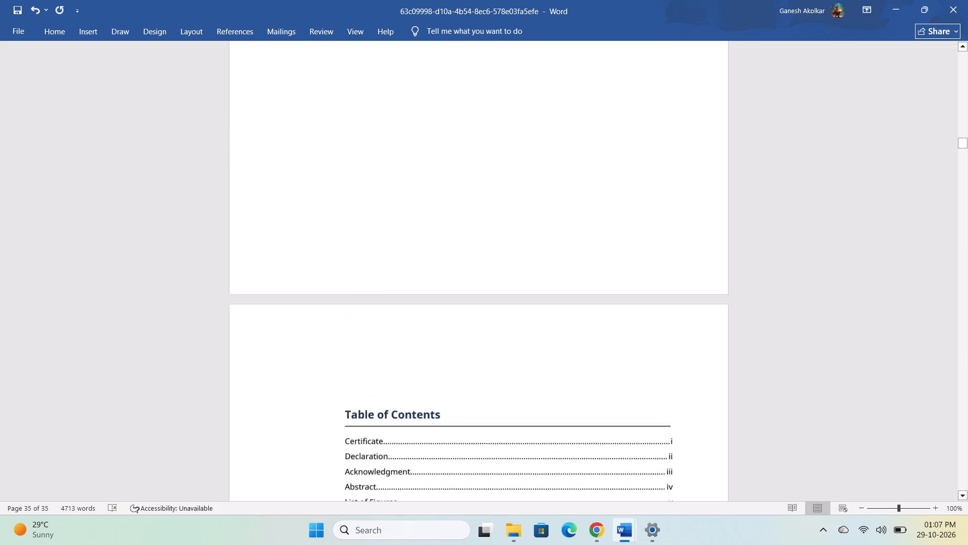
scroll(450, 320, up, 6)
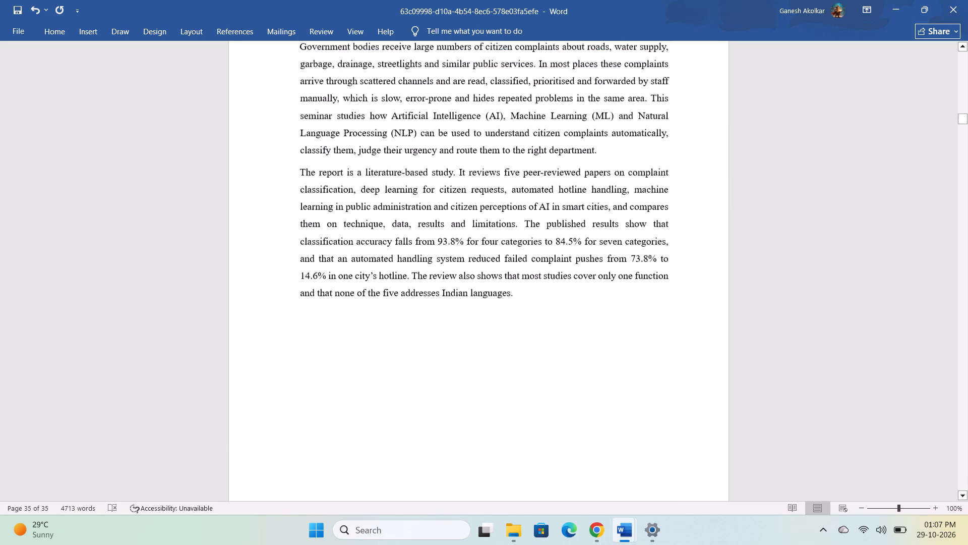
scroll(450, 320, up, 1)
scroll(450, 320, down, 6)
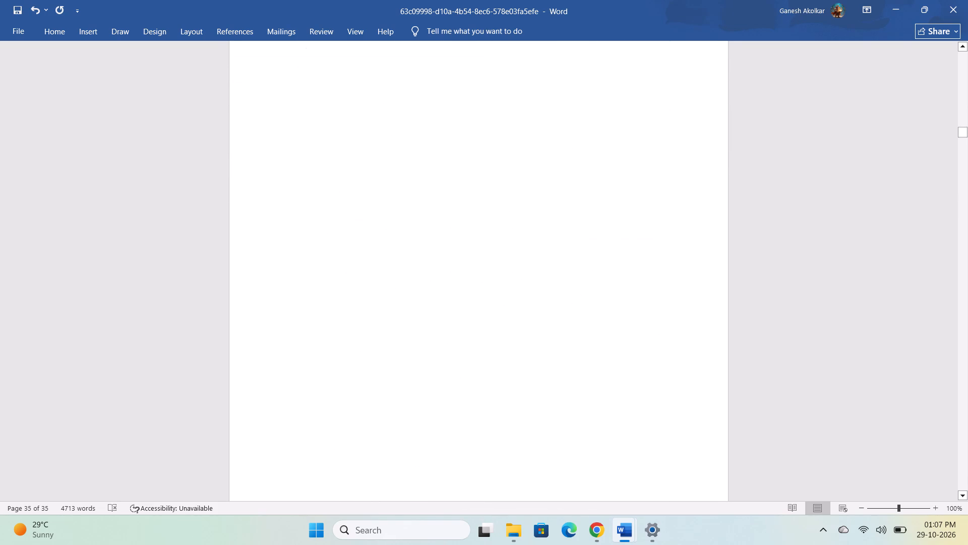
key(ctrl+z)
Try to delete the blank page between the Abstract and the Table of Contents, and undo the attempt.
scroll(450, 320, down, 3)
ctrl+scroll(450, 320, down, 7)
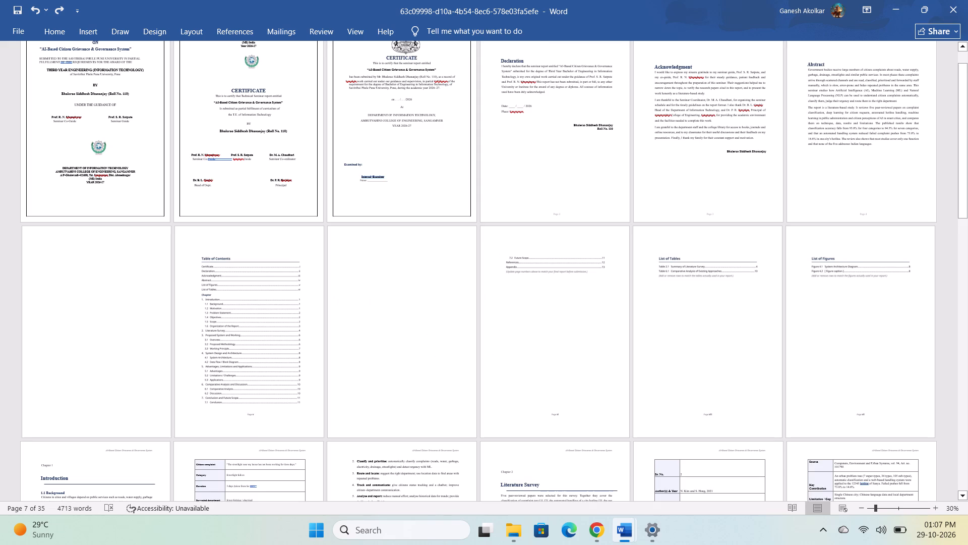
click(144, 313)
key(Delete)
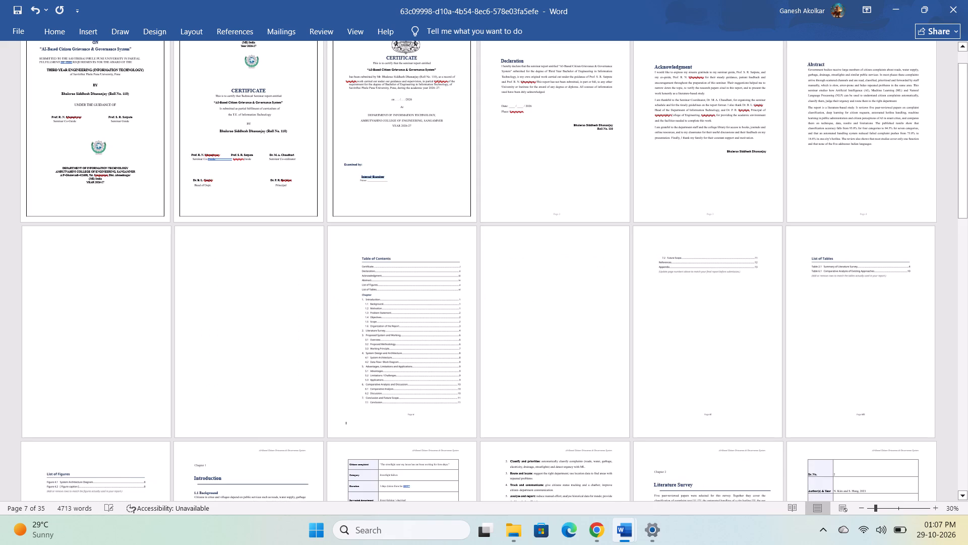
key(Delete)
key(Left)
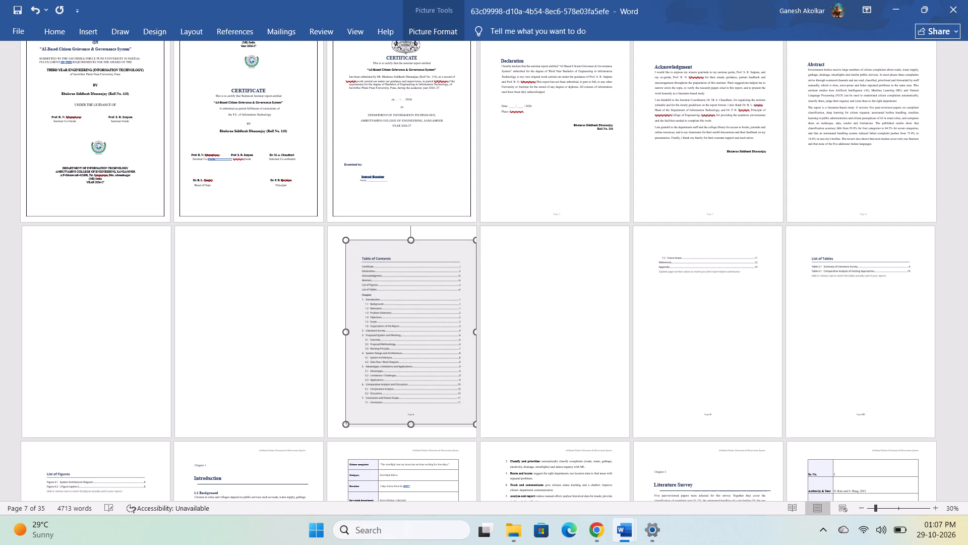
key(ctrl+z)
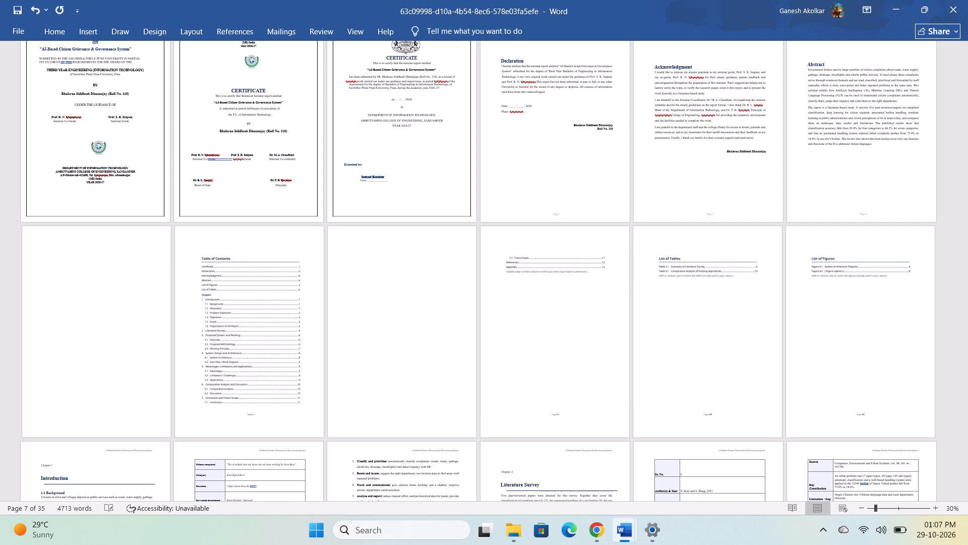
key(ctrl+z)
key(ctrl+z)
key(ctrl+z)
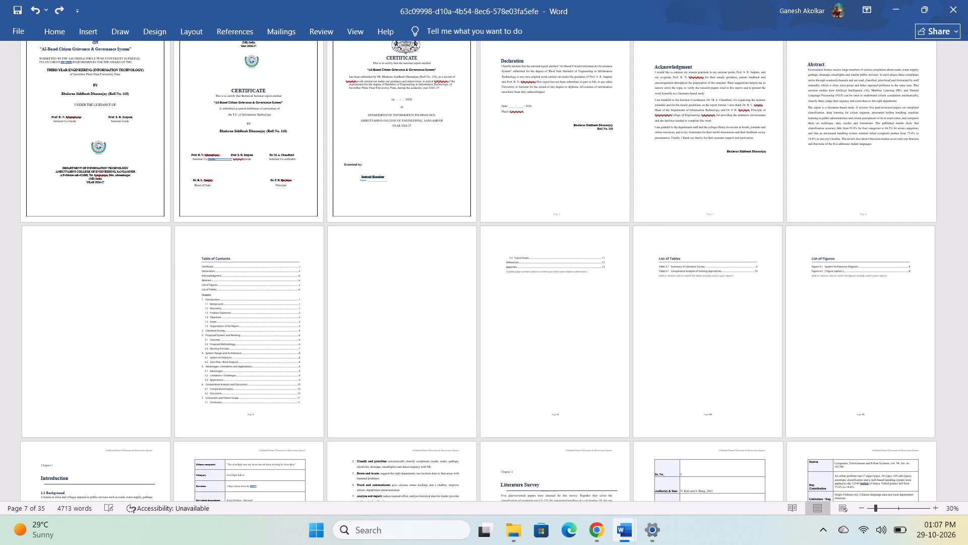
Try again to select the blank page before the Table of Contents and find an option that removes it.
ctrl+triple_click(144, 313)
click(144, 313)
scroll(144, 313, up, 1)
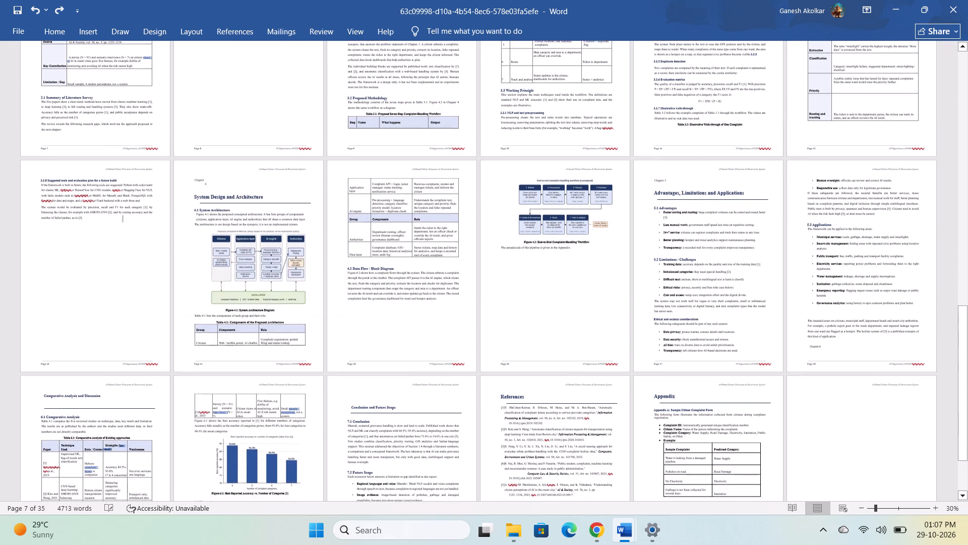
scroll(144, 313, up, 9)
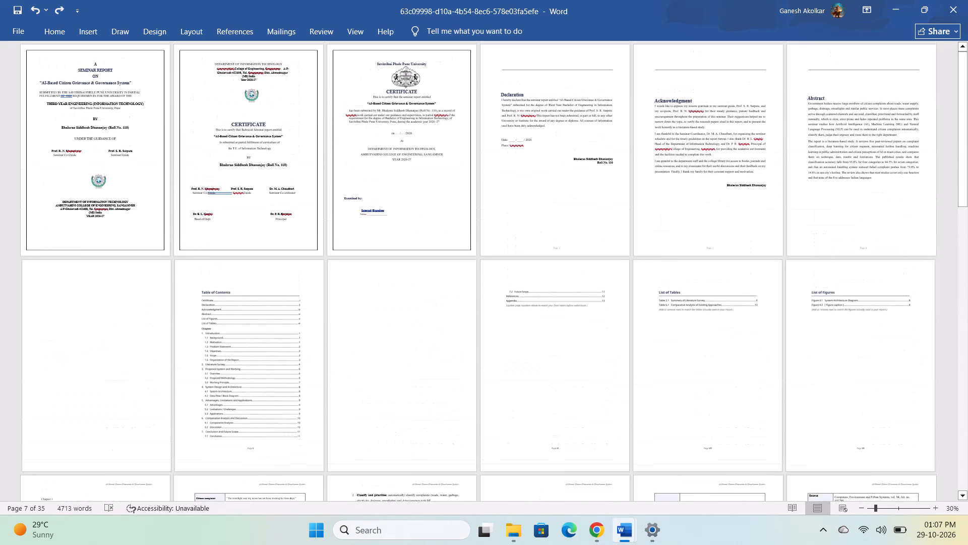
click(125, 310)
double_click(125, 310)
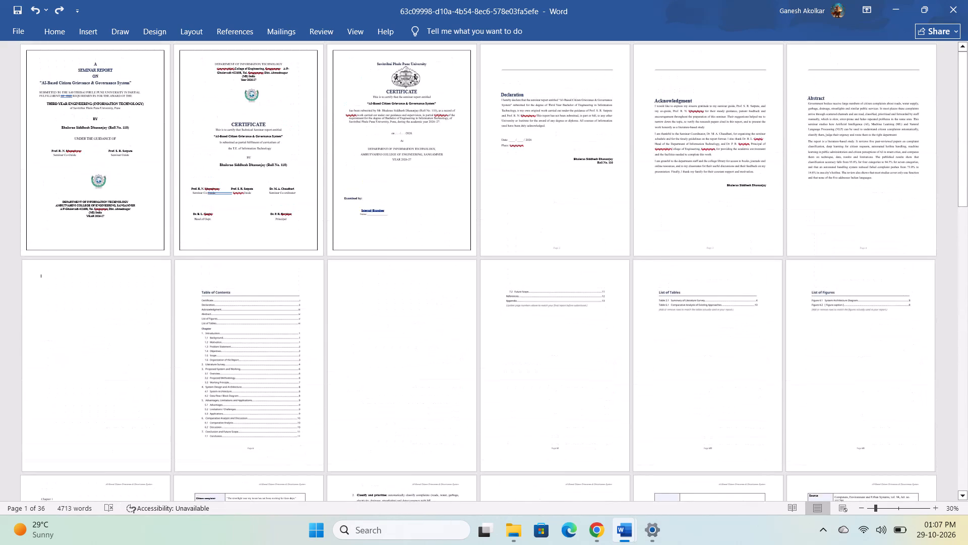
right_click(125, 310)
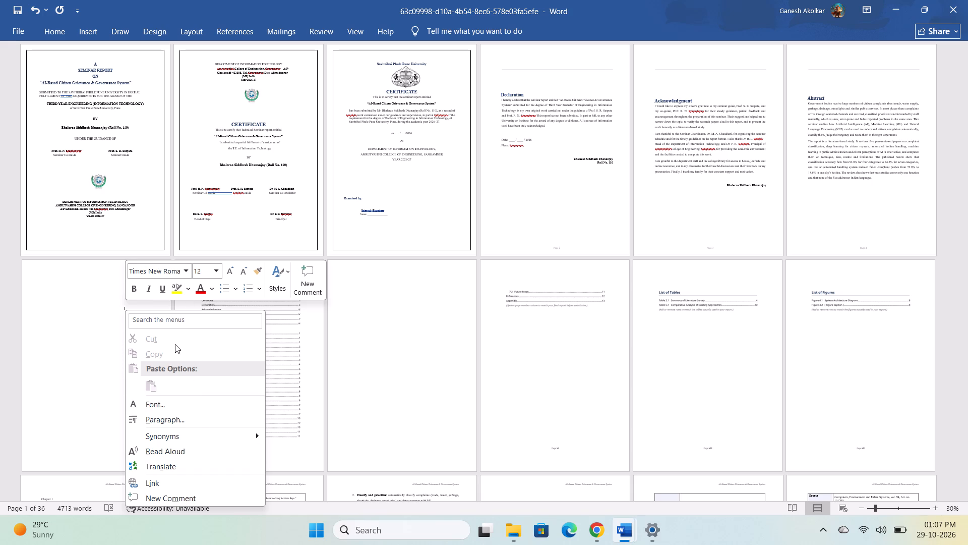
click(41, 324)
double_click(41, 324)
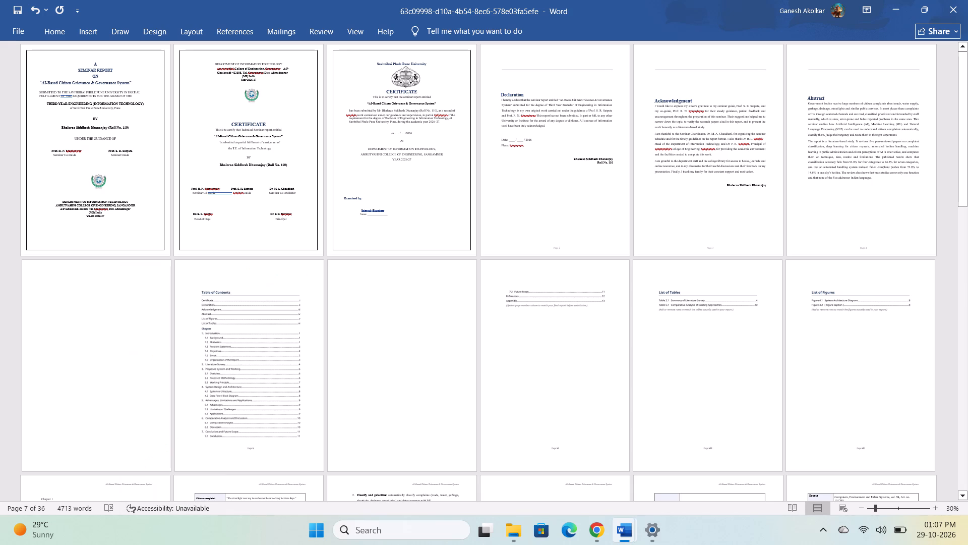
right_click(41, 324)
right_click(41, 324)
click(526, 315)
Close the report in Word without saving the changes.
click(957, 0)
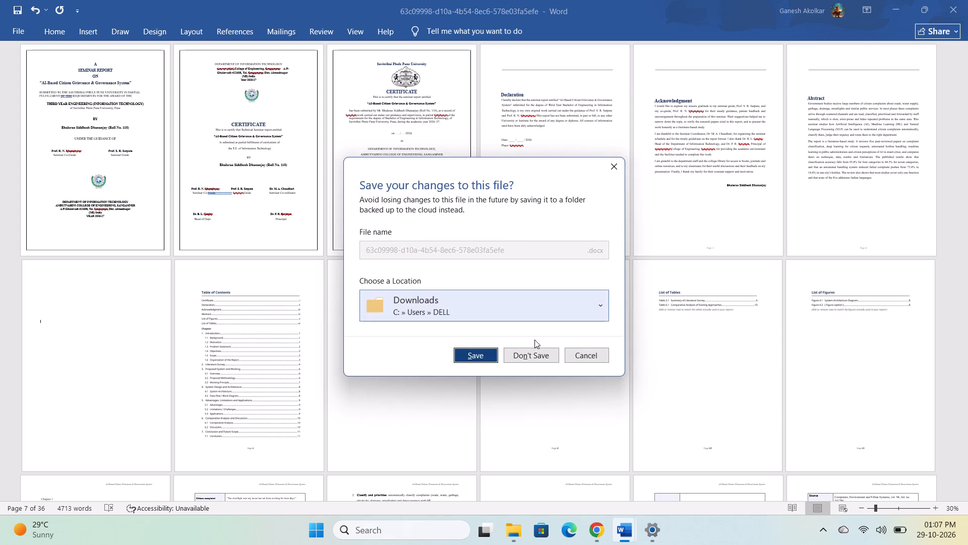
click(528, 367)
click(534, 351)
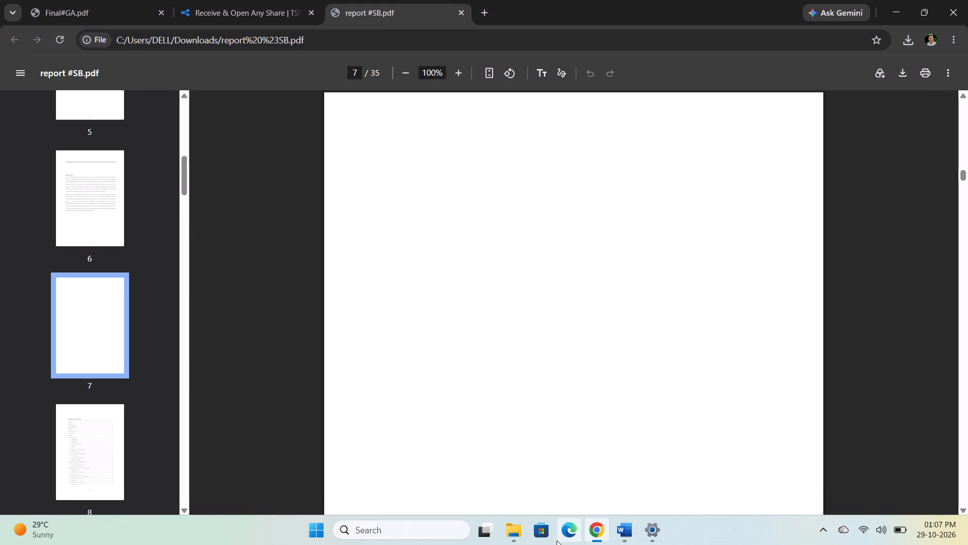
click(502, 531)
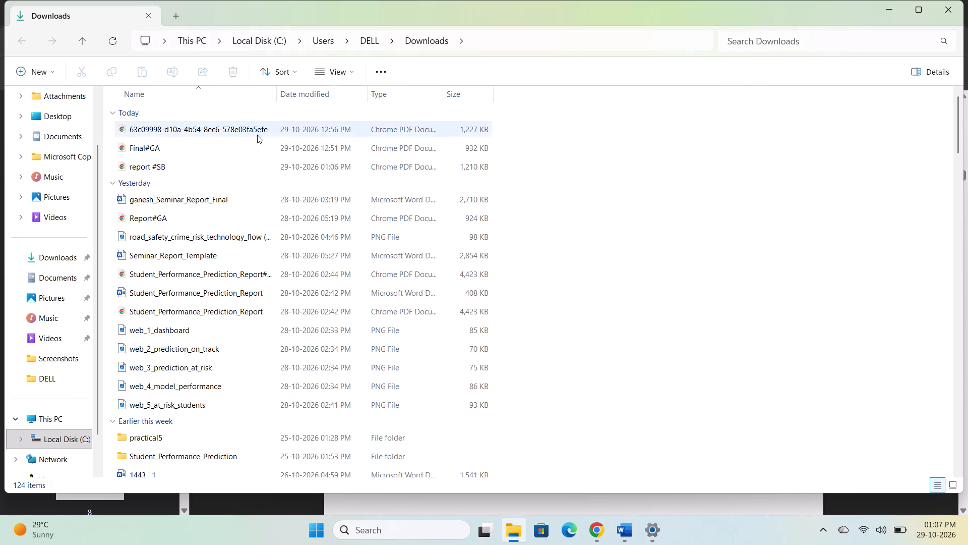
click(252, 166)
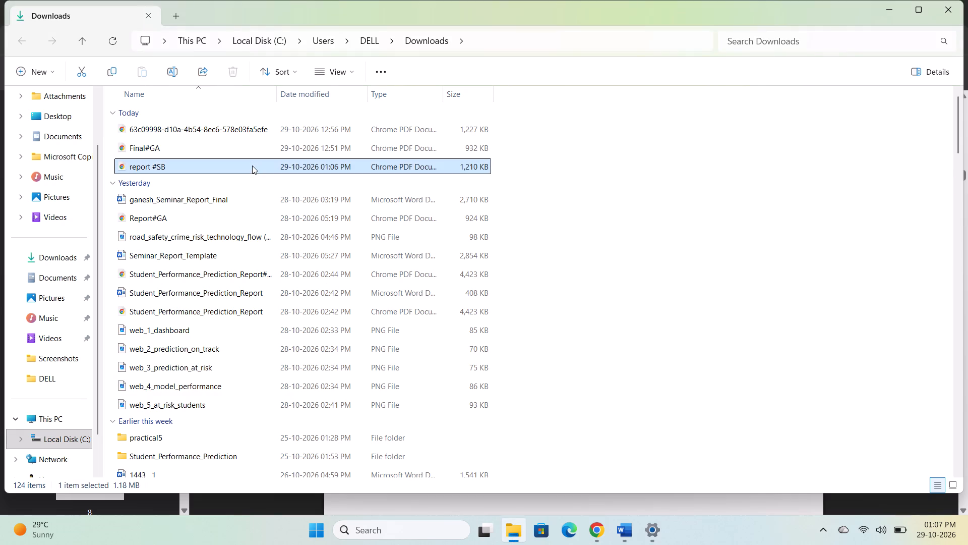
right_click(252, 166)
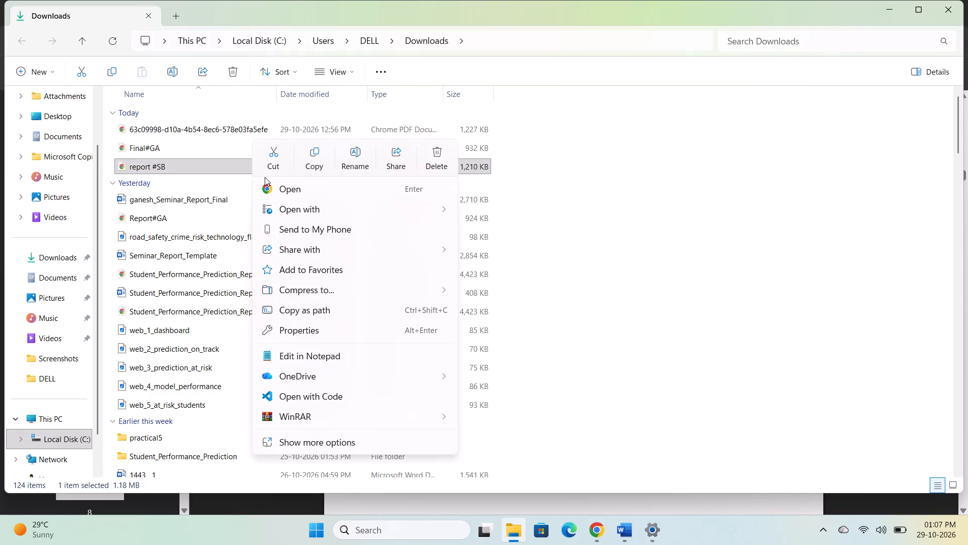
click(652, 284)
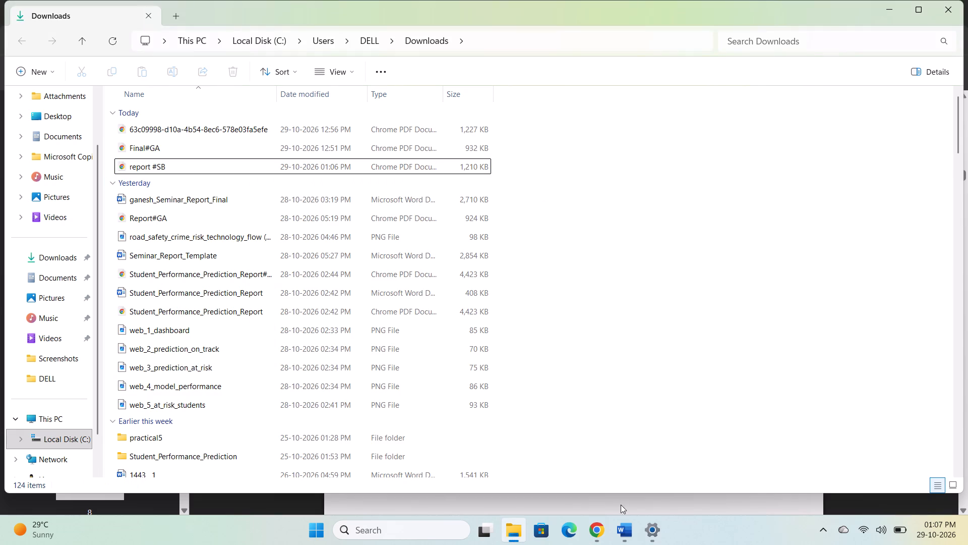
click(598, 539)
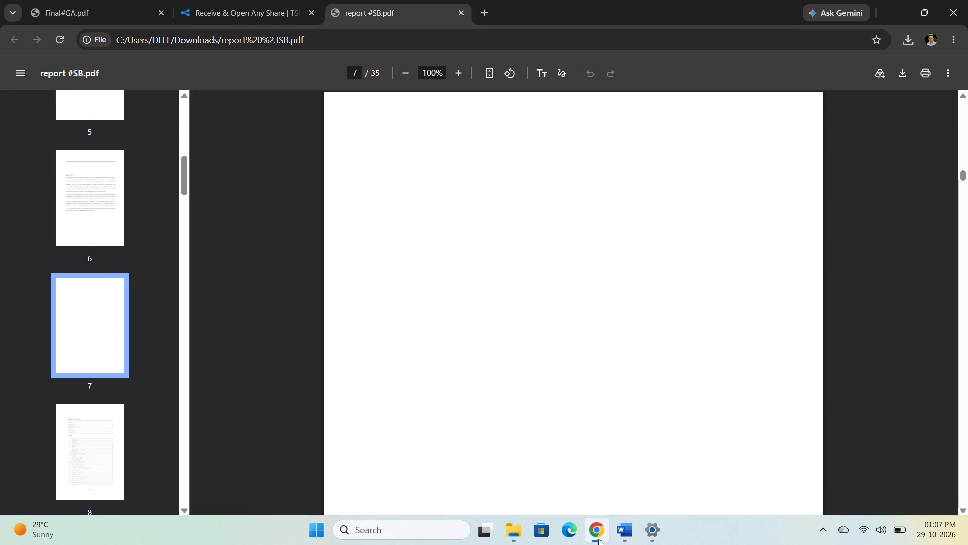
click(251, 19)
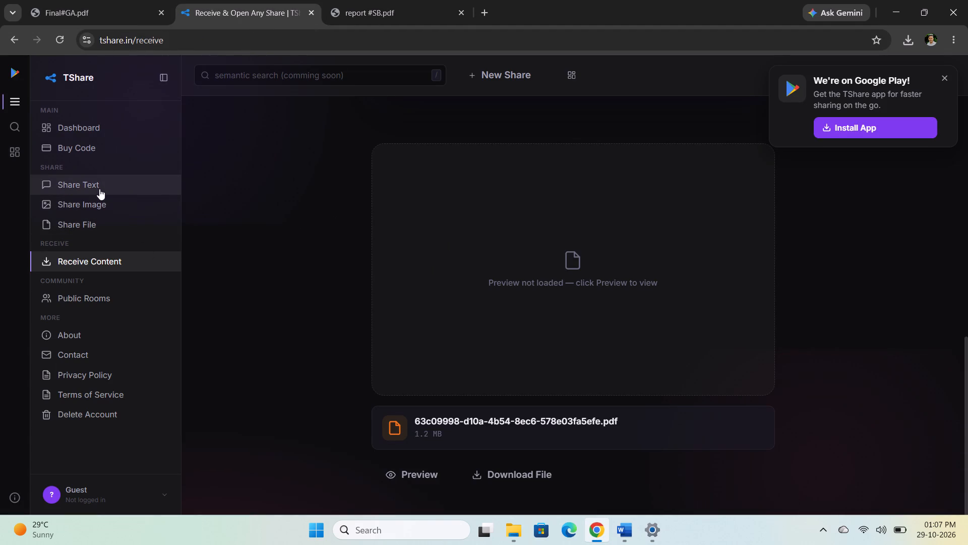
click(104, 221)
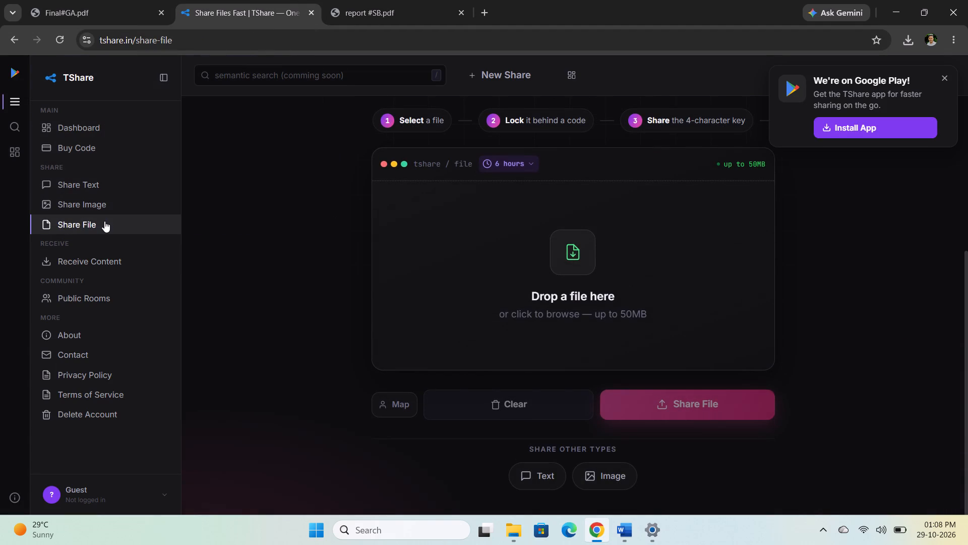
click(552, 237)
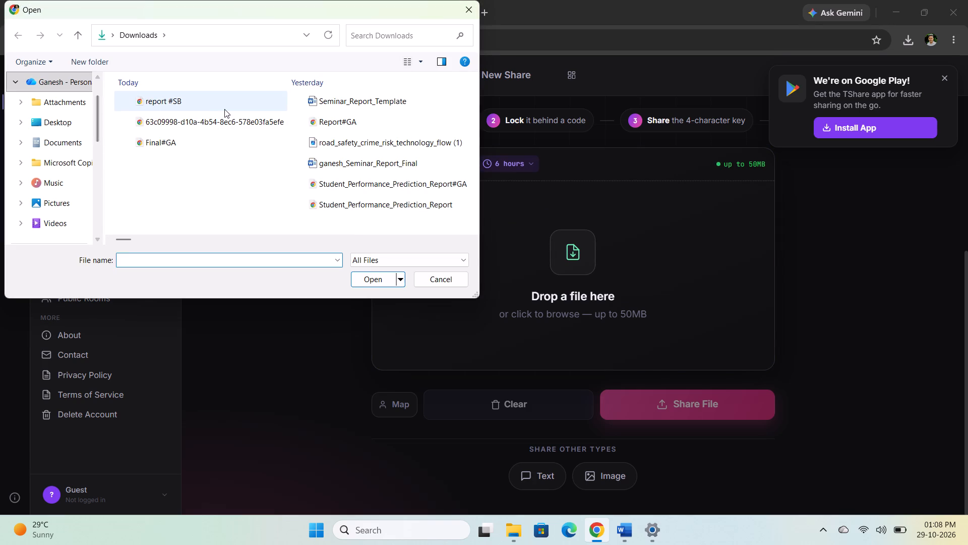
click(180, 141)
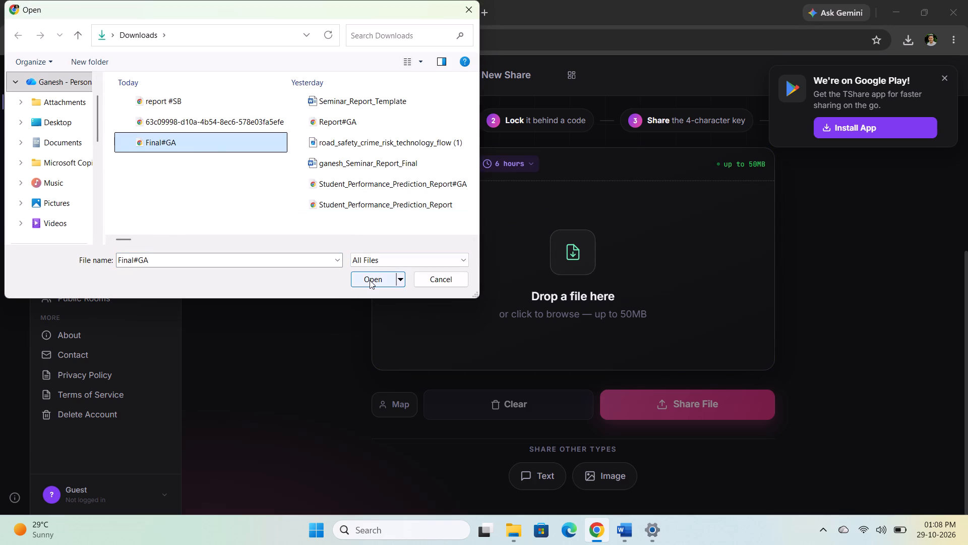
click(370, 280)
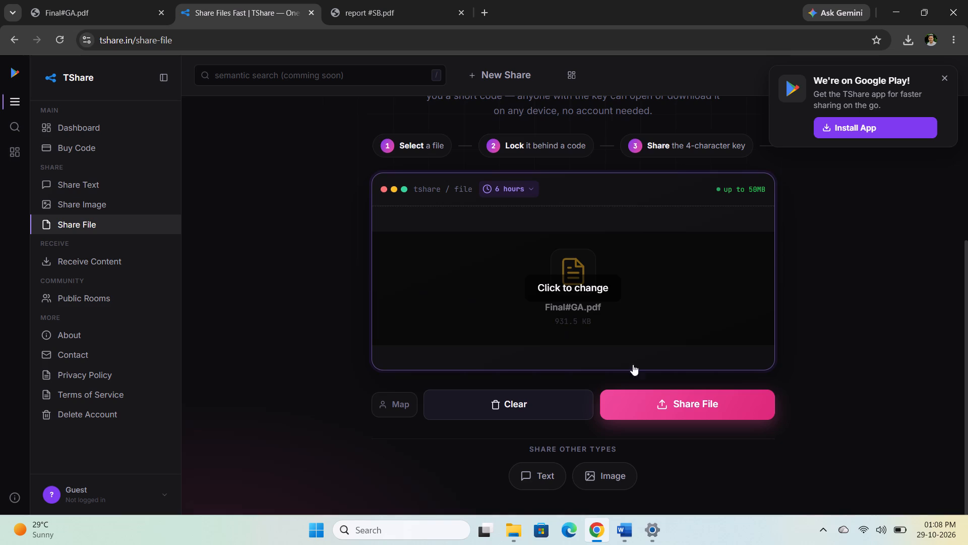
click(657, 407)
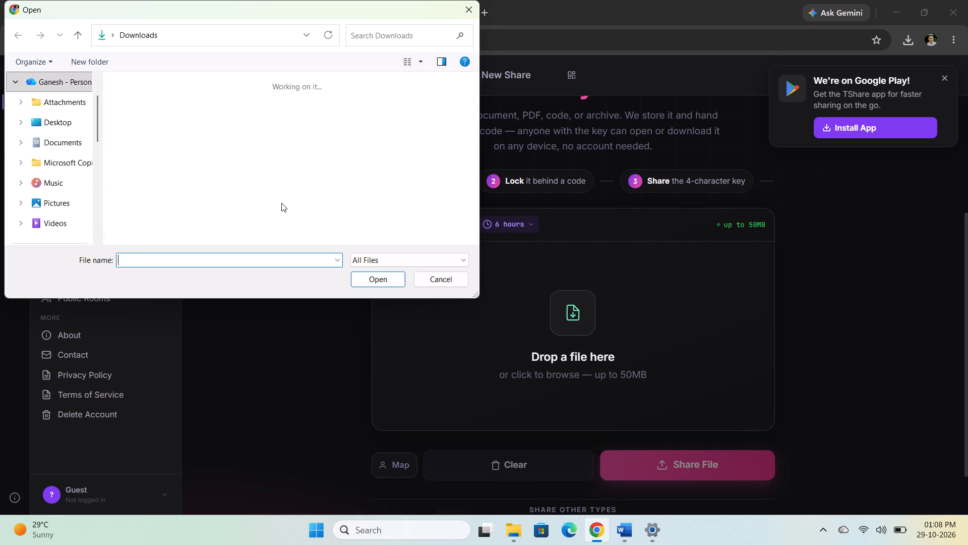
click(175, 103)
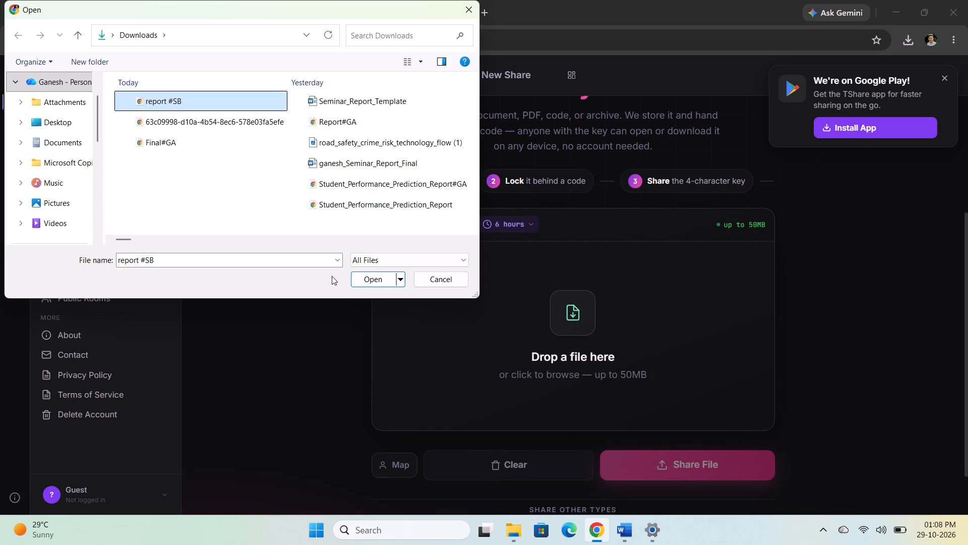
click(360, 280)
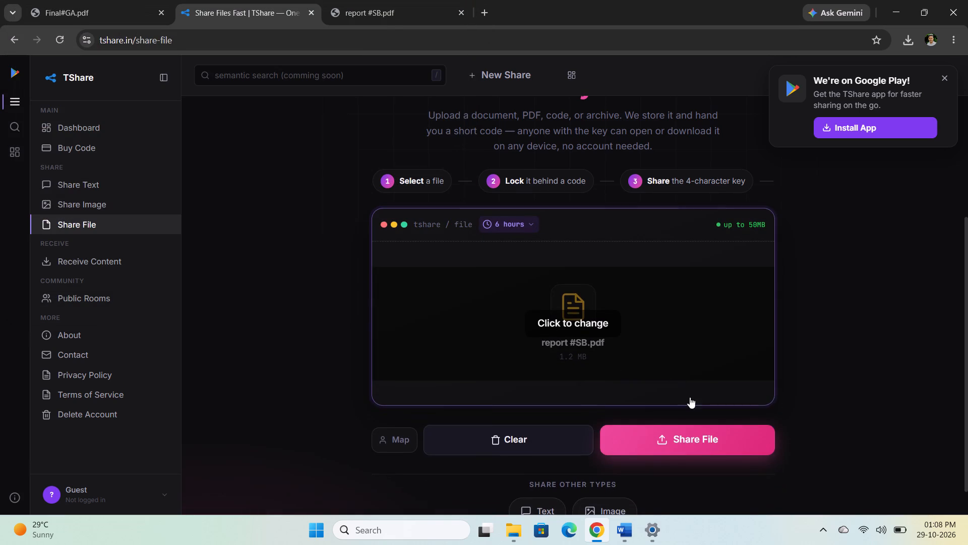
click(682, 430)
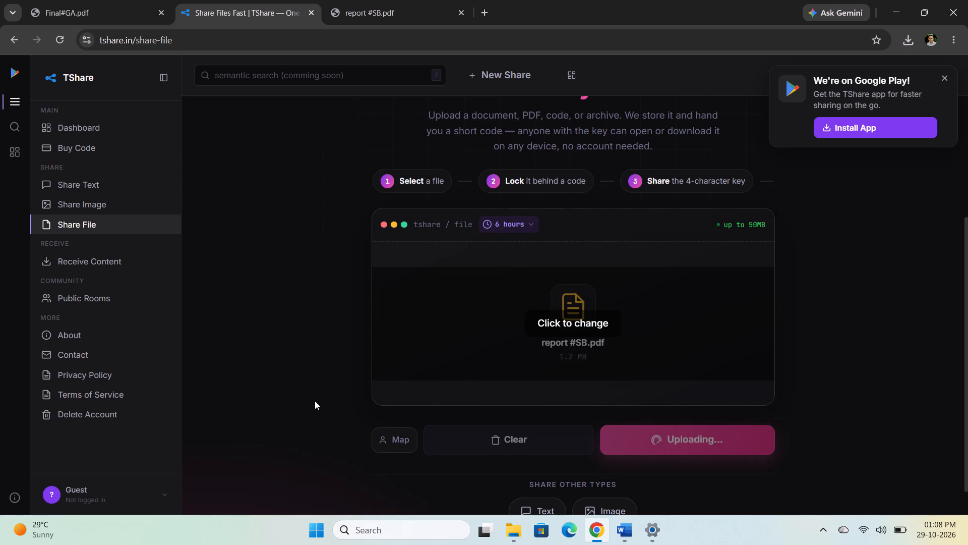
scroll(315, 401, down, 2)
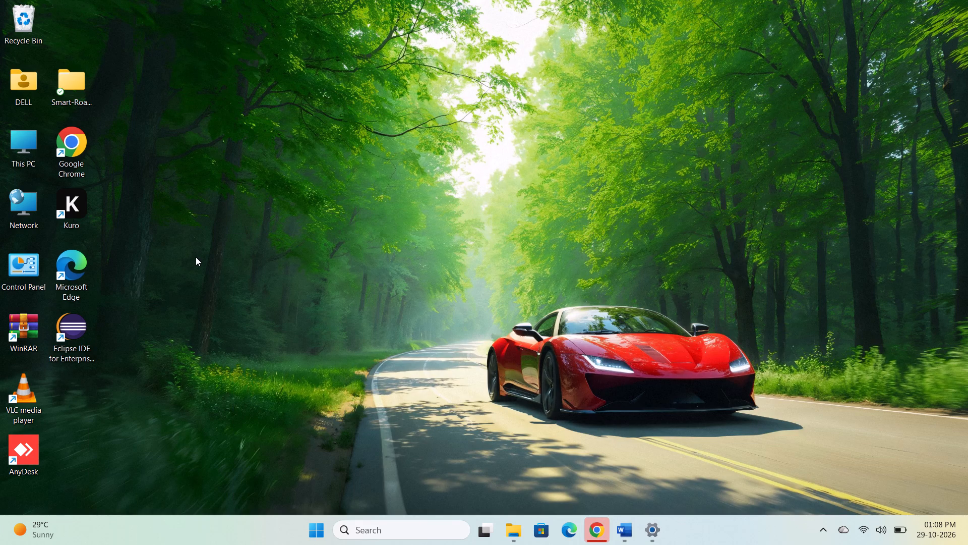
Launch Kuro from the desktop.
double_click(85, 215)
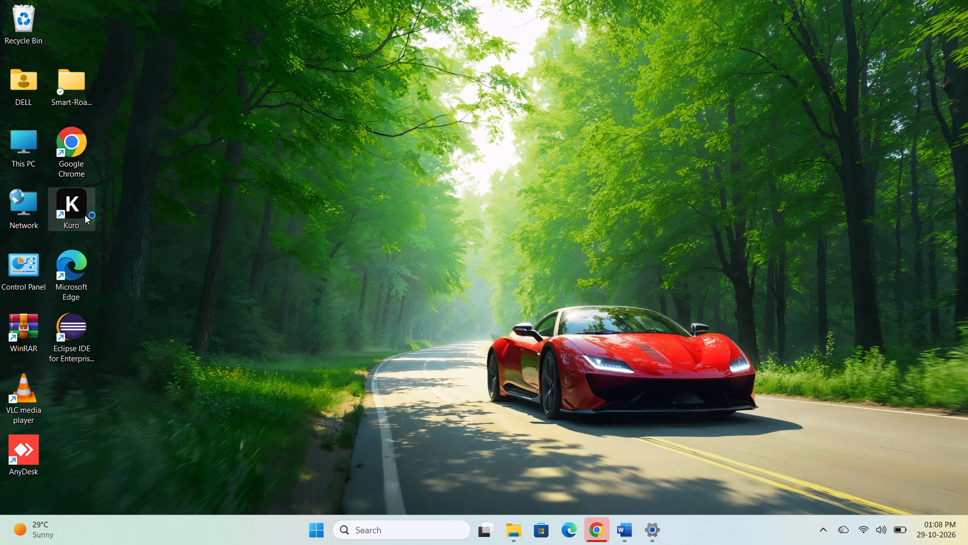
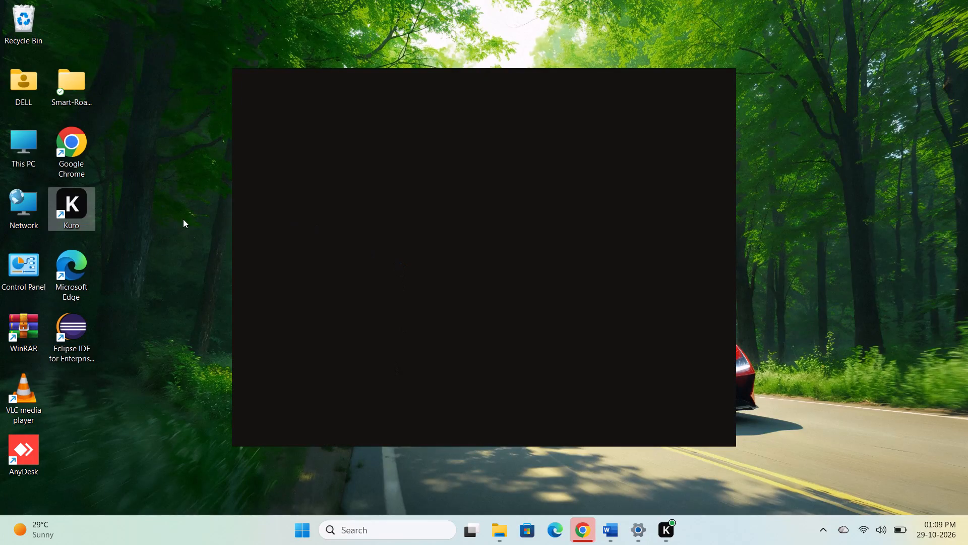
Launch Kuro again from its desktop shortcut.
click(78, 216)
double_click(78, 216)
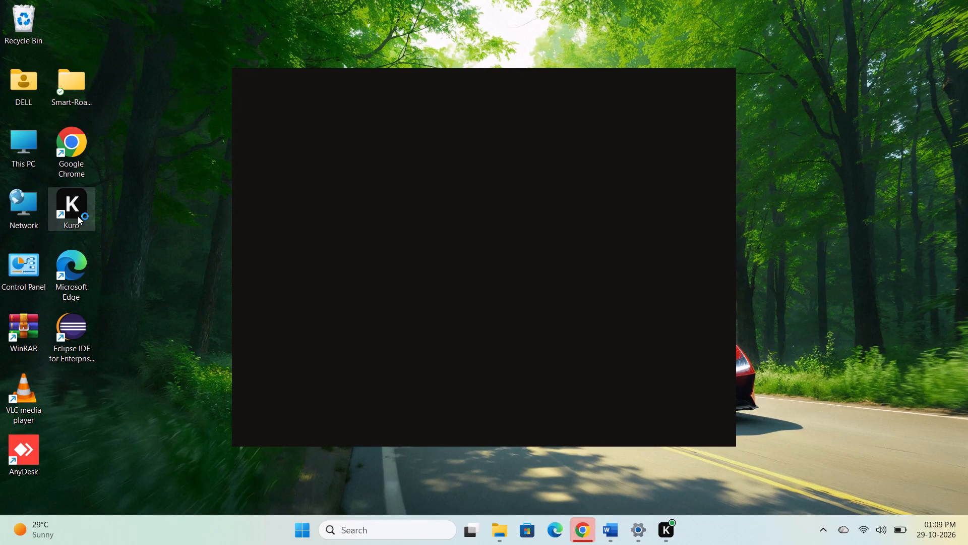
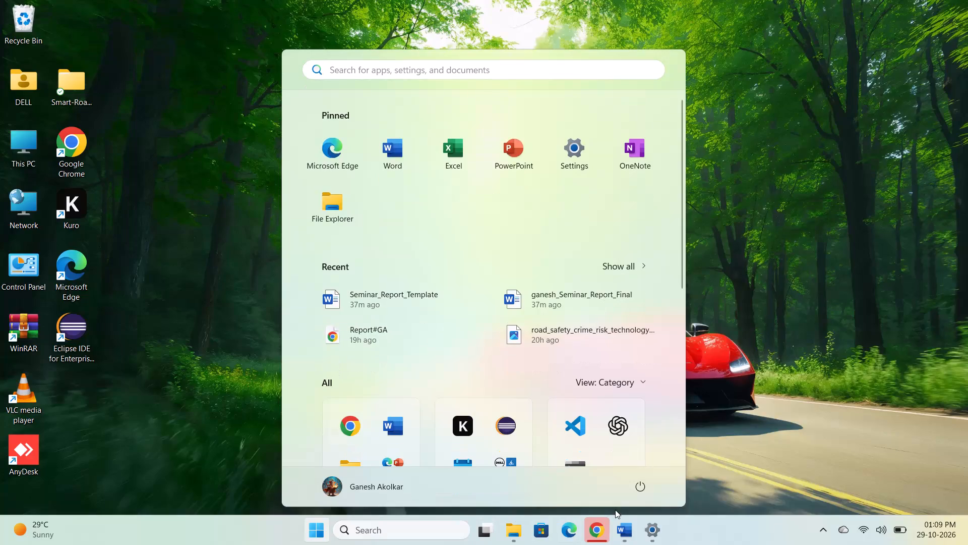
Close the Seminar_Report_Template document in Word, saving its changes to the Downloads folder.
click(638, 492)
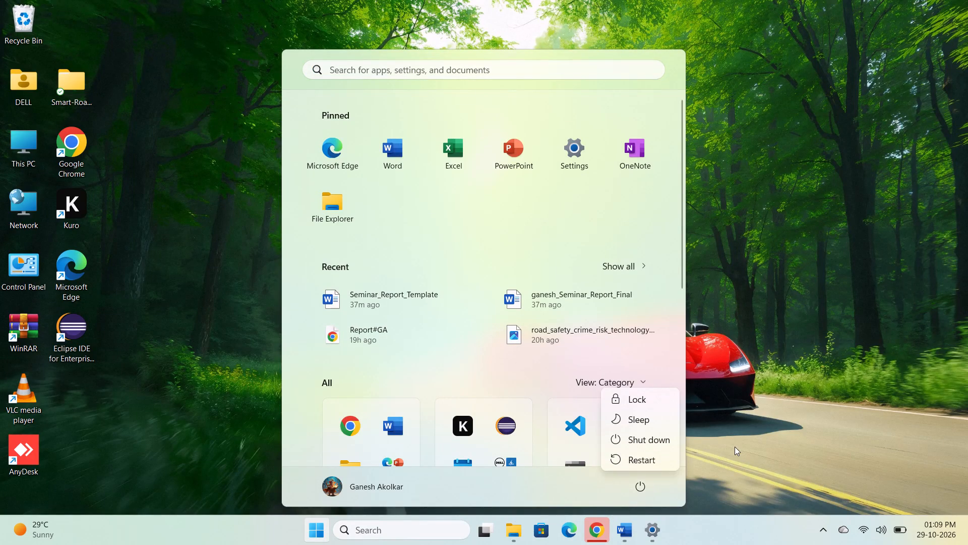
click(735, 447)
click(631, 524)
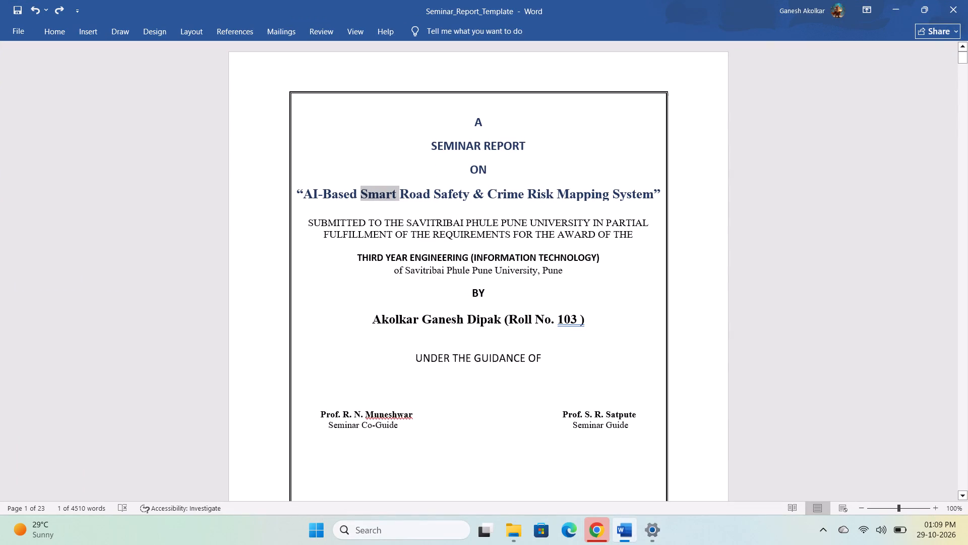
click(949, 12)
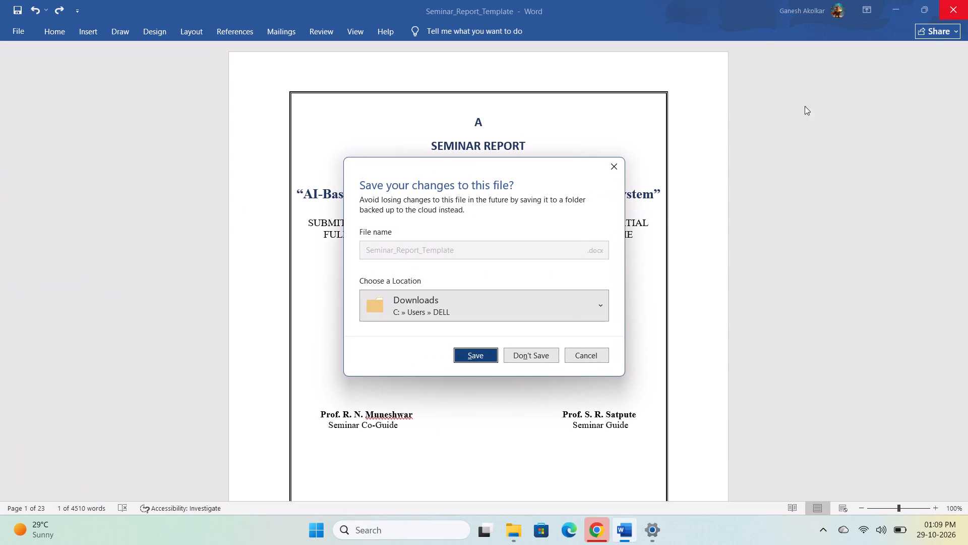
click(478, 349)
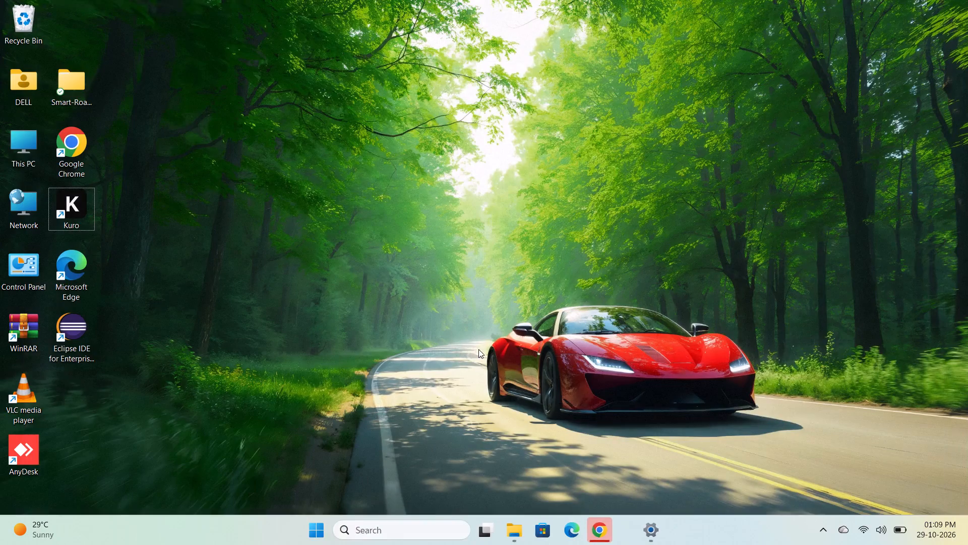
Switch to the open Settings window, change the Windows colour mode to Dark, and close Settings.
click(638, 538)
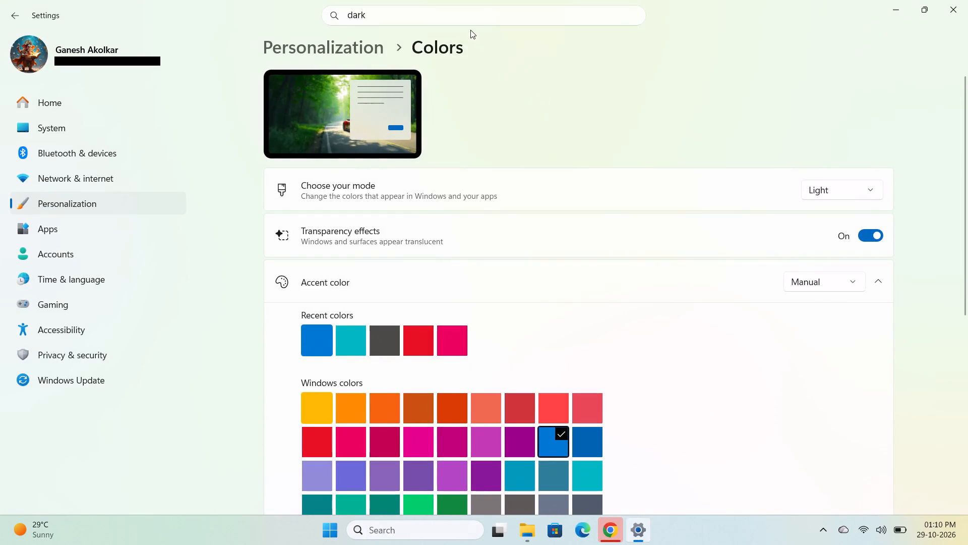
click(458, 16)
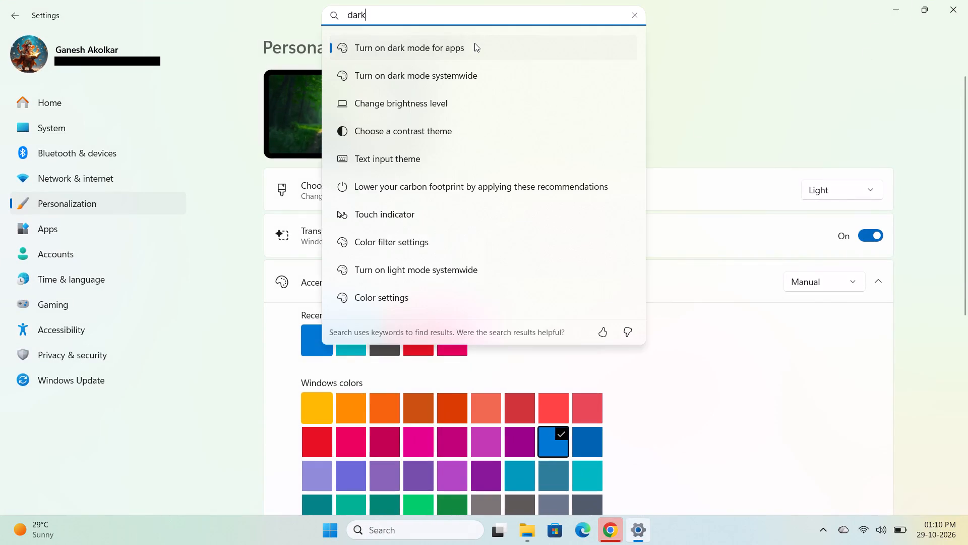
click(474, 43)
drag(843, 187, 865, 190)
click(865, 190)
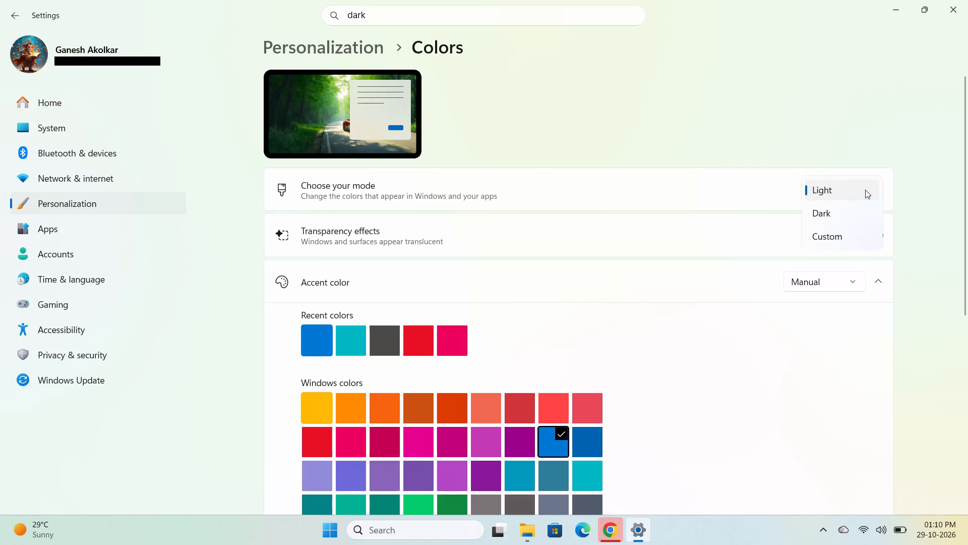
click(856, 208)
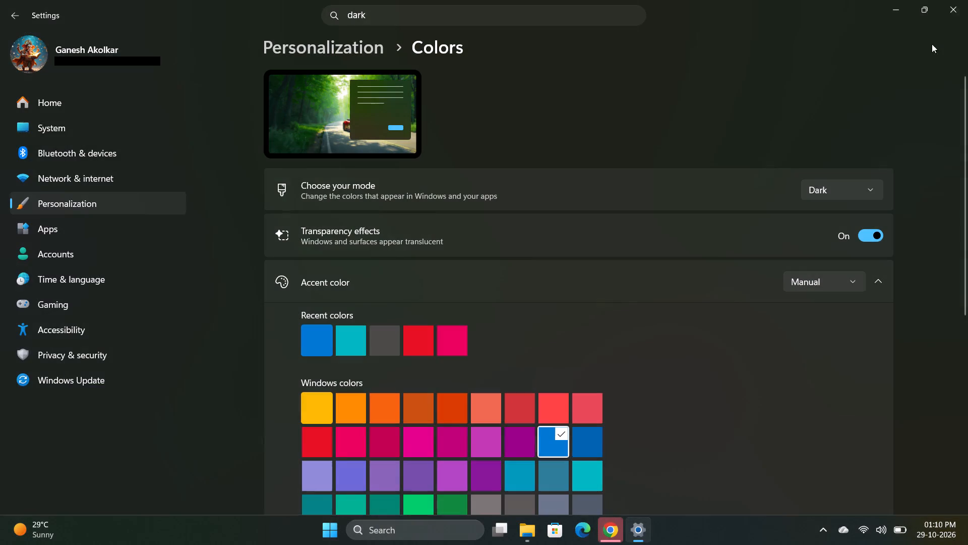
click(951, 9)
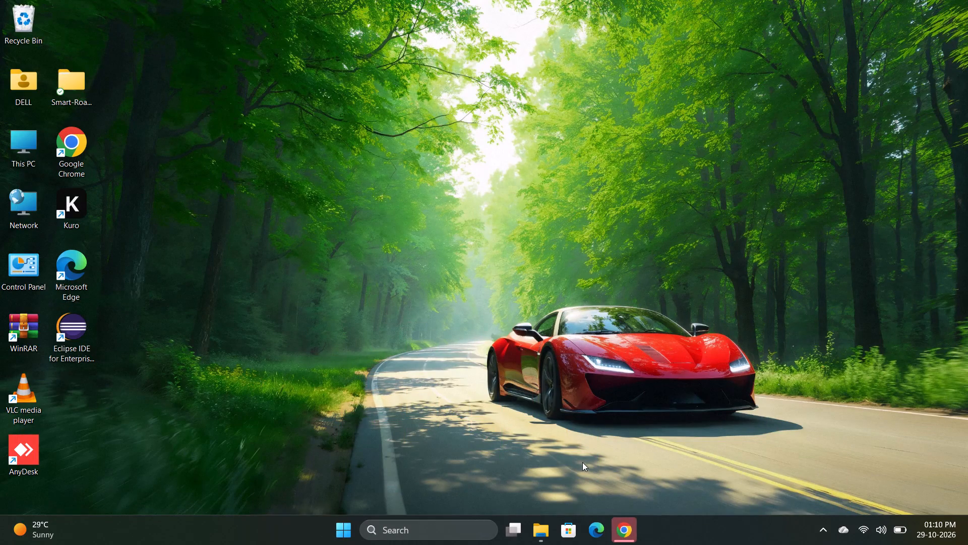
click(533, 528)
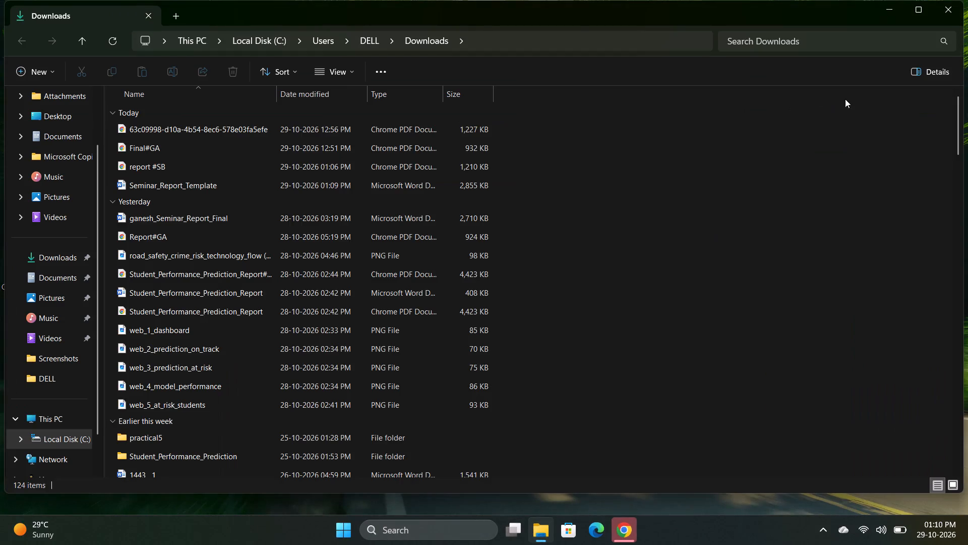
click(934, 12)
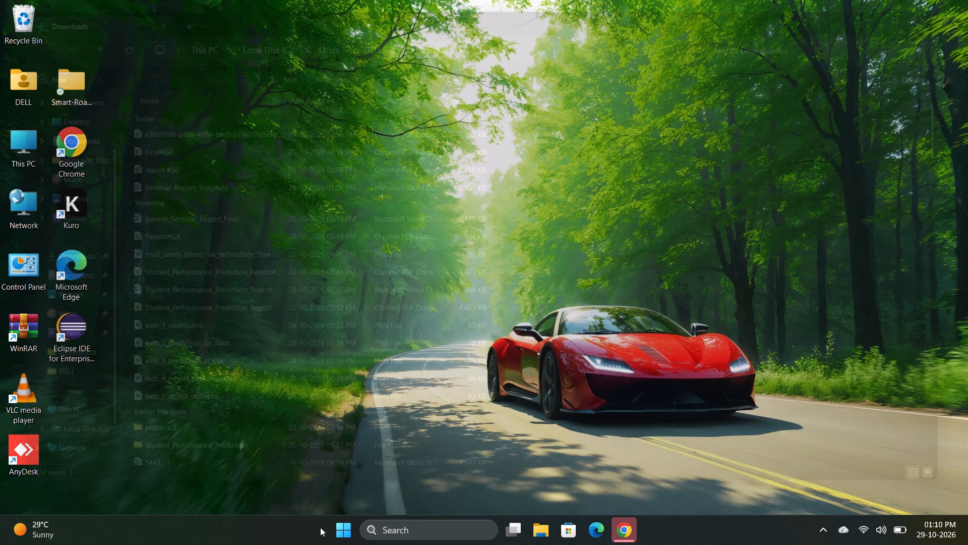
click(625, 541)
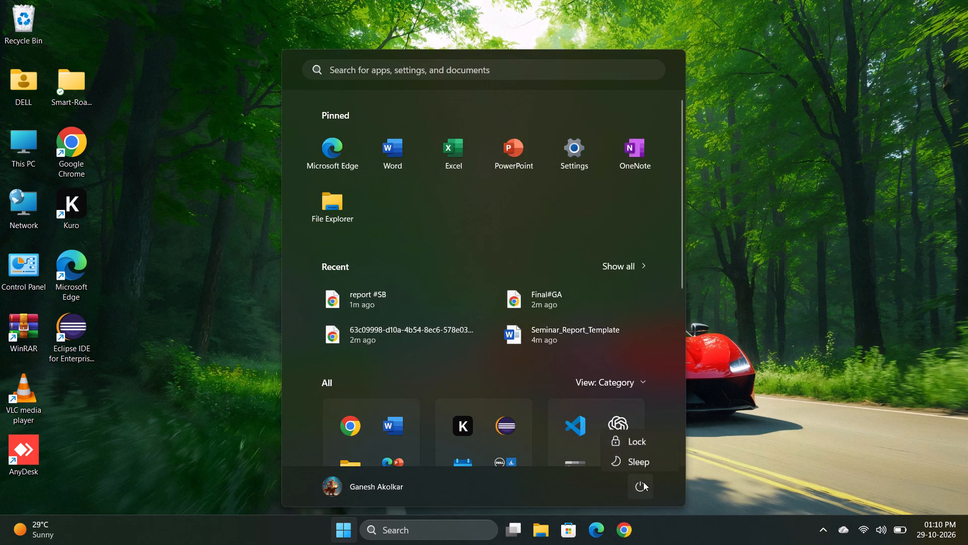